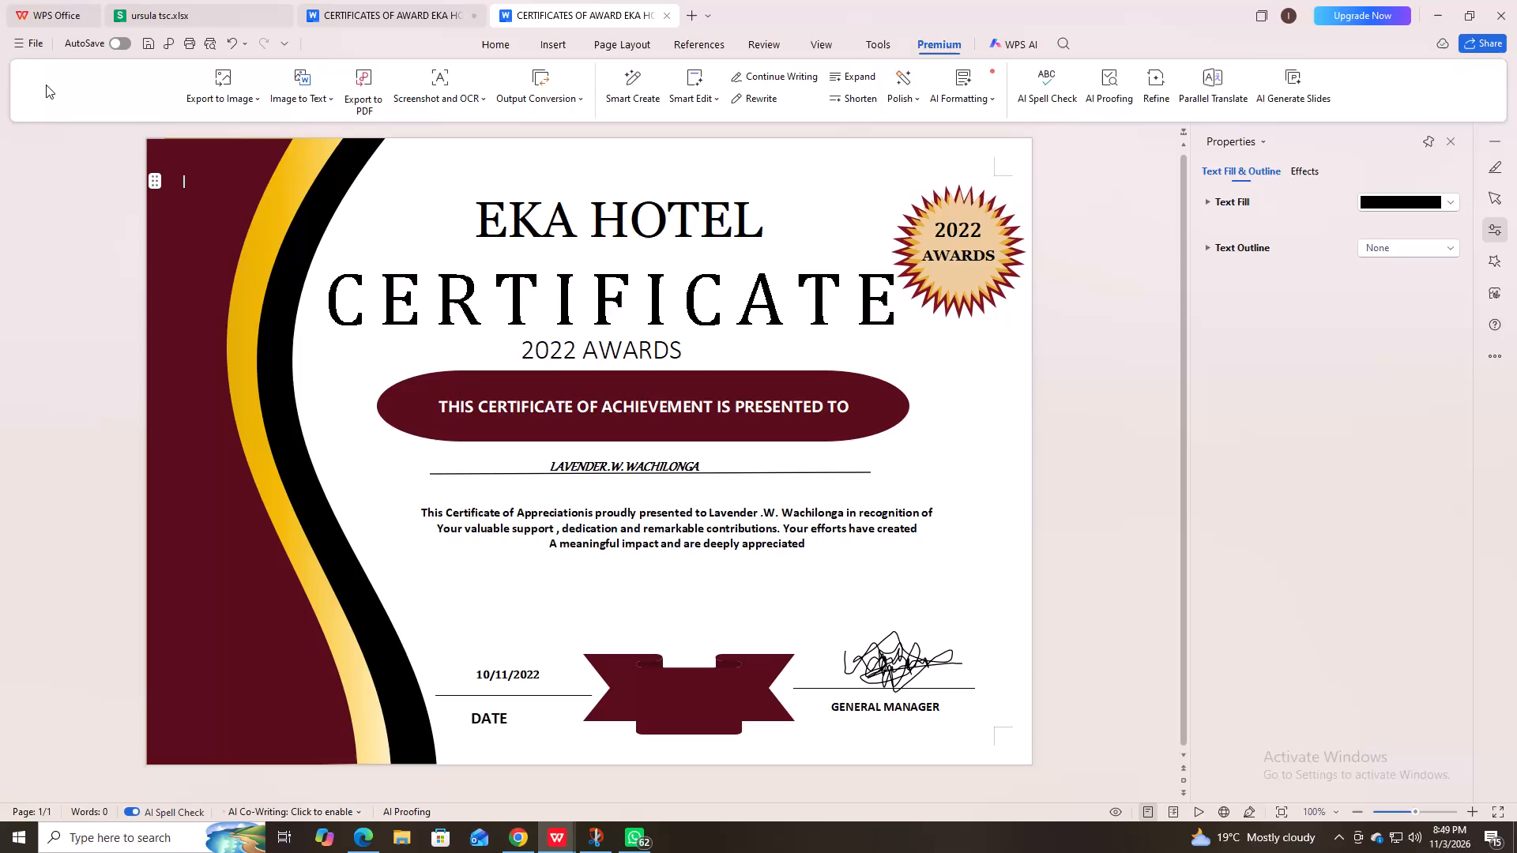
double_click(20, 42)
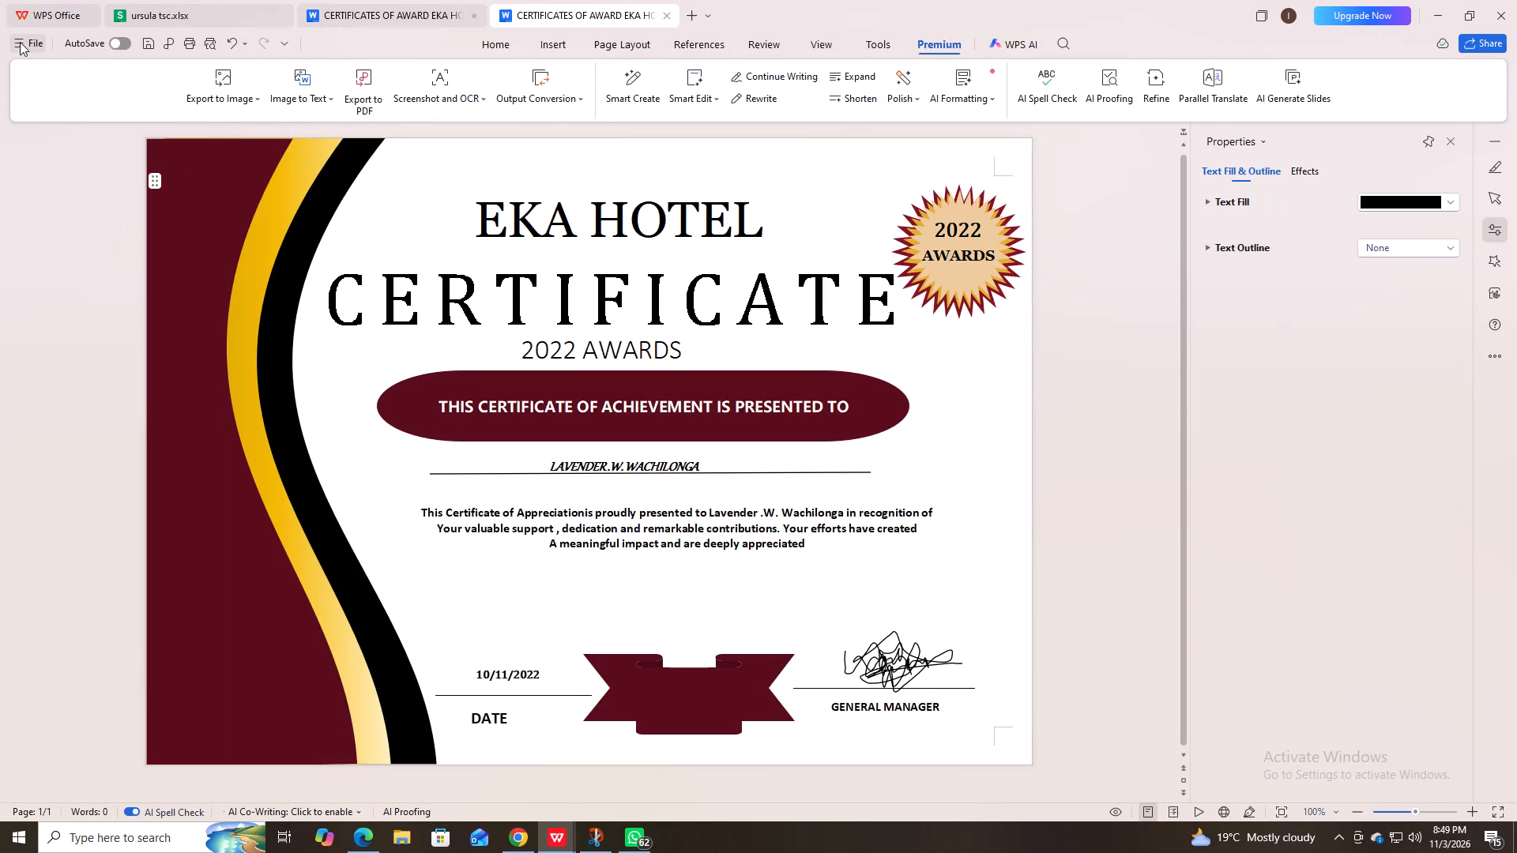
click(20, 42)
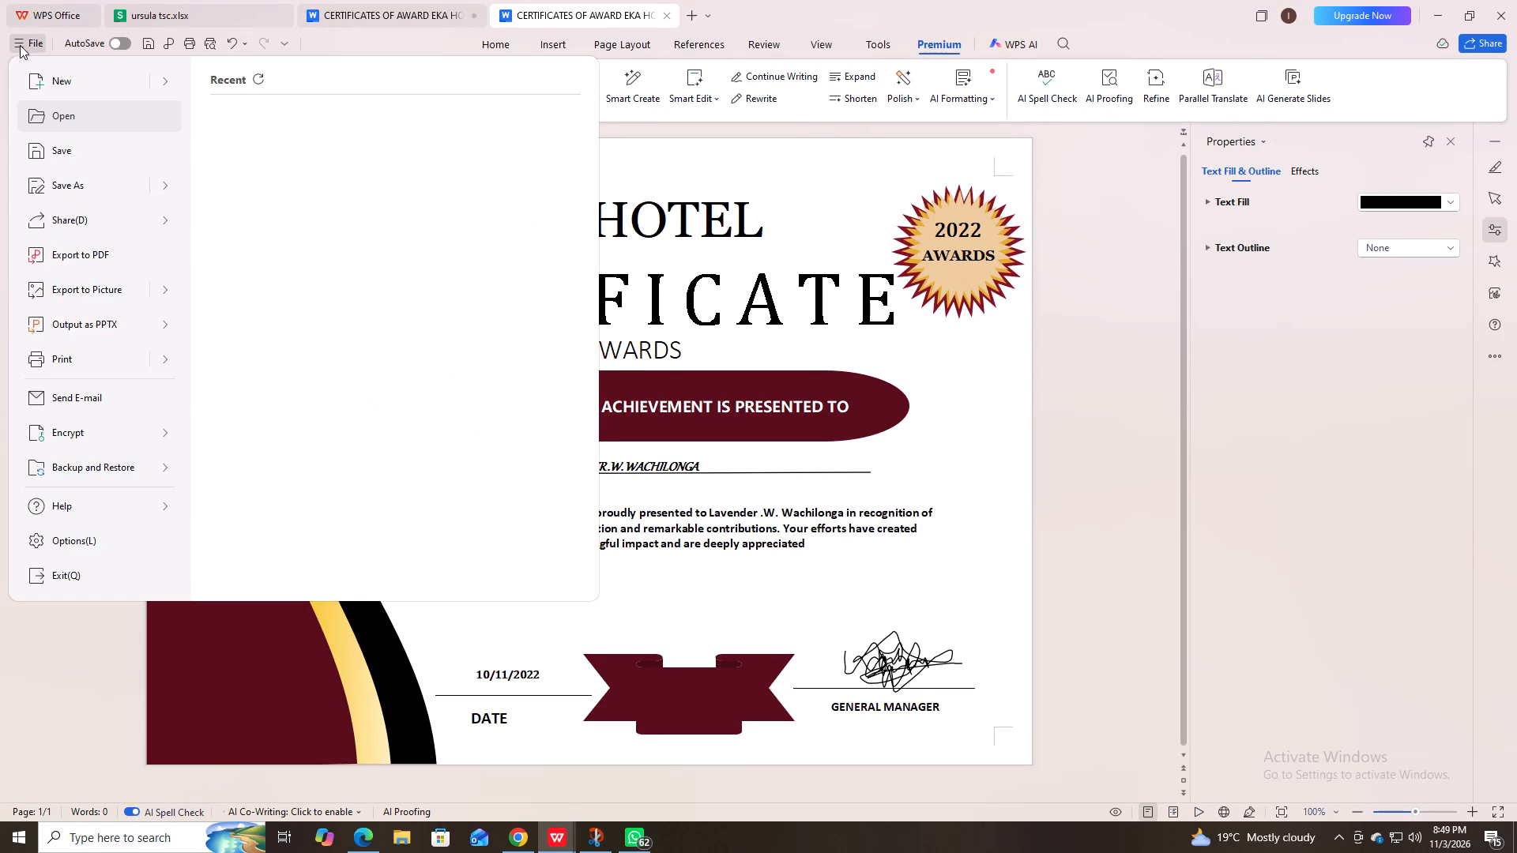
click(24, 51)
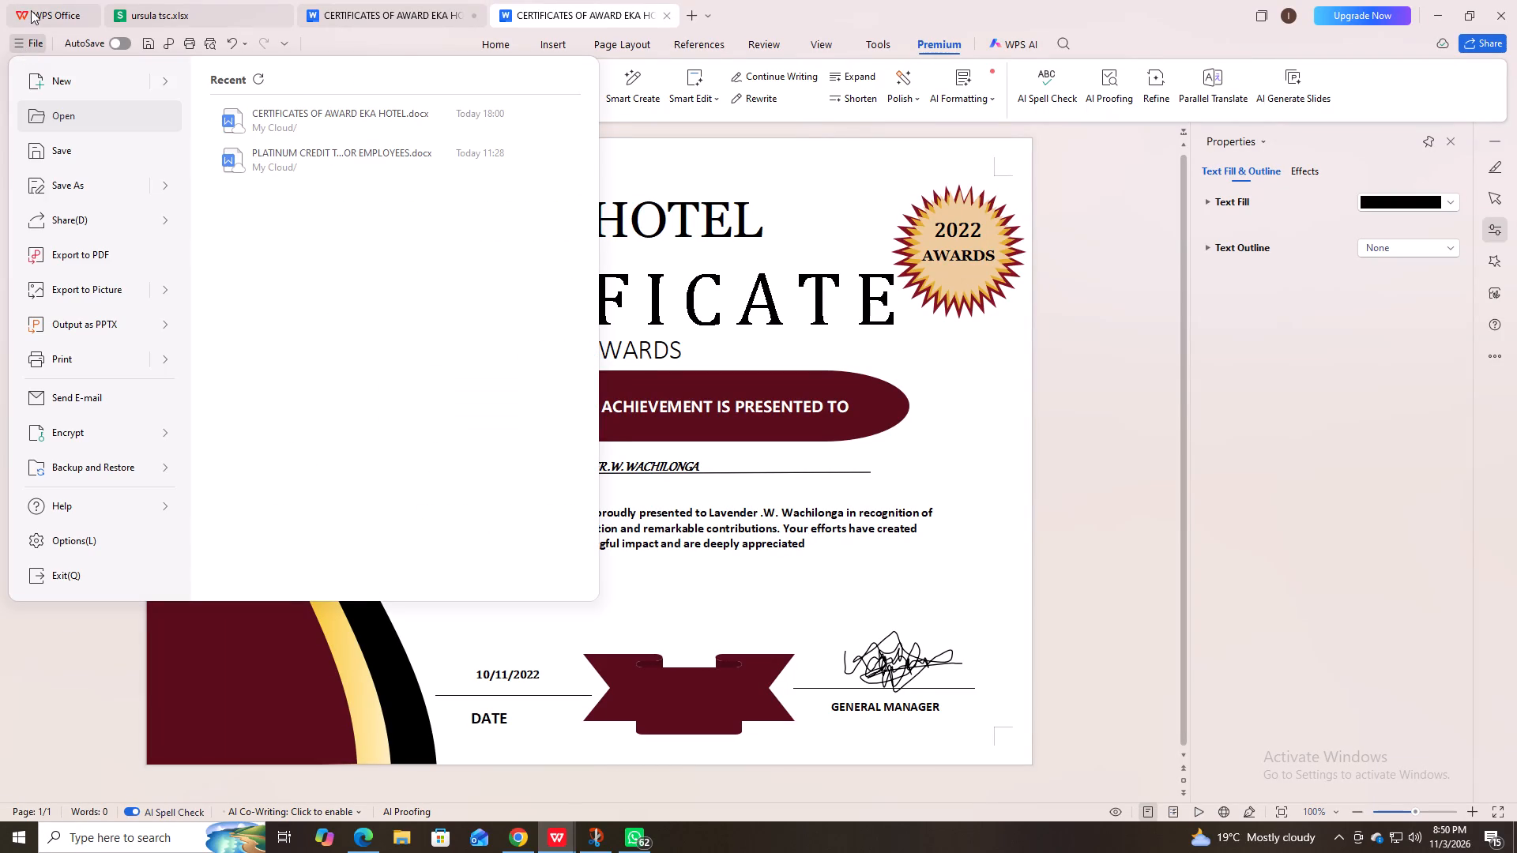
Create a new blank spreadsheet workbook from the WPS Office home page.
click(31, 10)
click(25, 10)
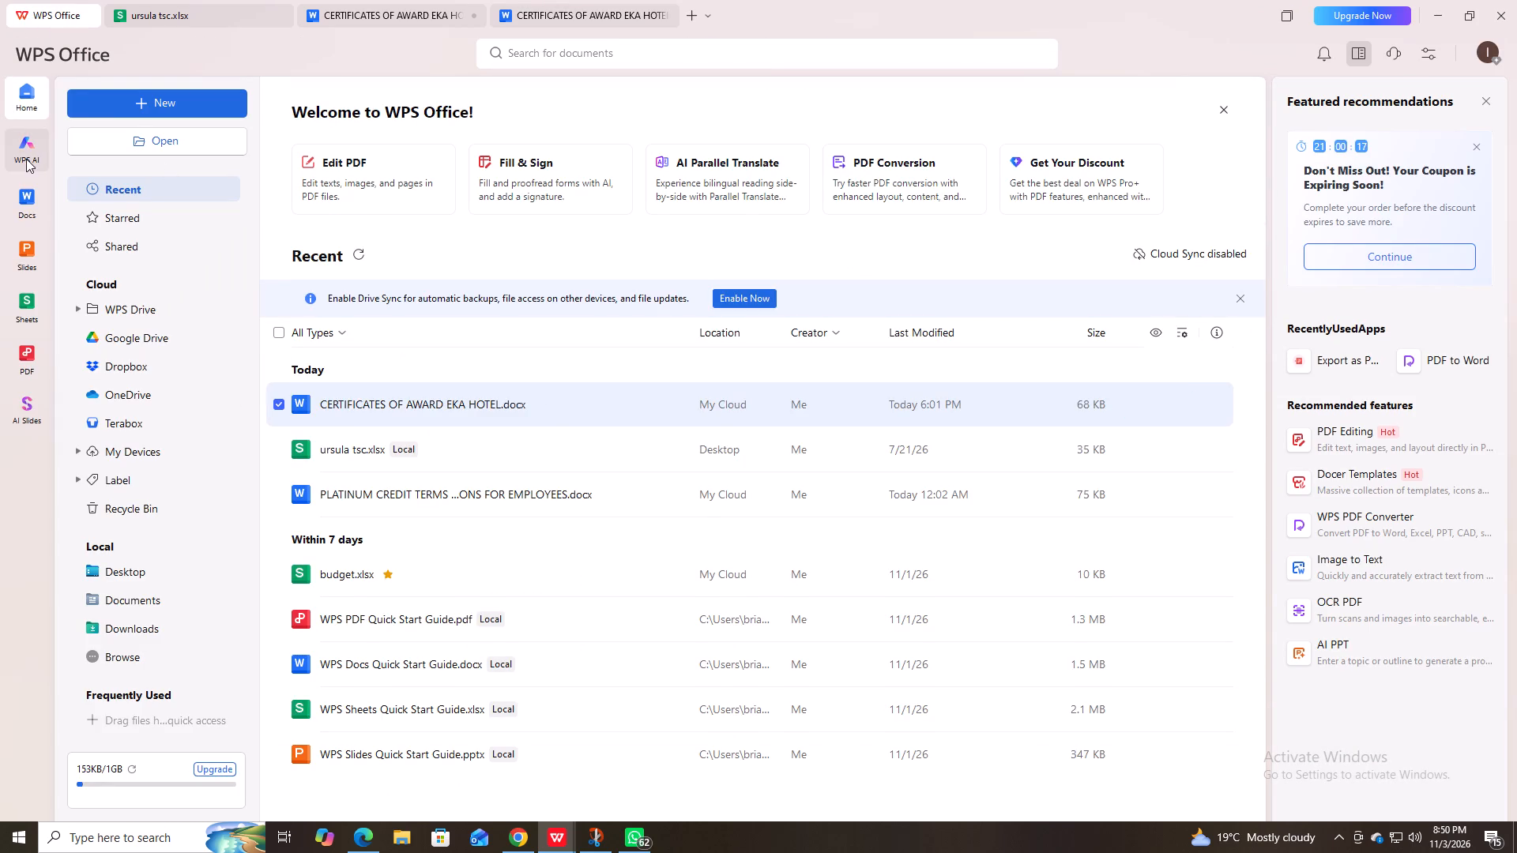
click(23, 307)
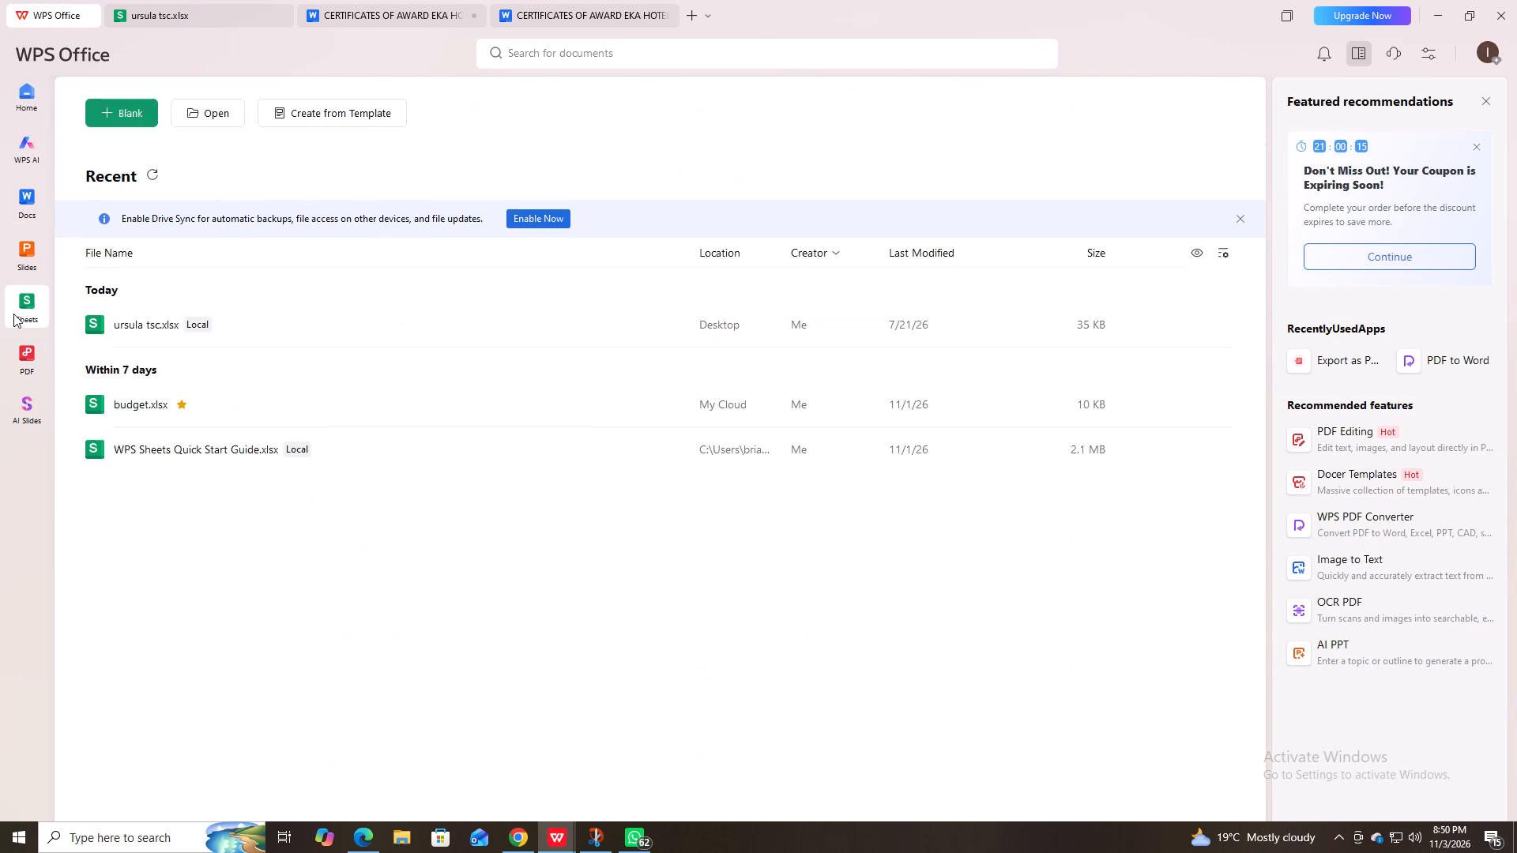
click(111, 96)
click(110, 118)
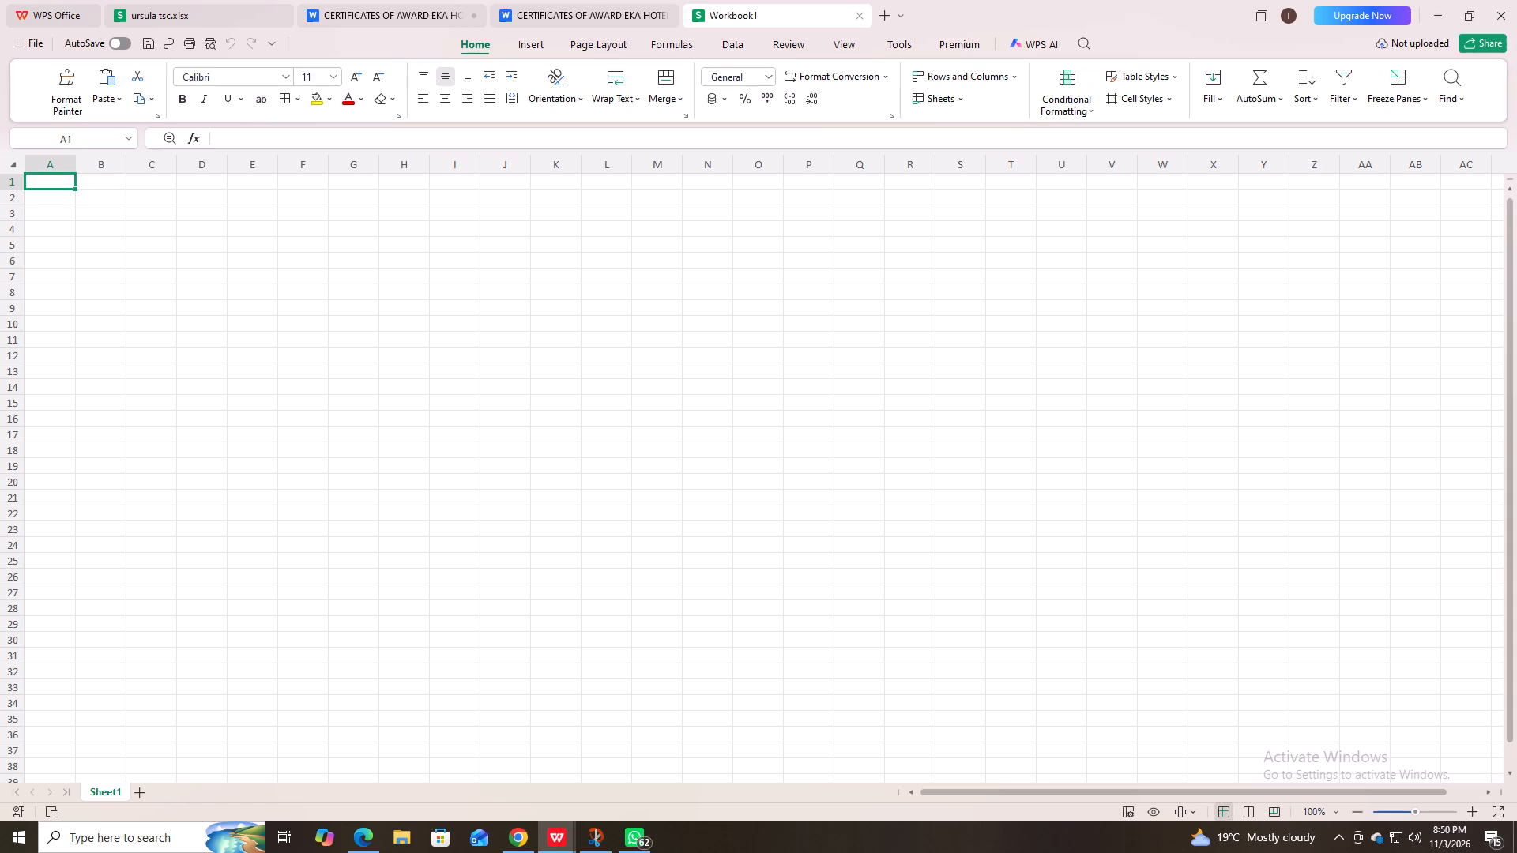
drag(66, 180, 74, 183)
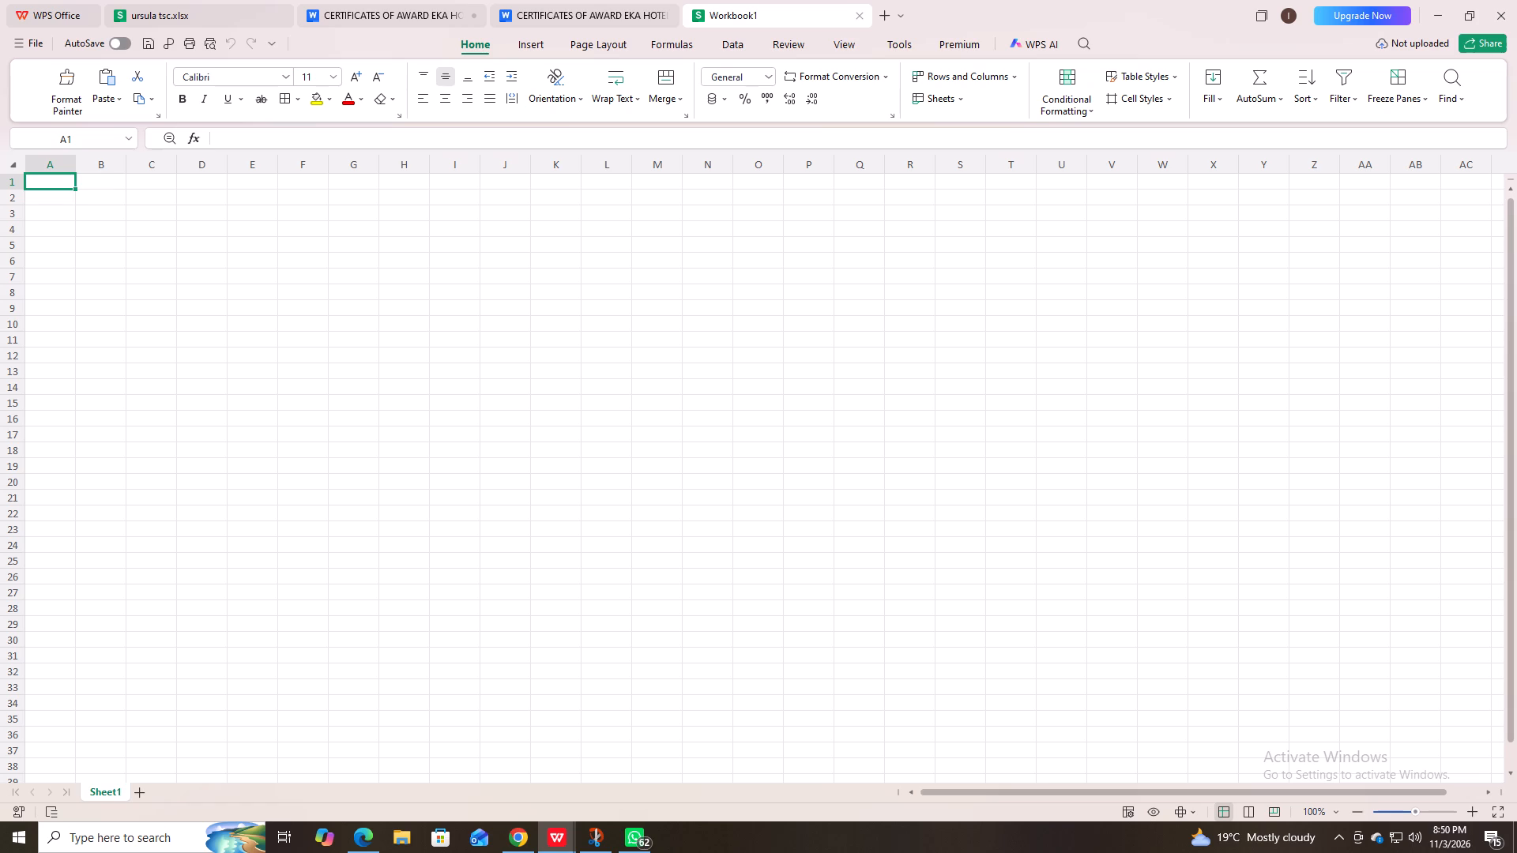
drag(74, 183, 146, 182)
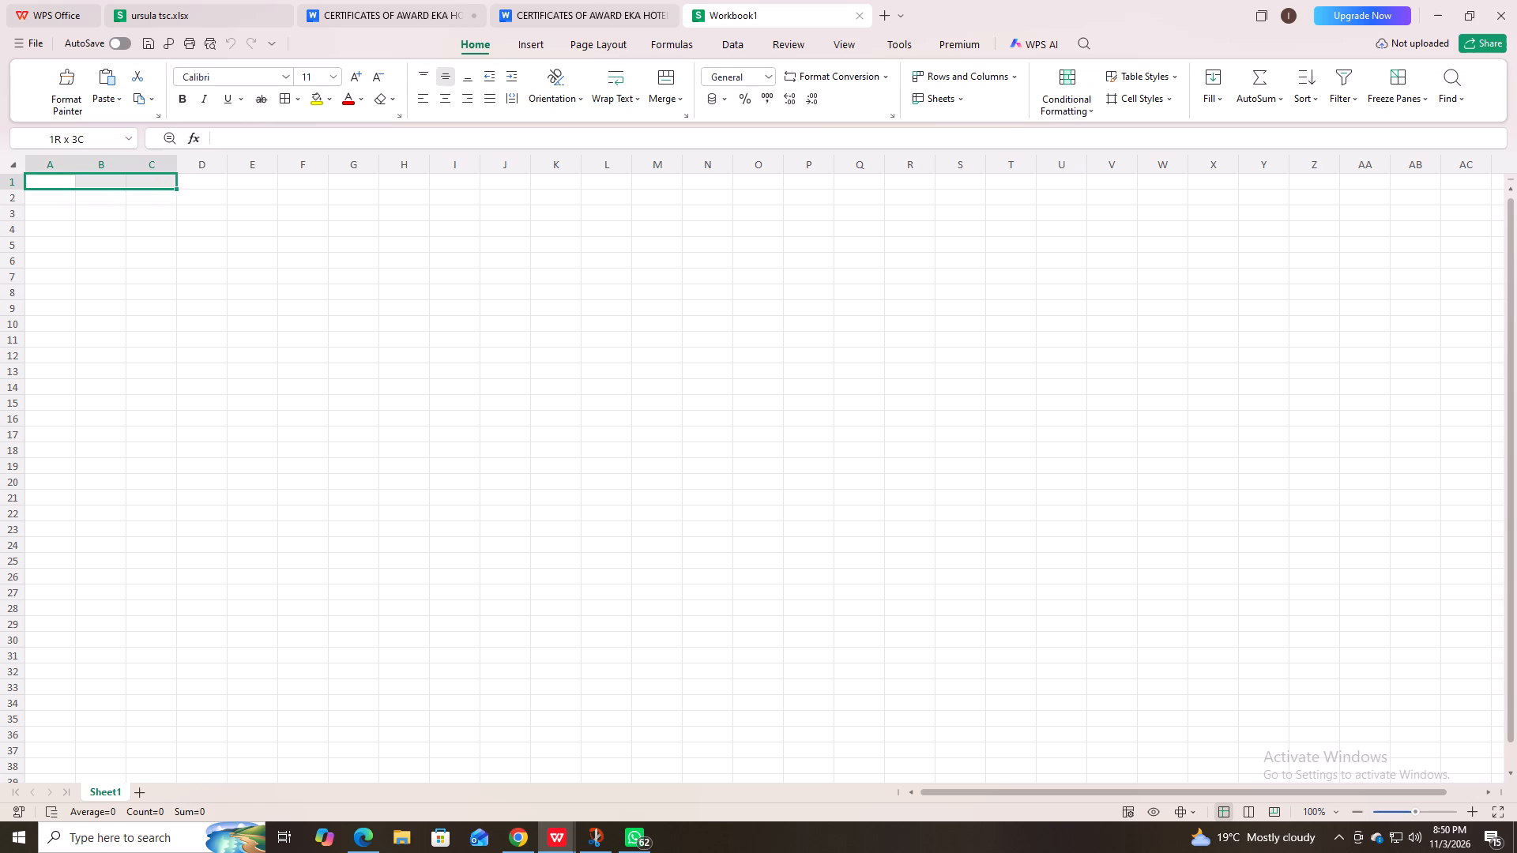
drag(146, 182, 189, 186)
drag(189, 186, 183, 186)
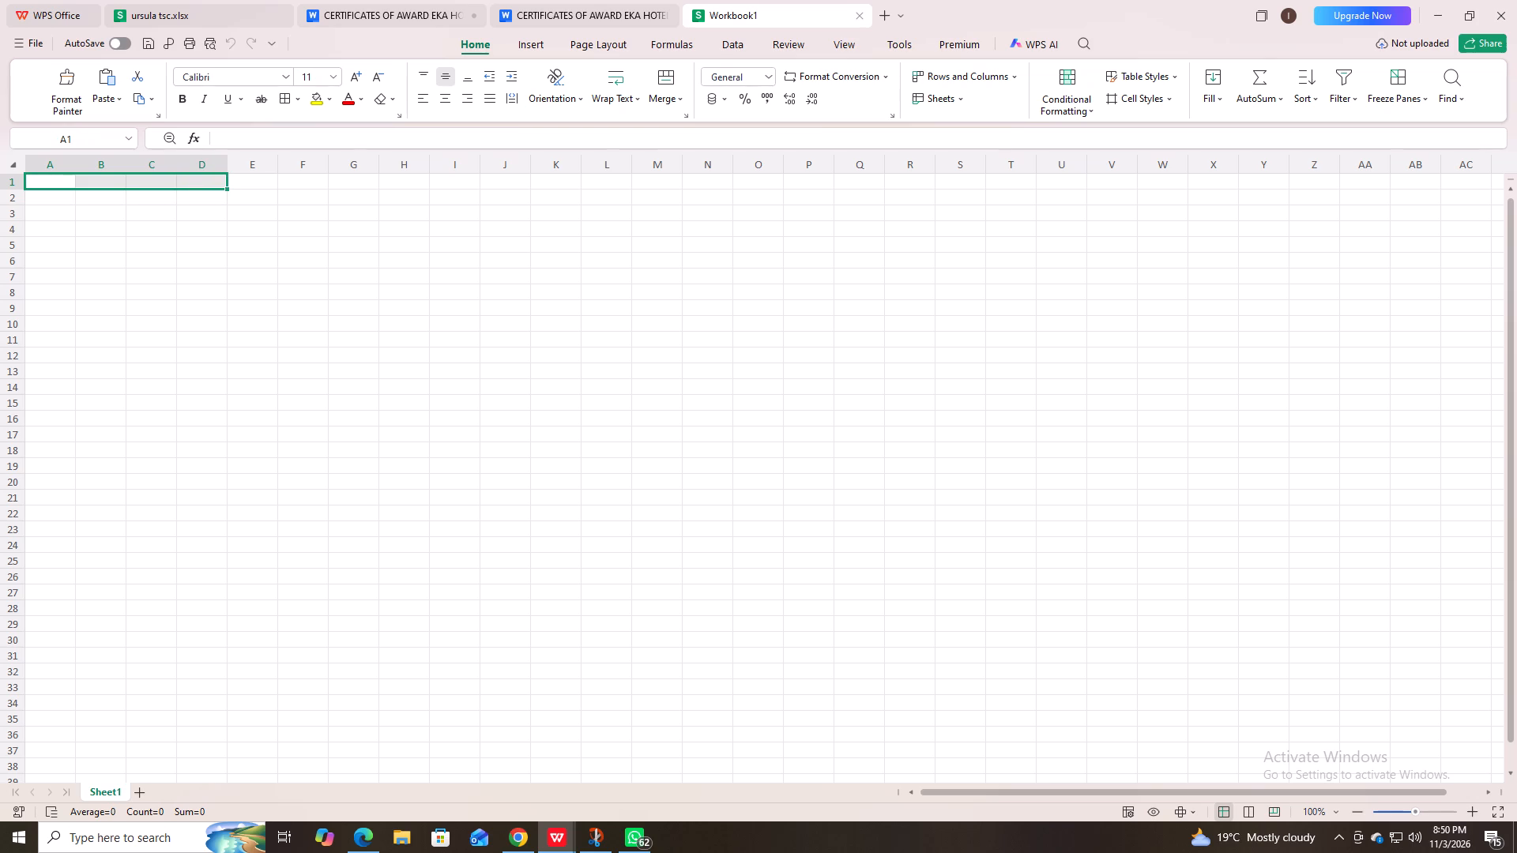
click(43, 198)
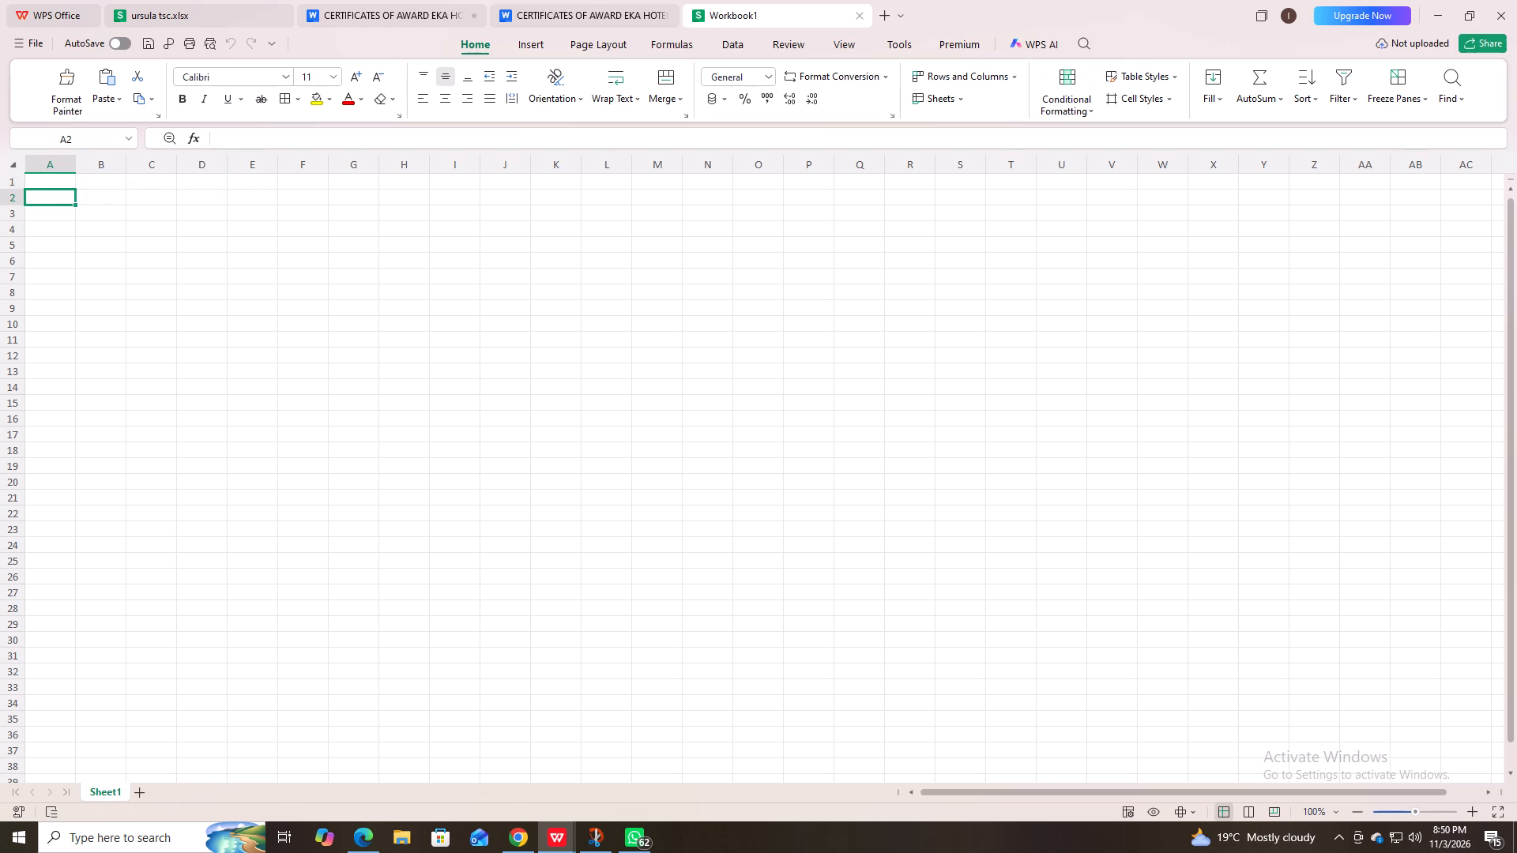
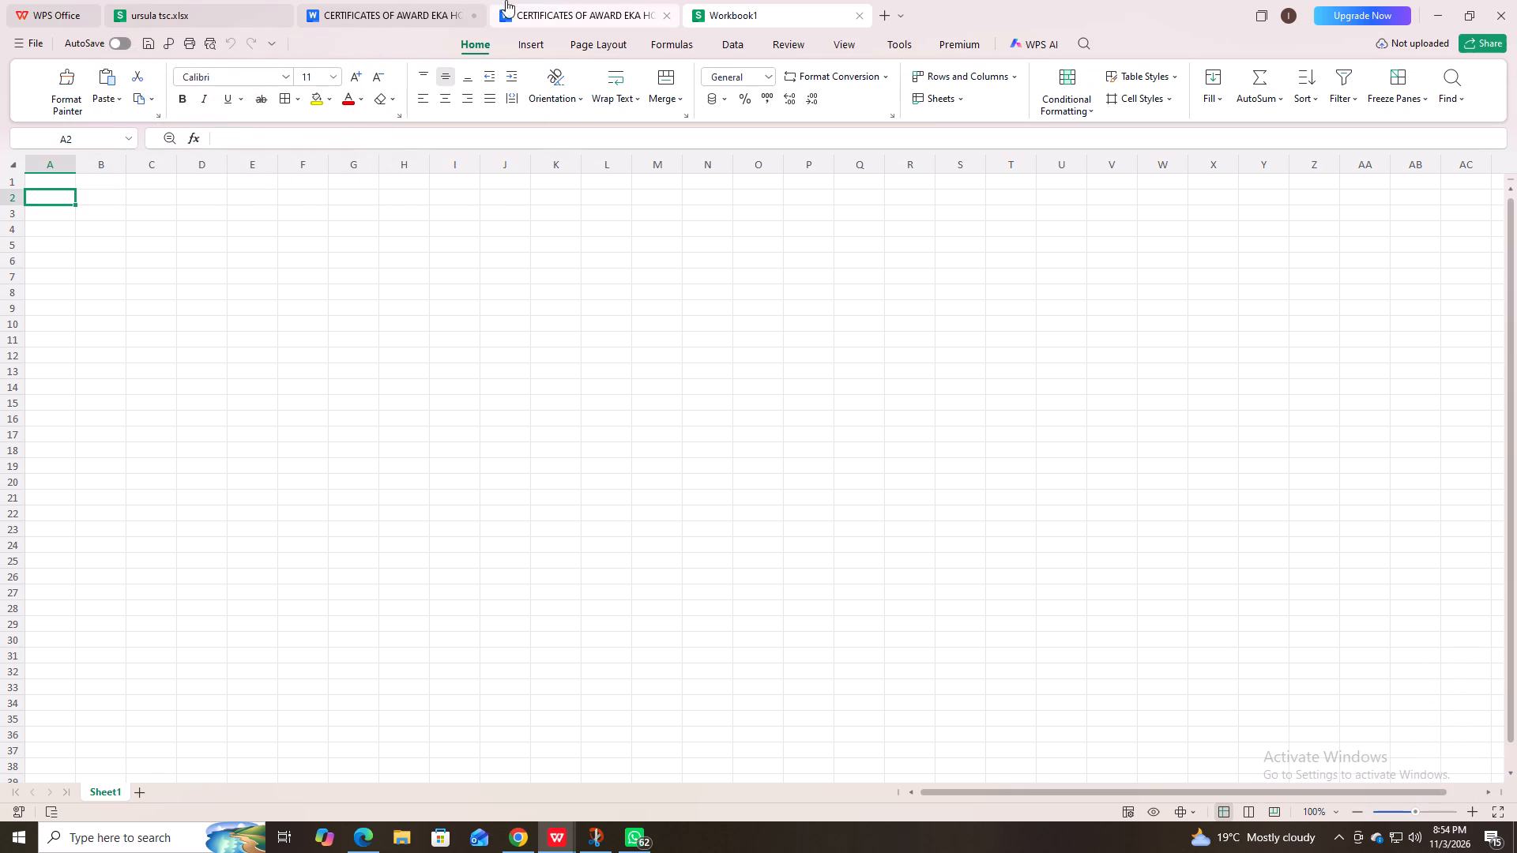
Widen column A to about 17, roughly double its default width, and select cell A3.
click(73, 160)
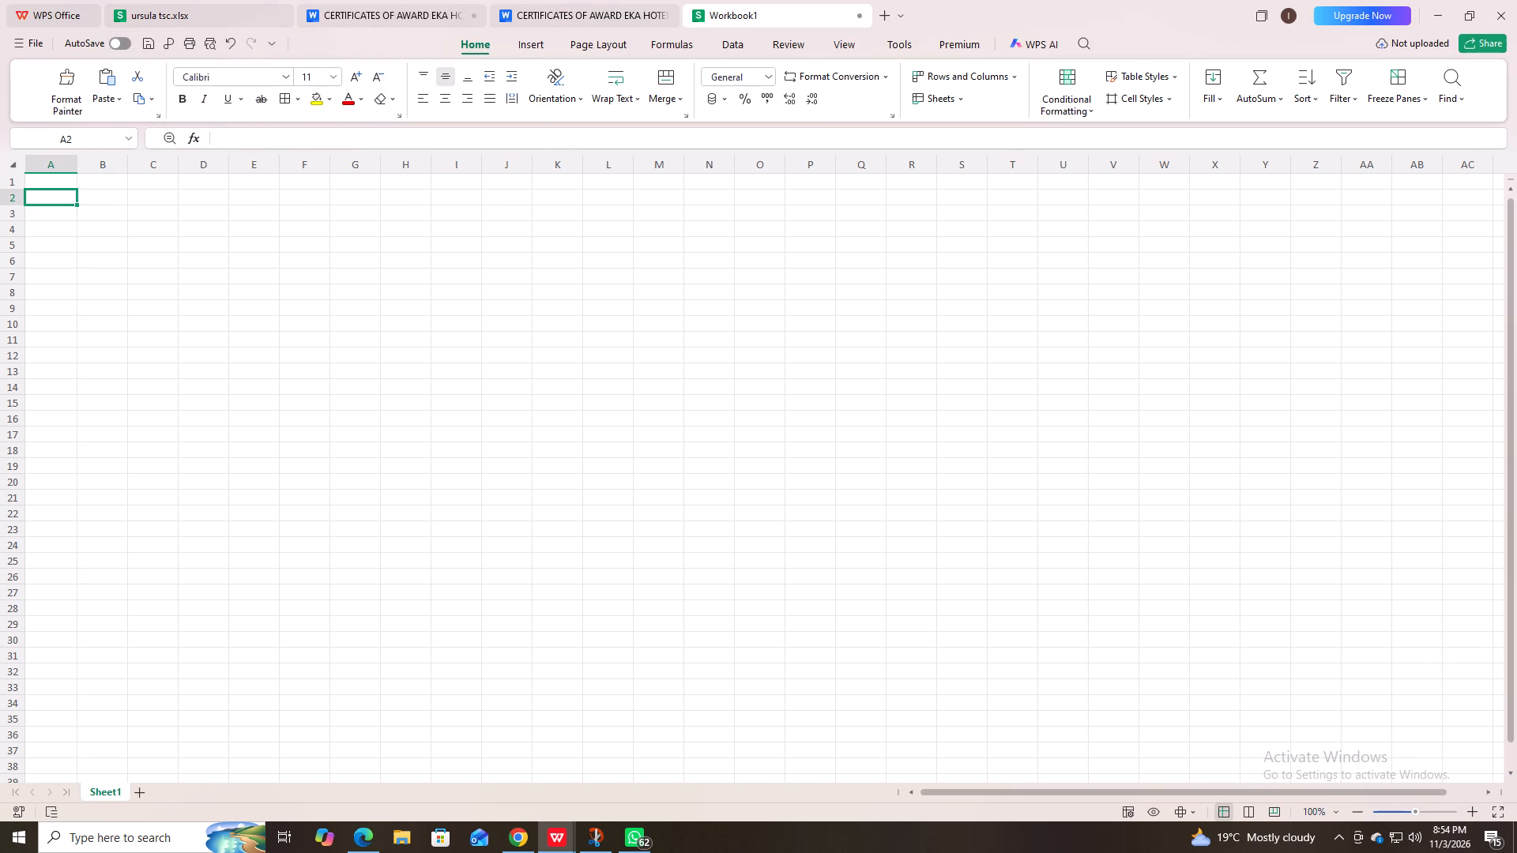
drag(75, 158, 122, 163)
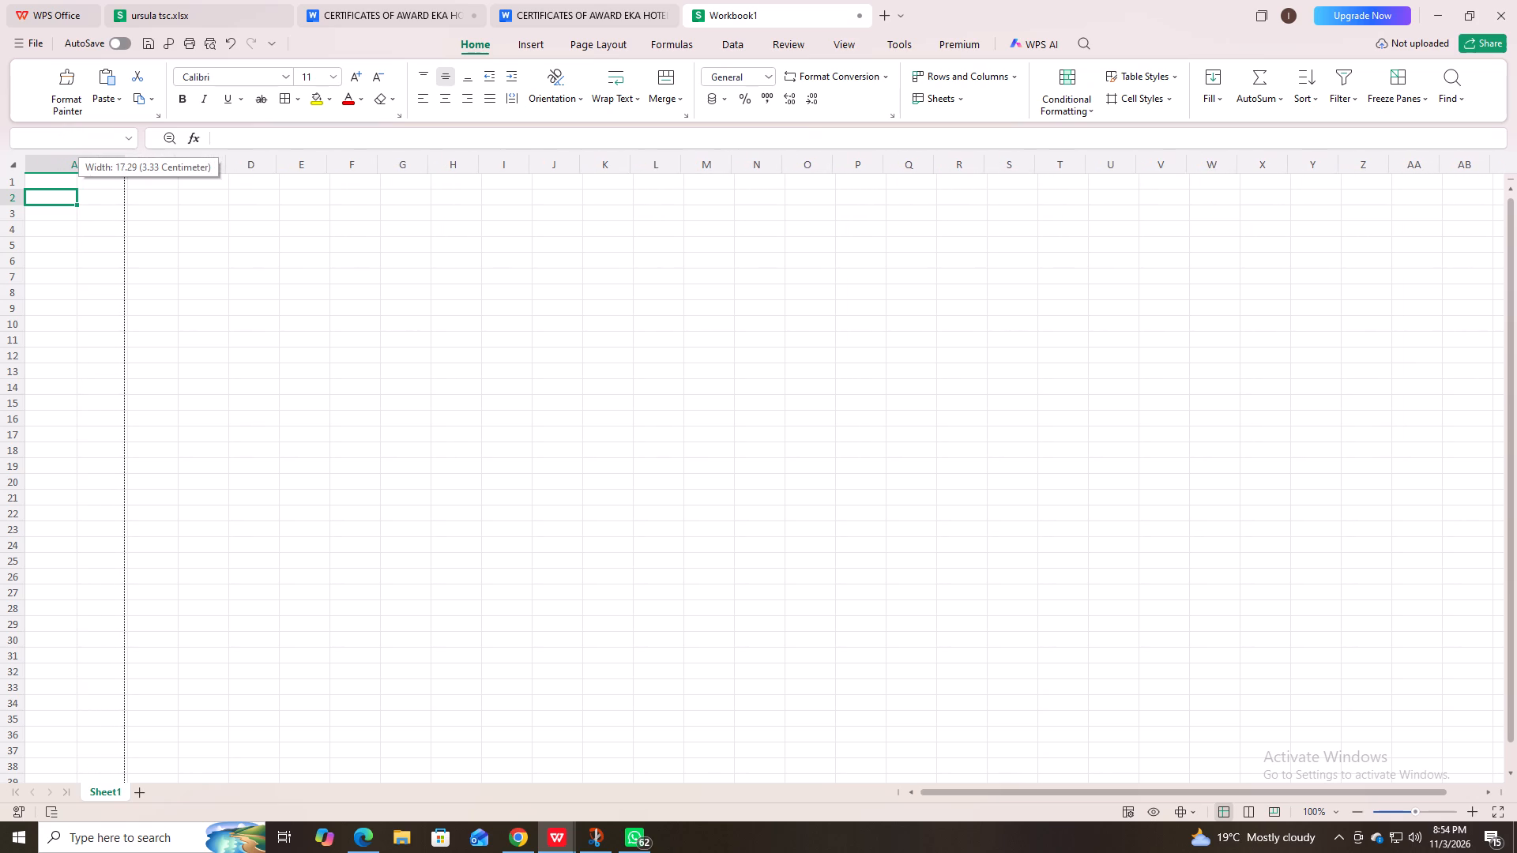
drag(122, 163, 125, 169)
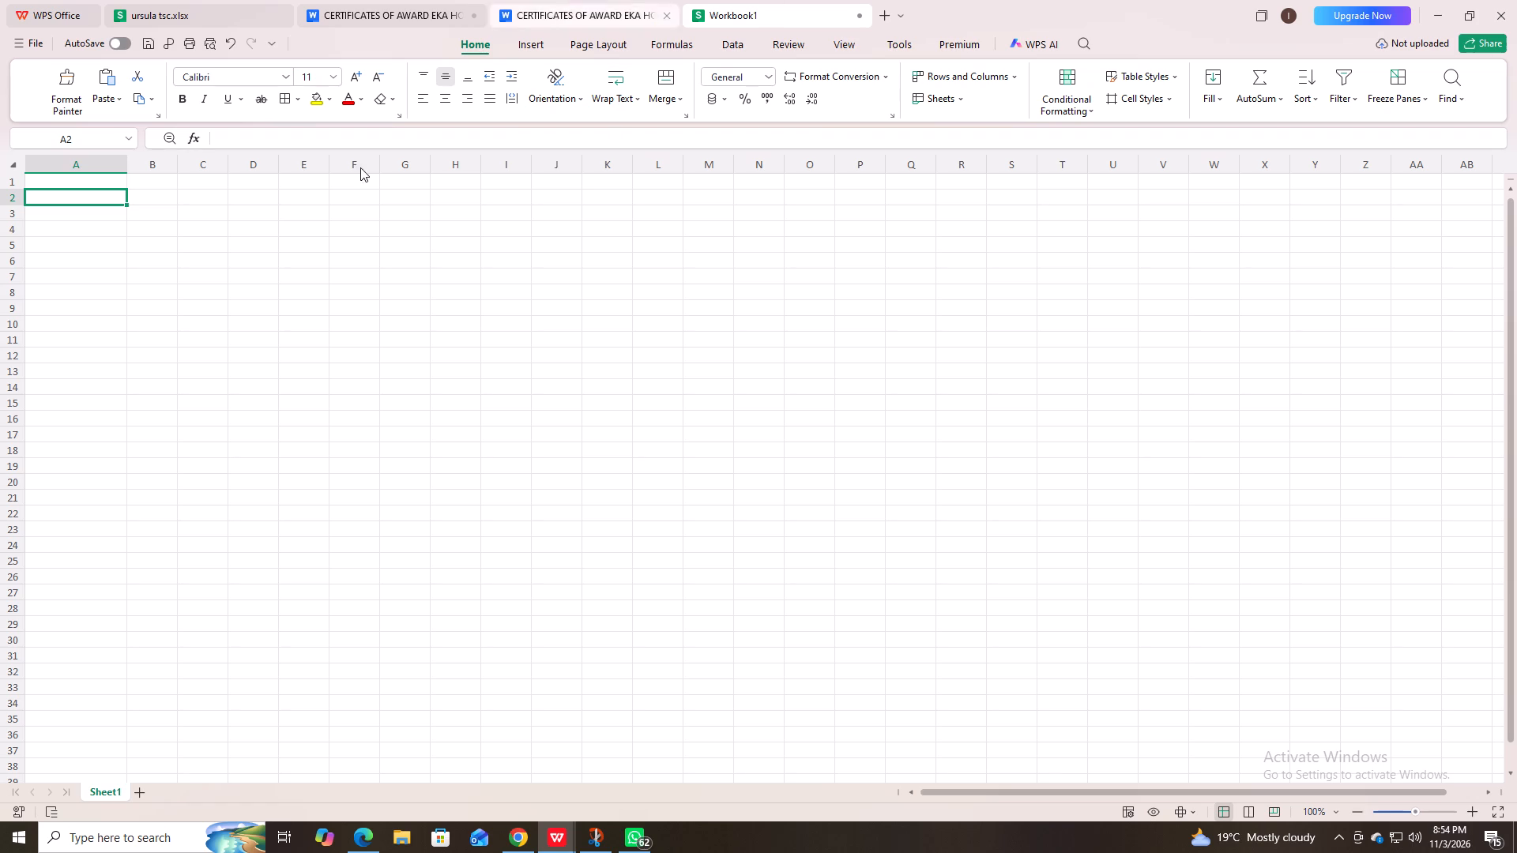
click(116, 215)
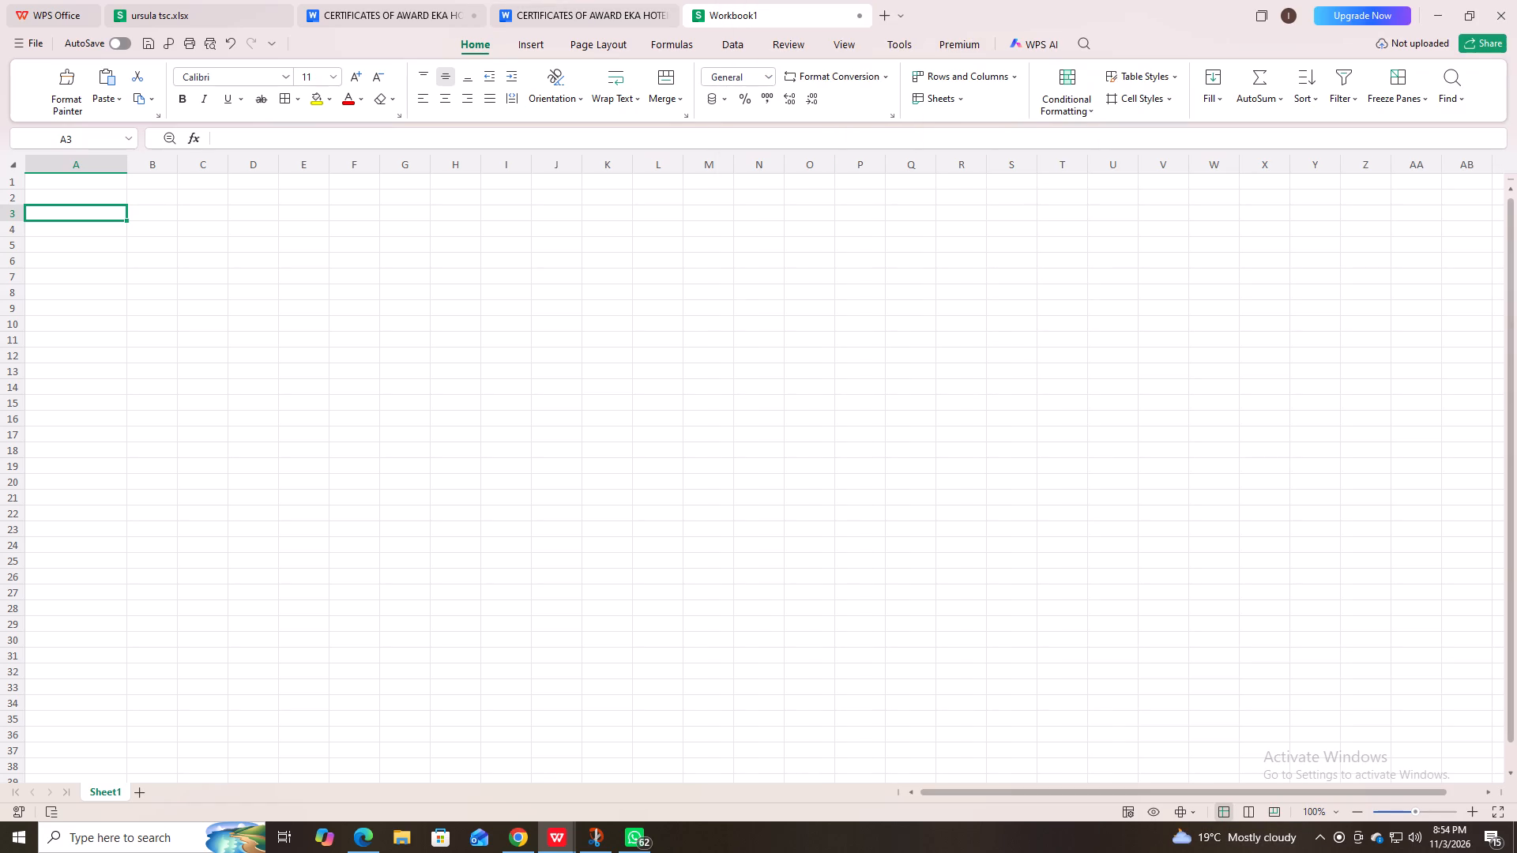
Enter the column header "Date" in cell A3.
click(106, 214)
key(d)
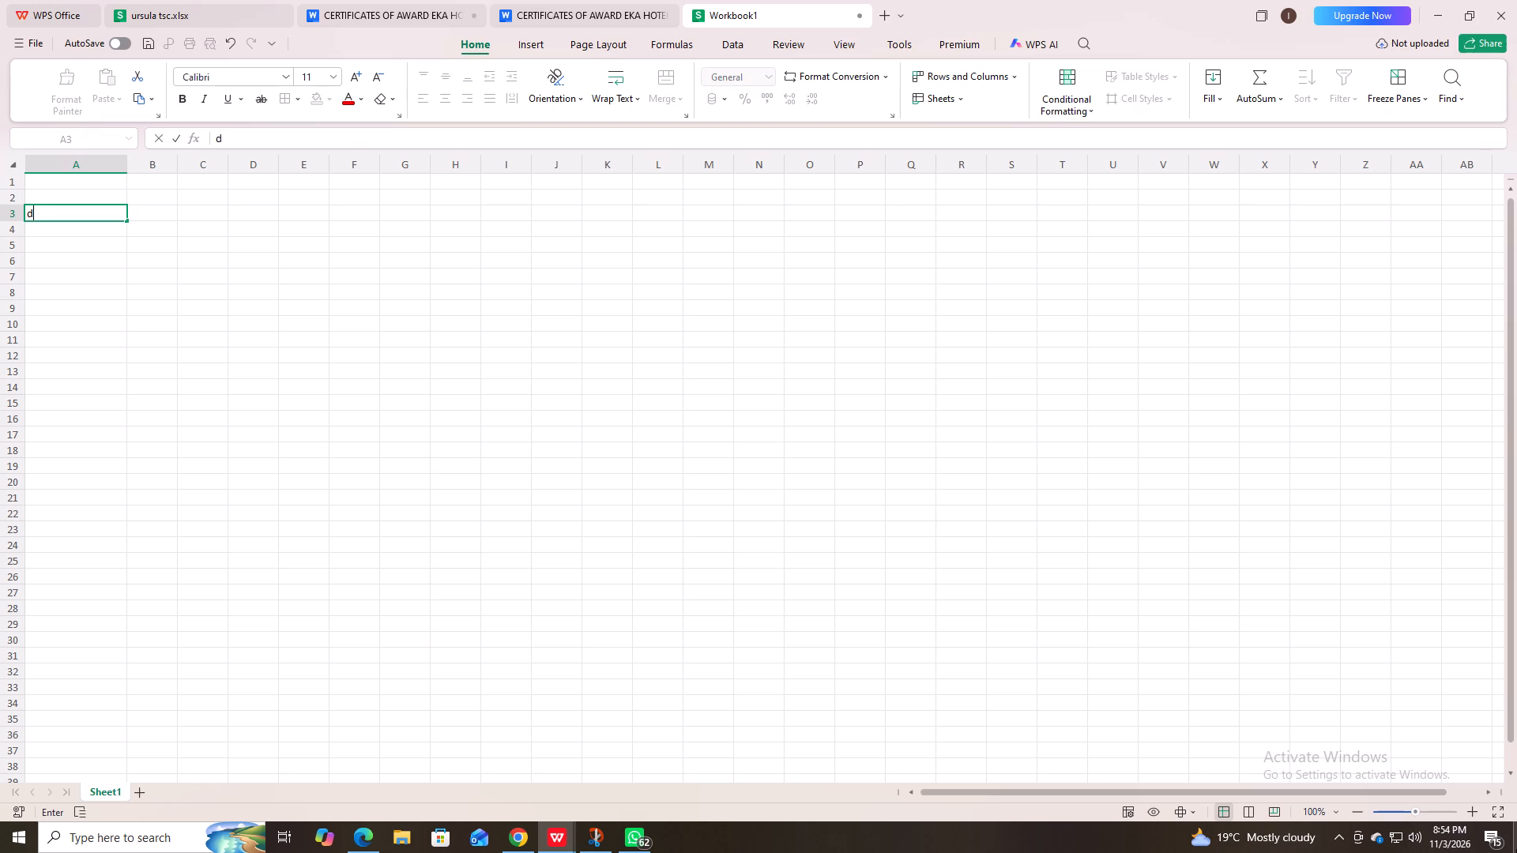
key(BackSpace)
key(s)
key(BackSpace)
key(d)
text(ar)
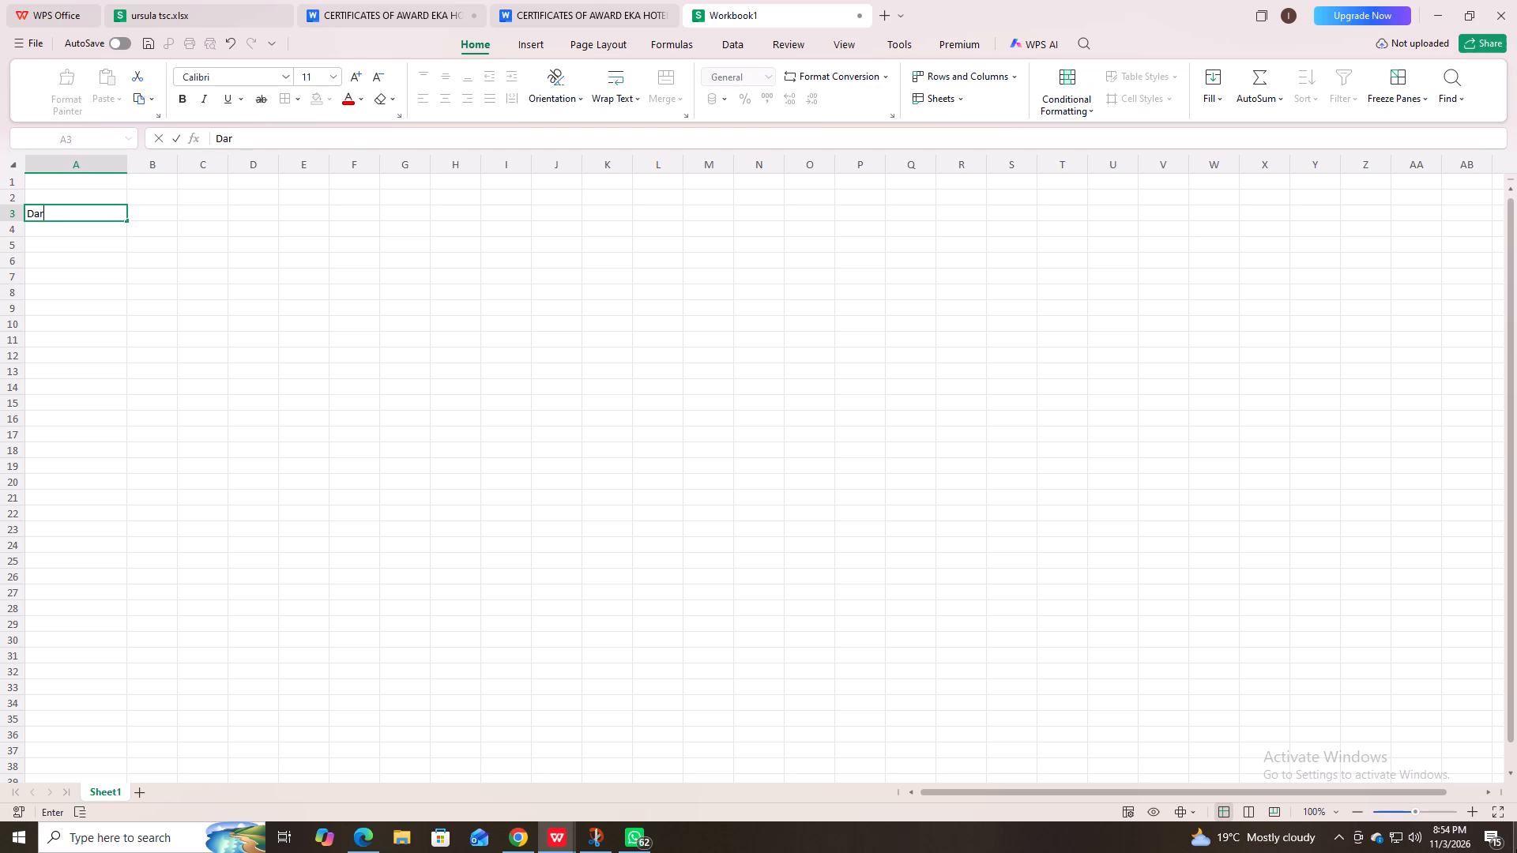
key(BackSpace)
text(te)
click(173, 216)
Format the Date header in A3 as bold and horizontally centred with a light green fill.
click(99, 206)
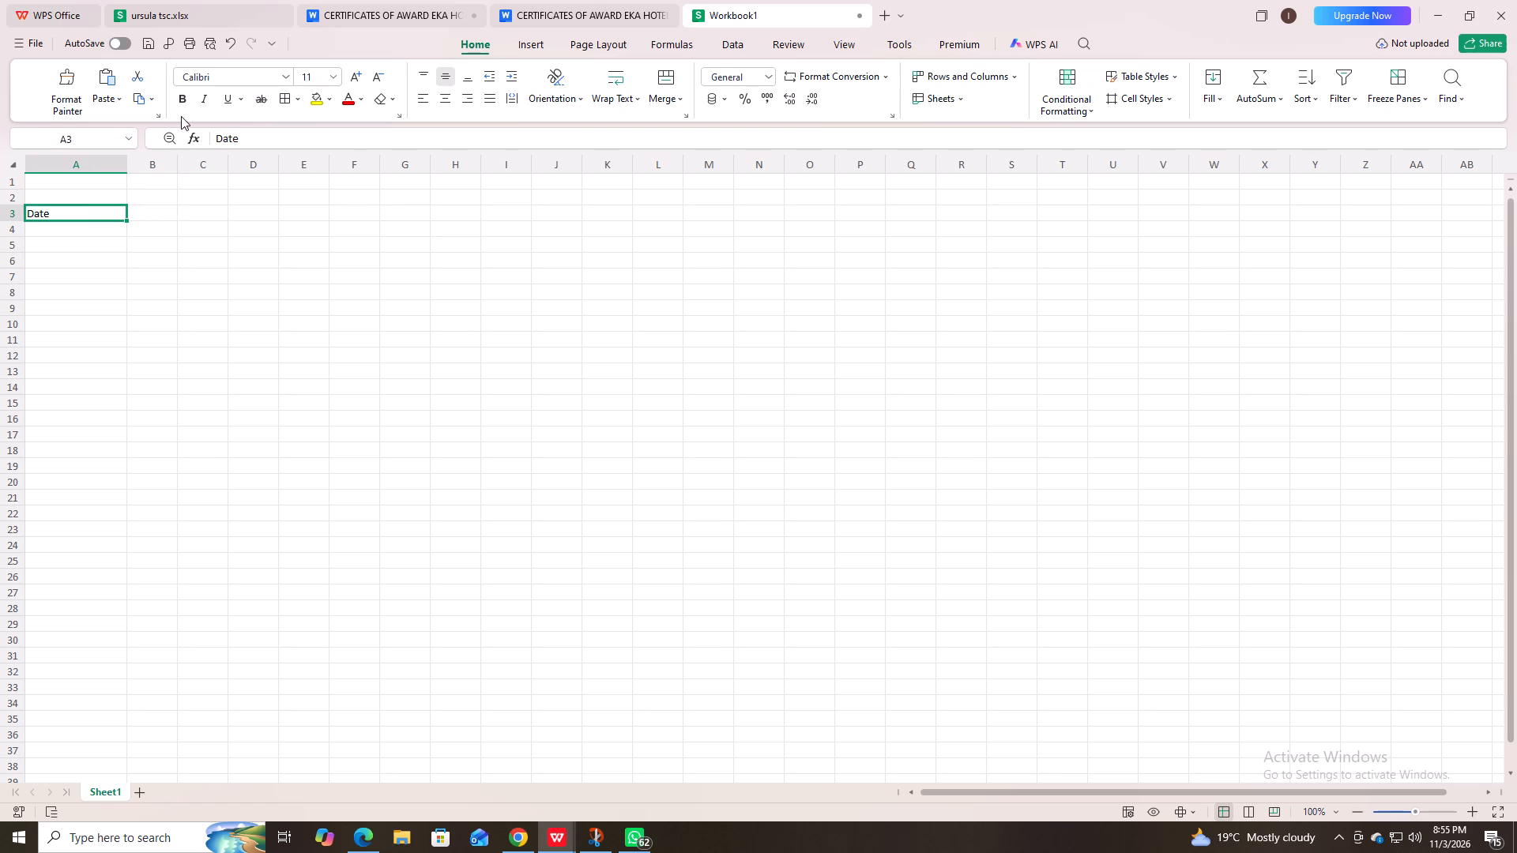
click(184, 103)
double_click(451, 100)
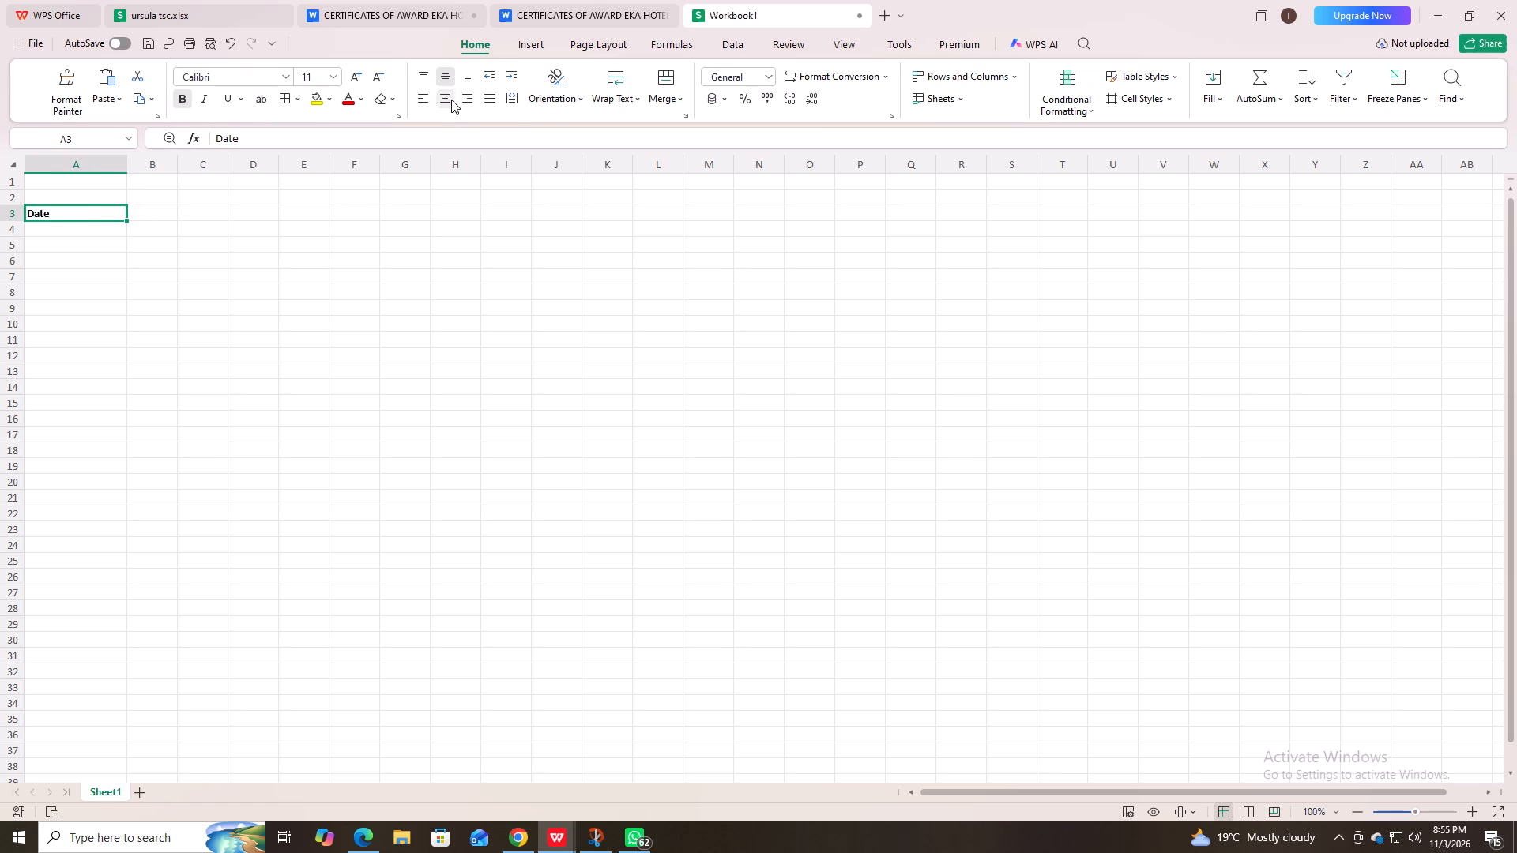
click(449, 100)
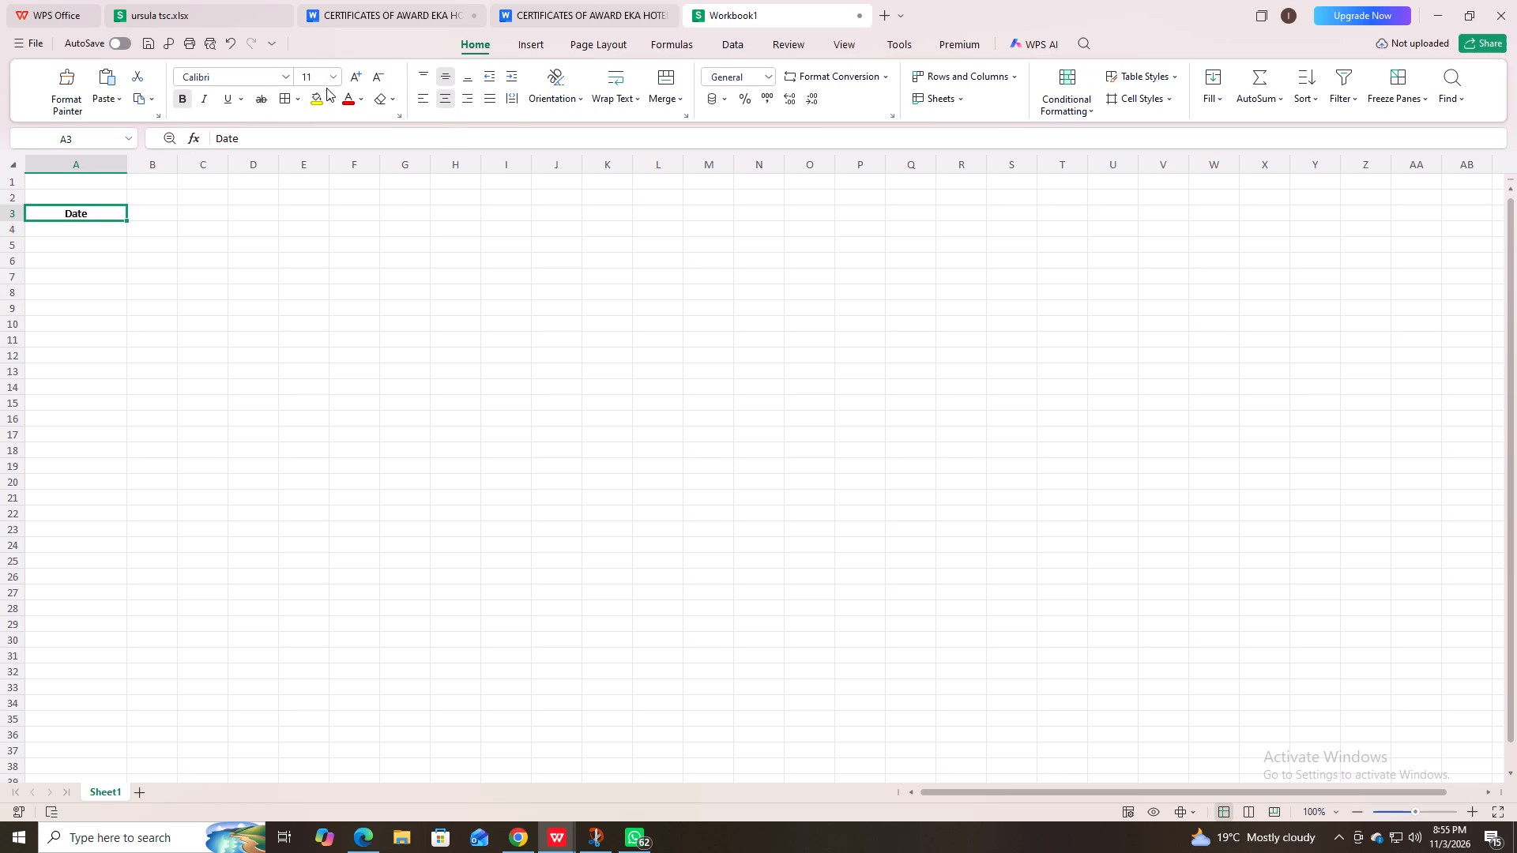
click(331, 99)
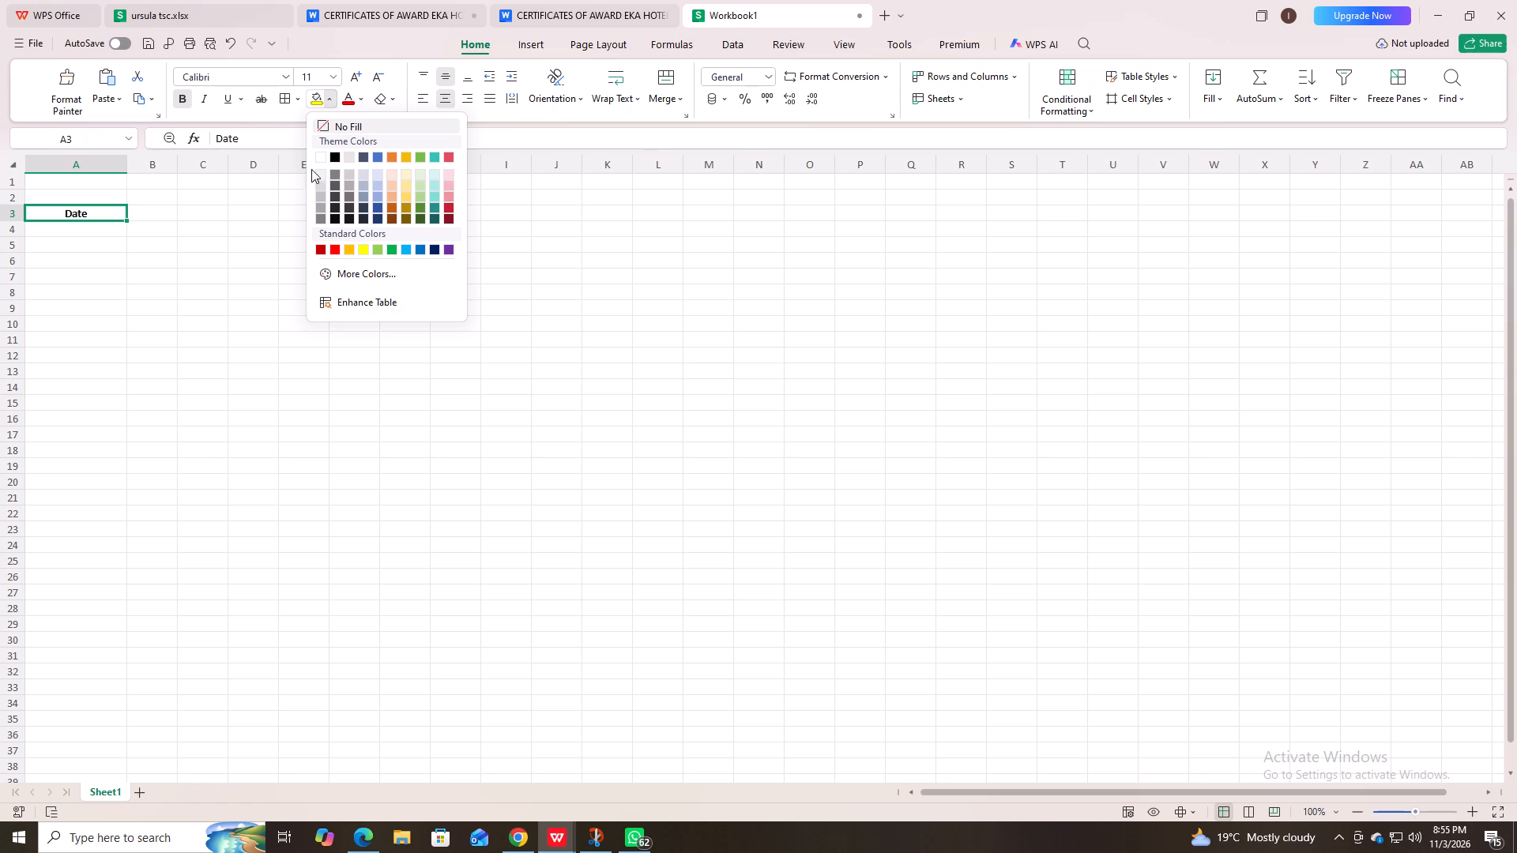
click(377, 251)
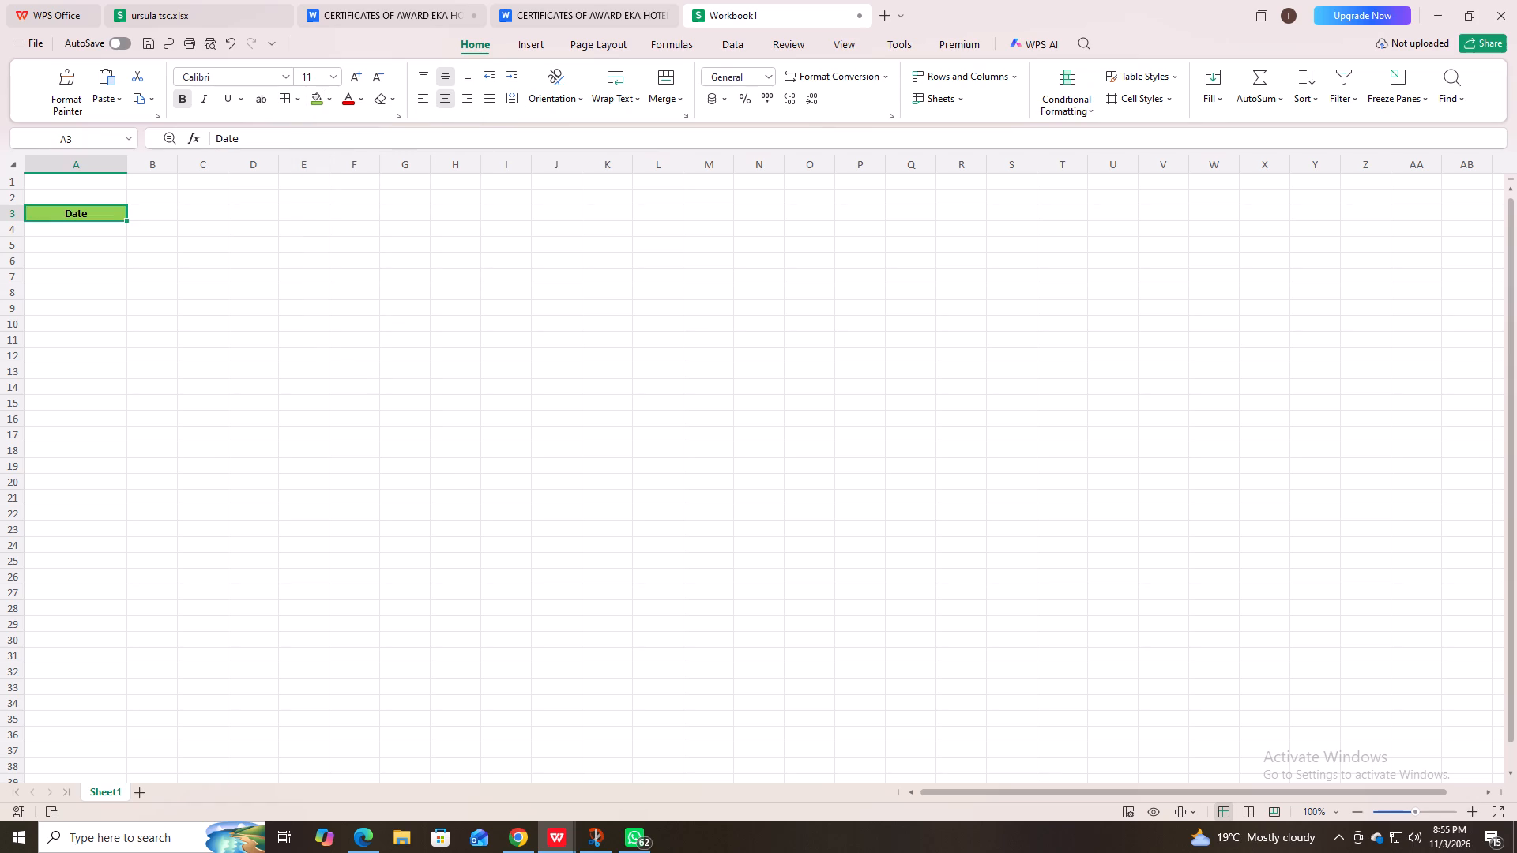
Enter the column header "Reps Name/Code" in cell B3.
click(158, 208)
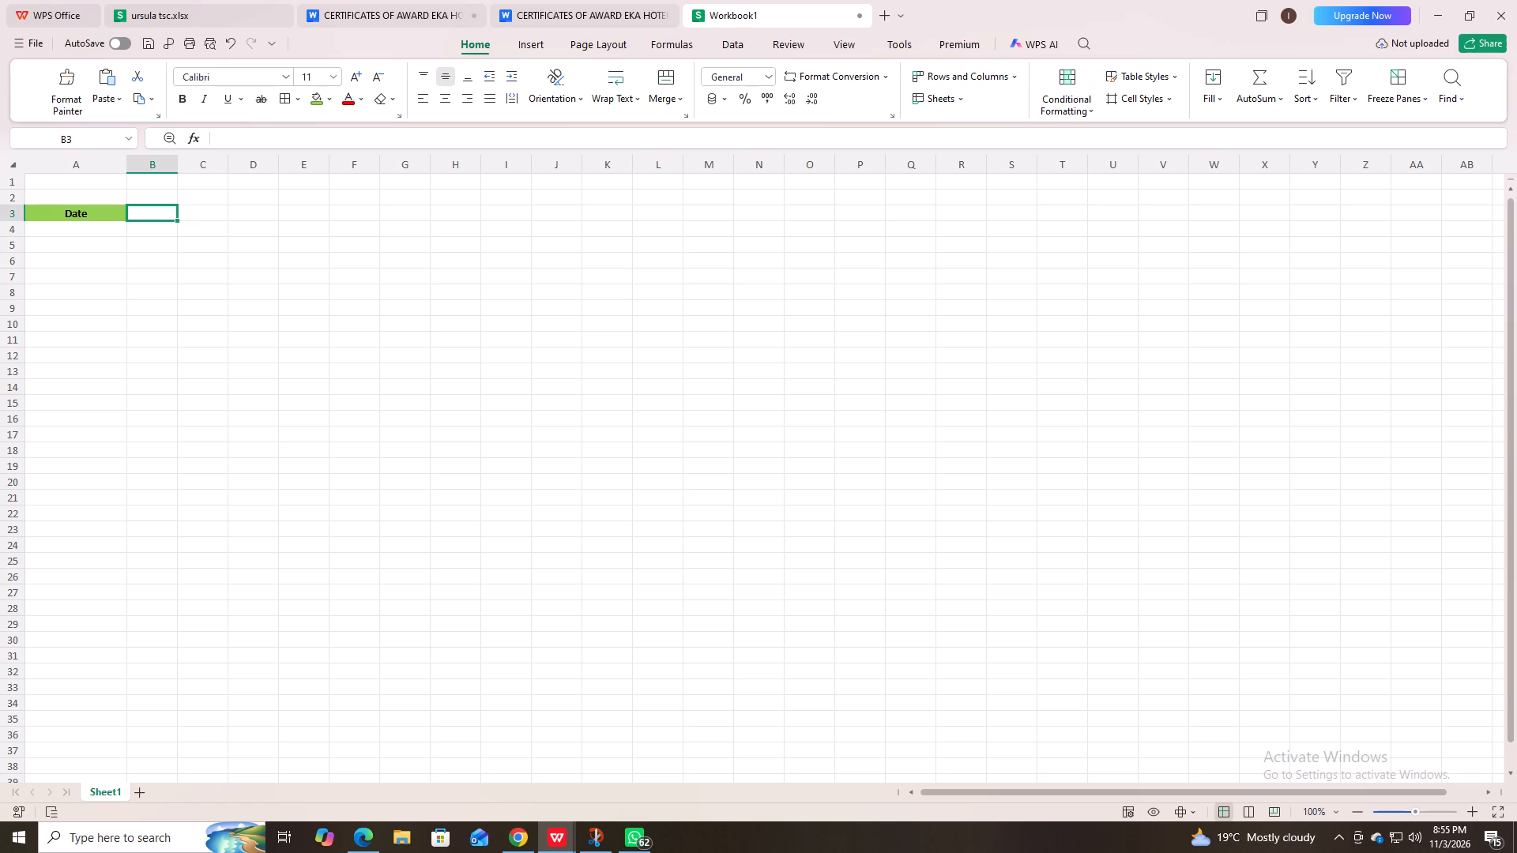
key(r)
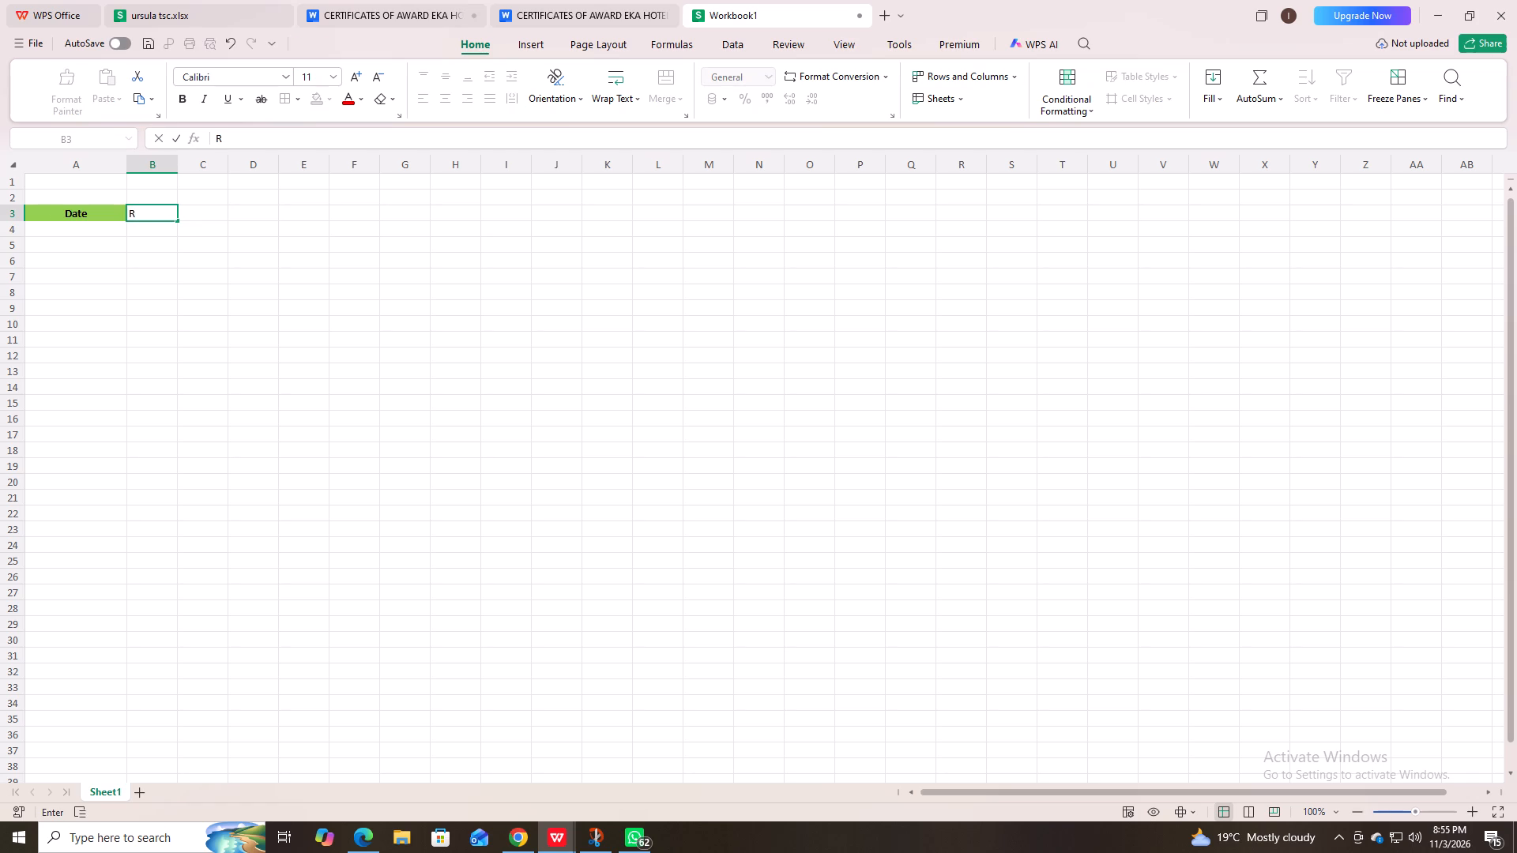
key(e)
key(p)
text(s)
key(space)
key(n)
key(a)
text(me)
key(slash)
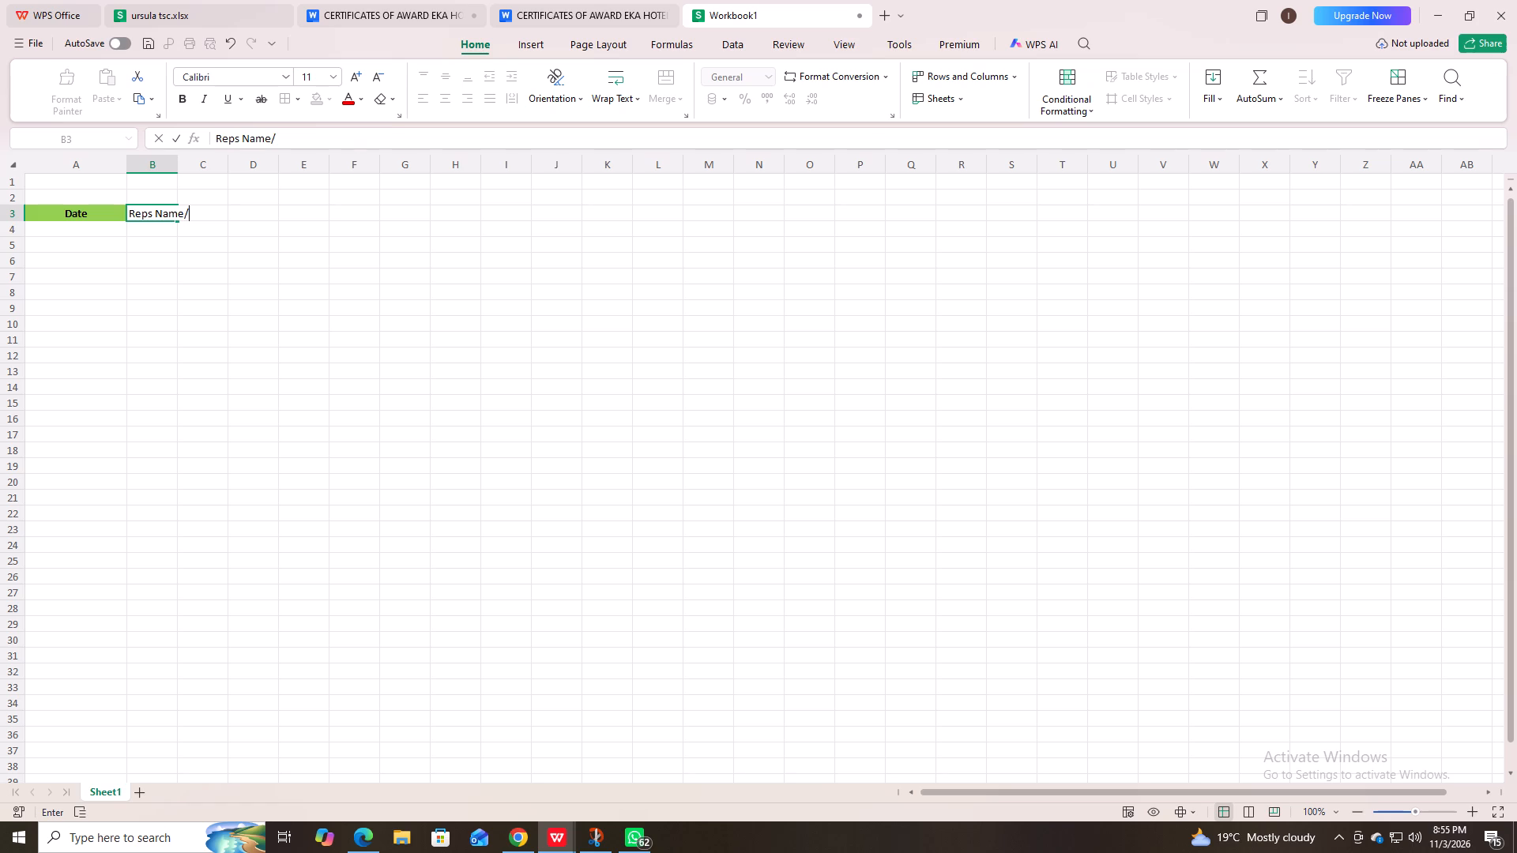
key(c)
text(ode)
Widen column B to about 16.4 characters so the Reps Name/Code header fits.
click(176, 172)
drag(179, 165, 185, 165)
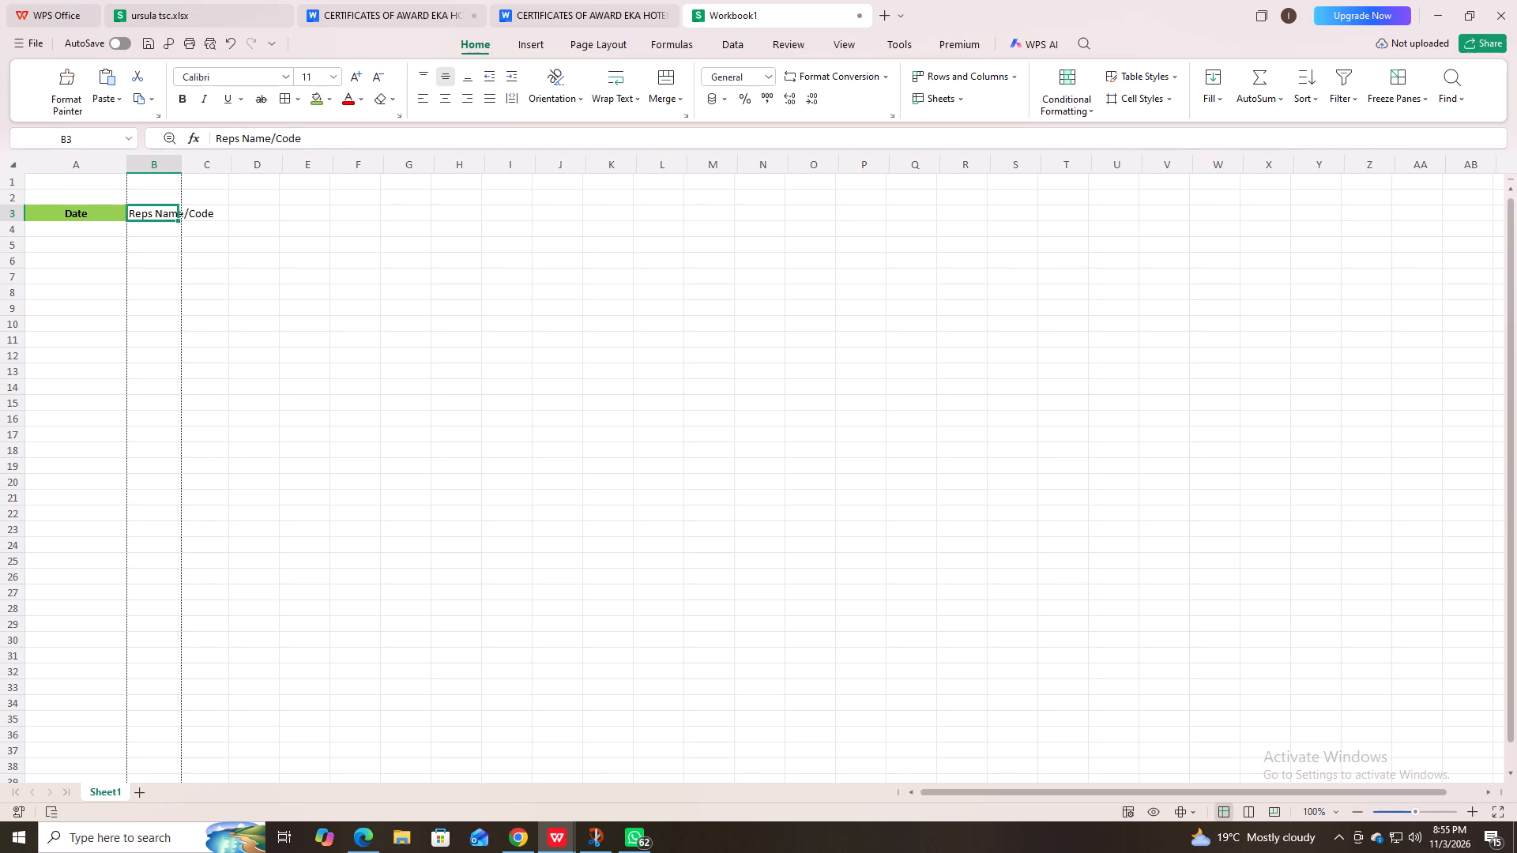
drag(185, 165, 222, 178)
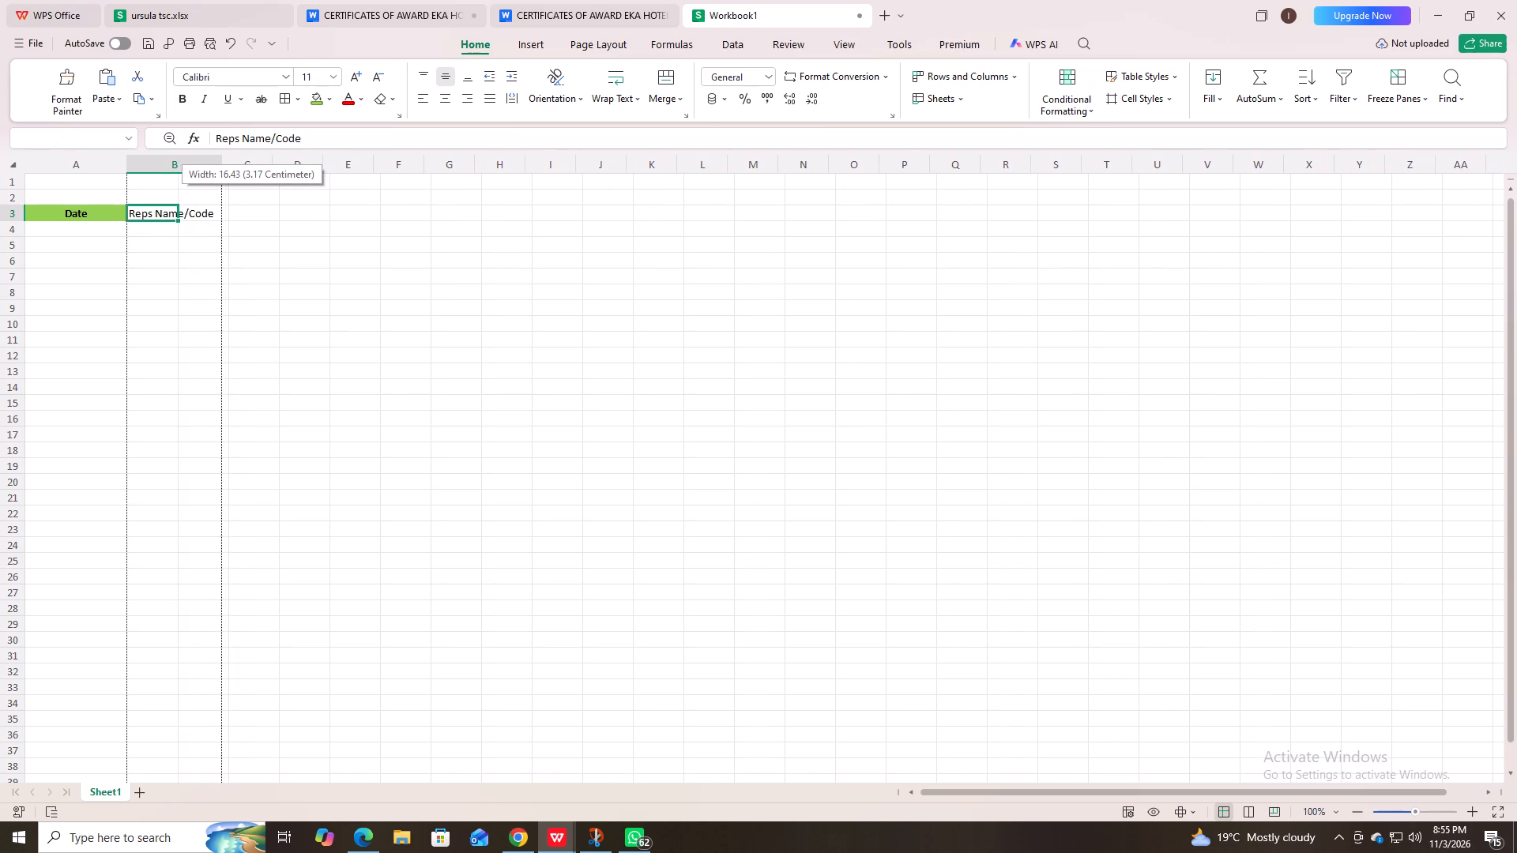
drag(222, 178, 221, 178)
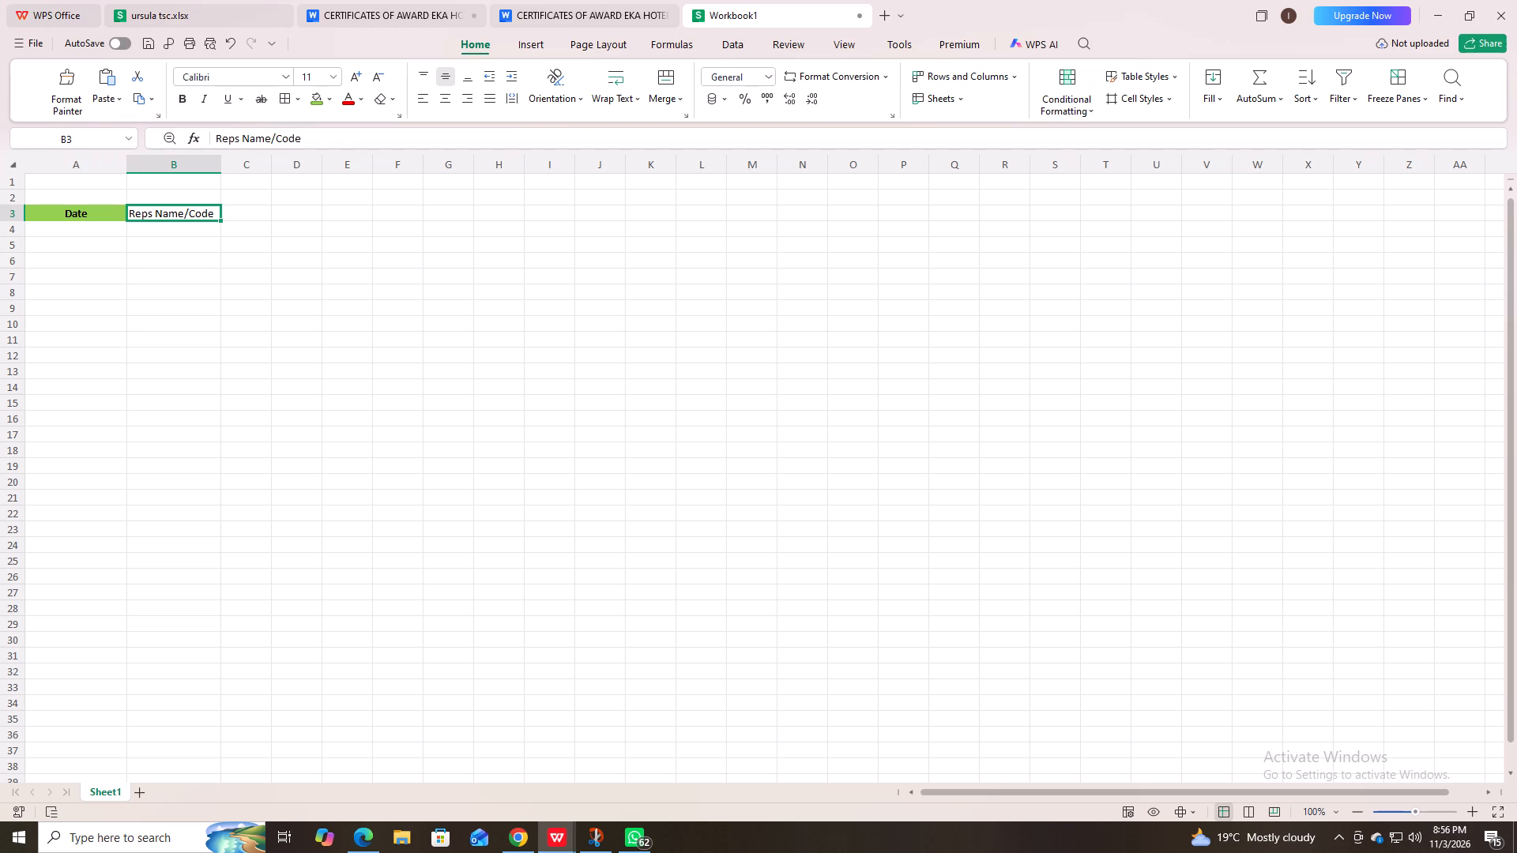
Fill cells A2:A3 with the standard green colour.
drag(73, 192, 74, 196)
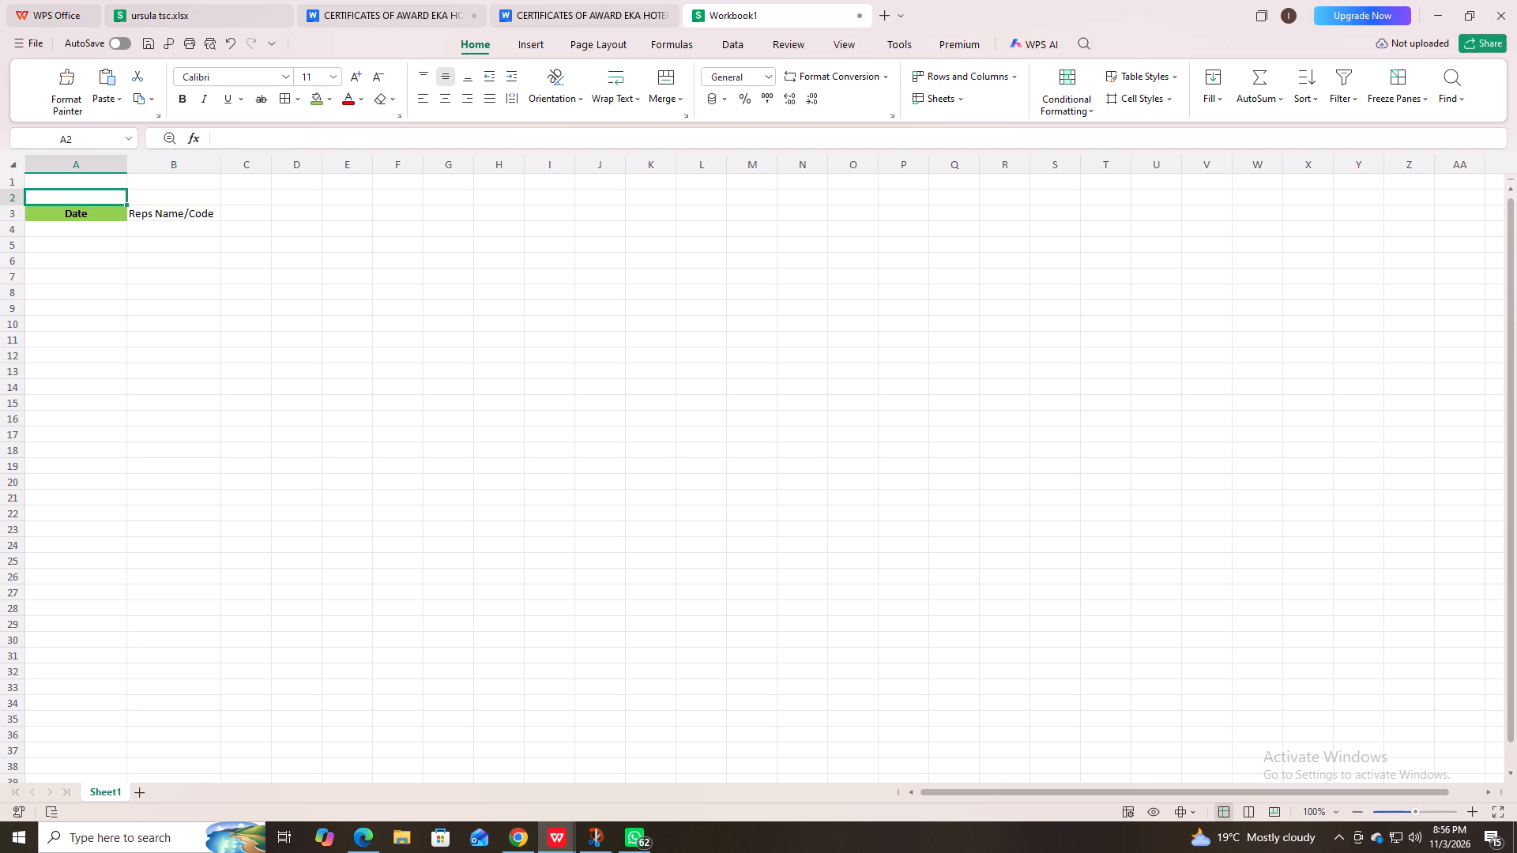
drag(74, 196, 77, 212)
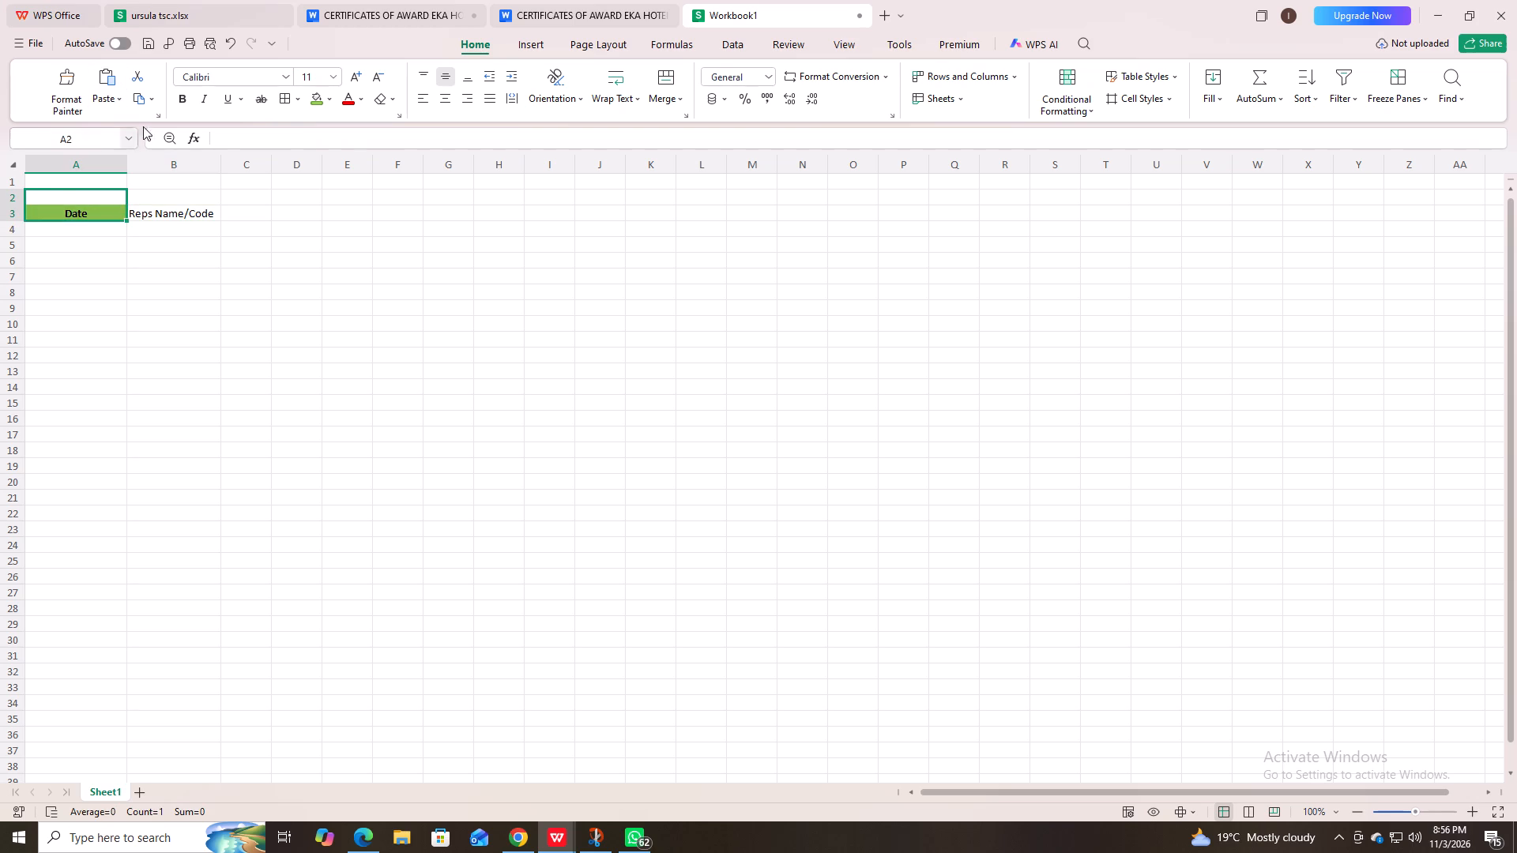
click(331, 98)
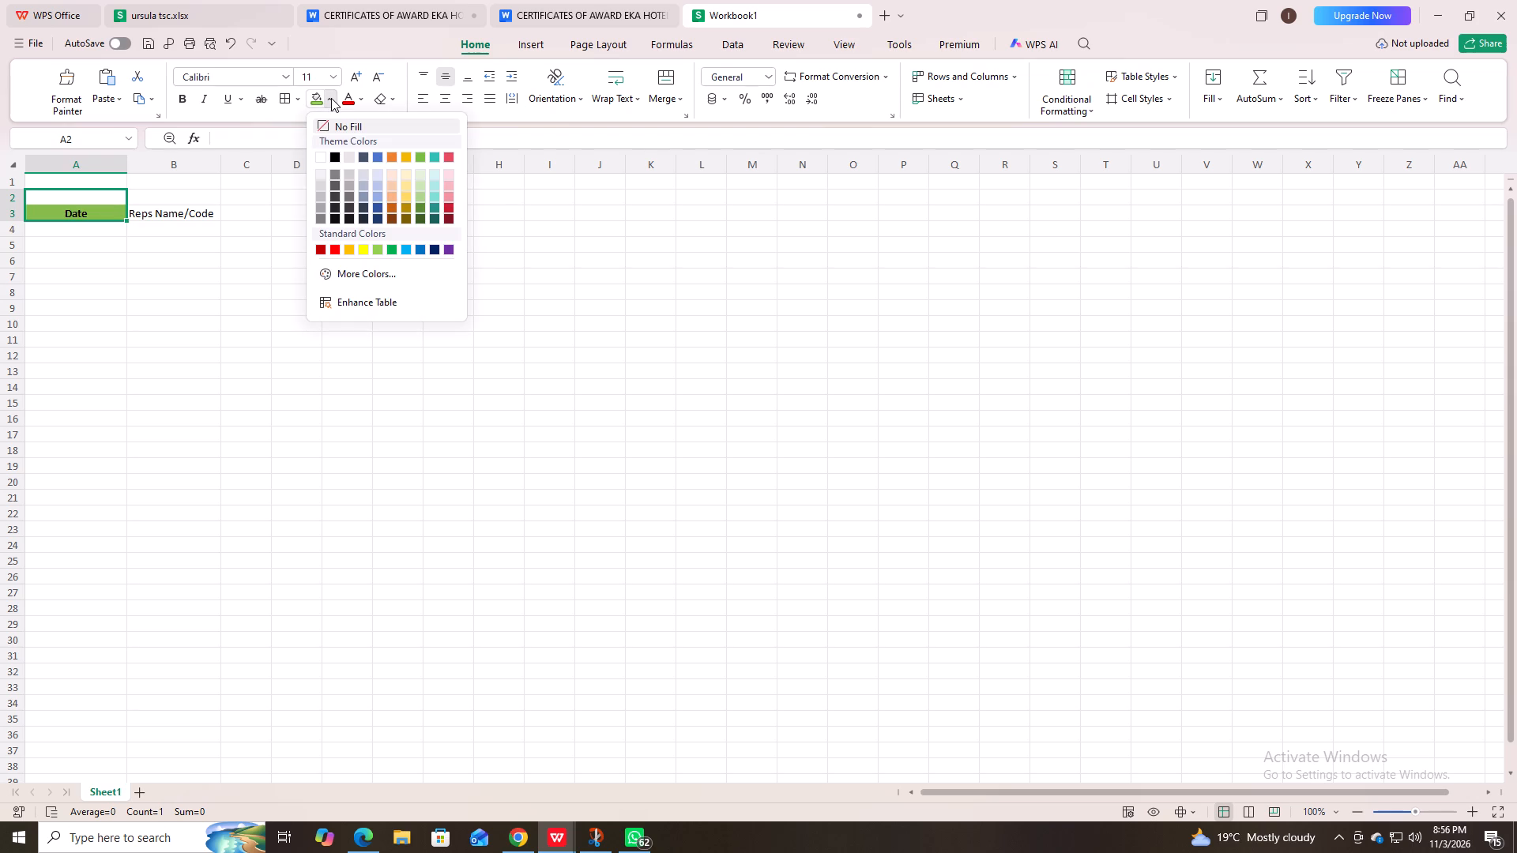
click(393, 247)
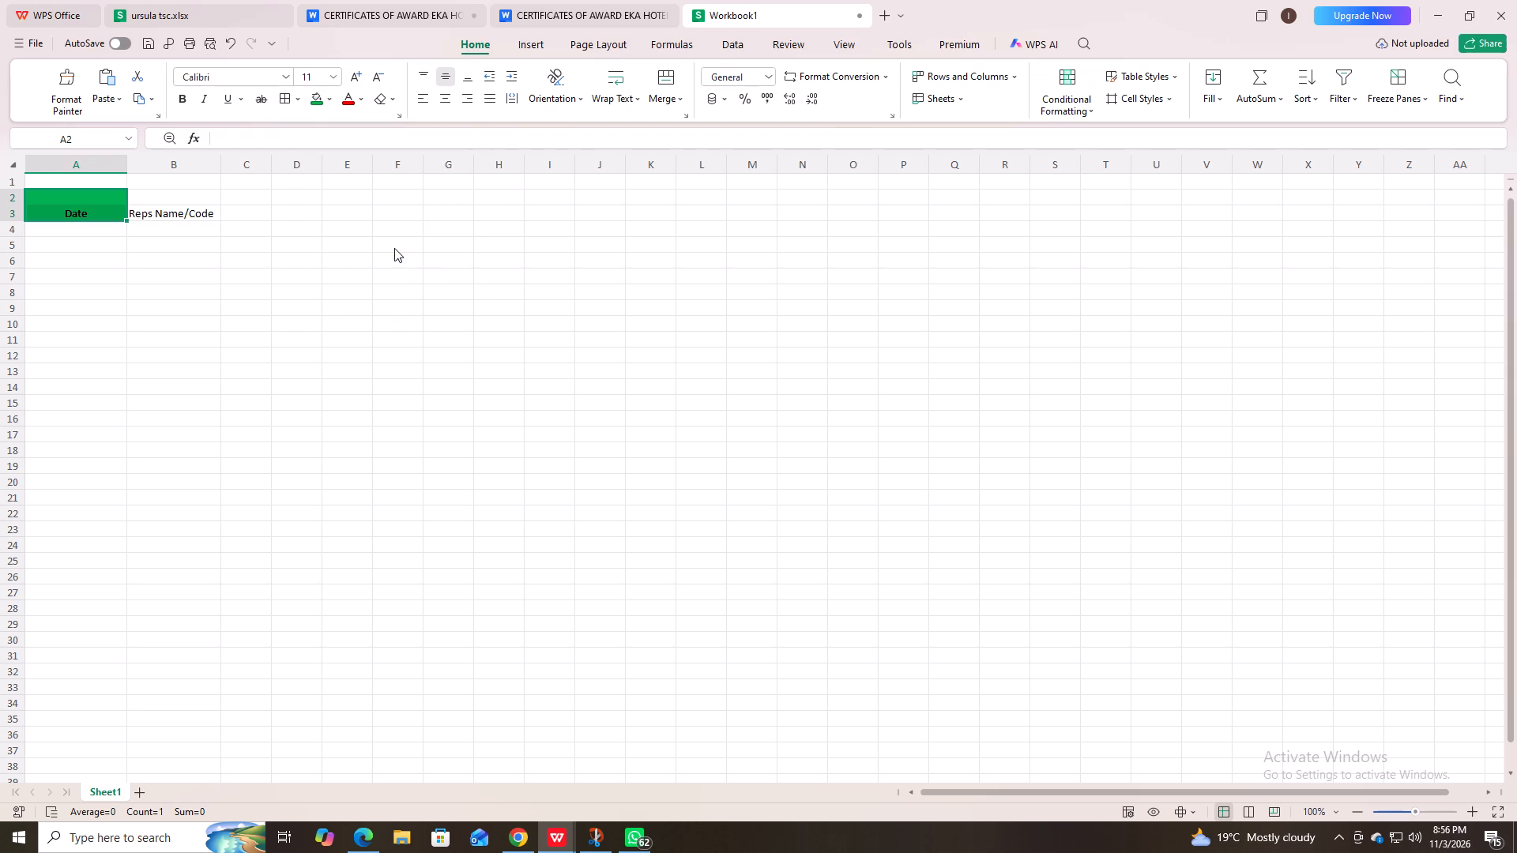
Fill cells B2:B3, including the Reps Name/Code header, with the standard light green colour.
click(208, 208)
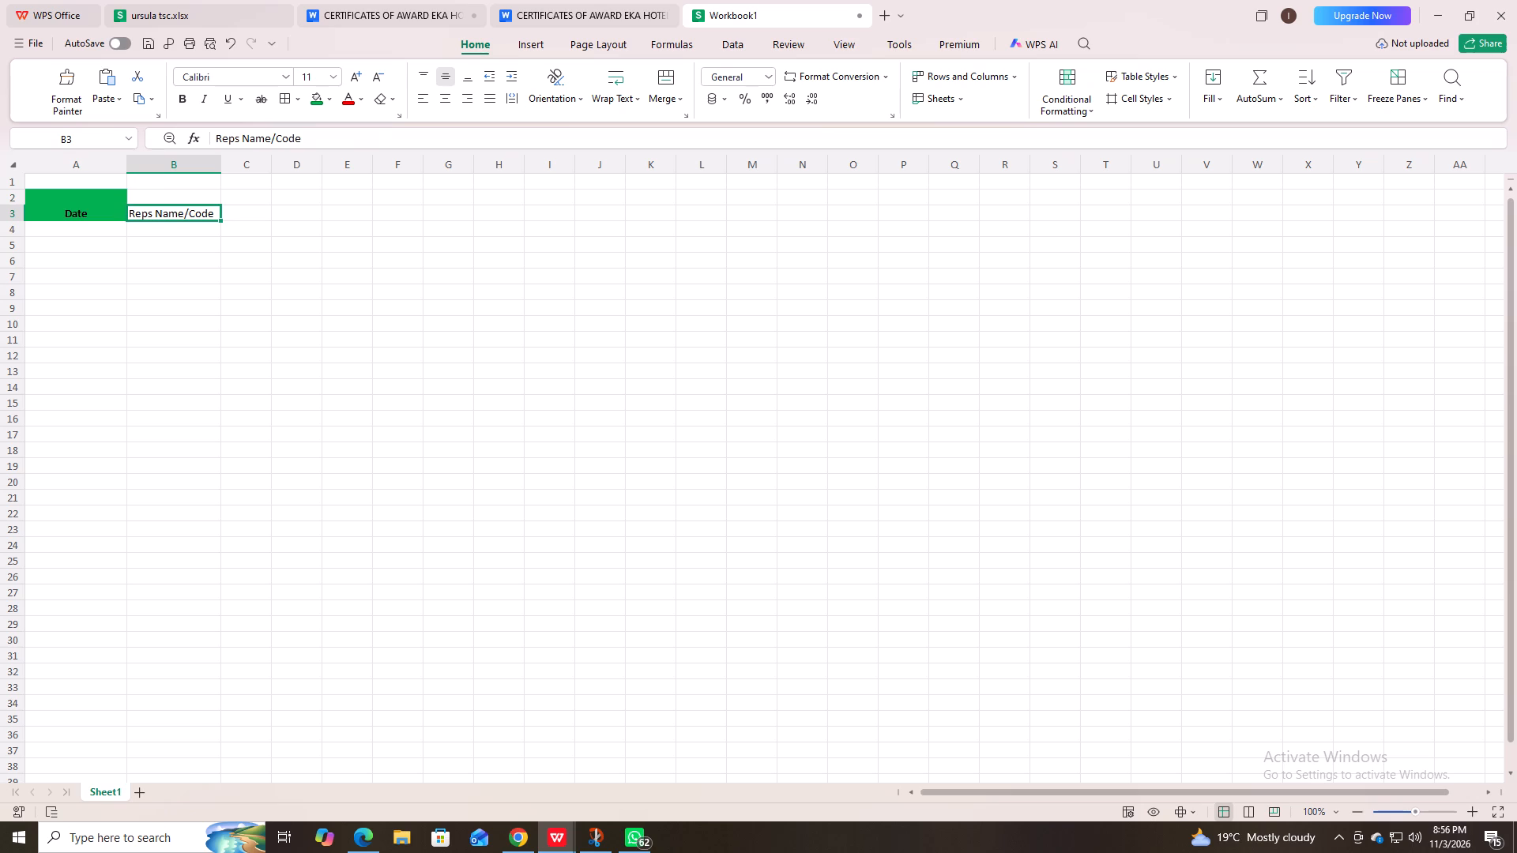
drag(154, 198, 158, 200)
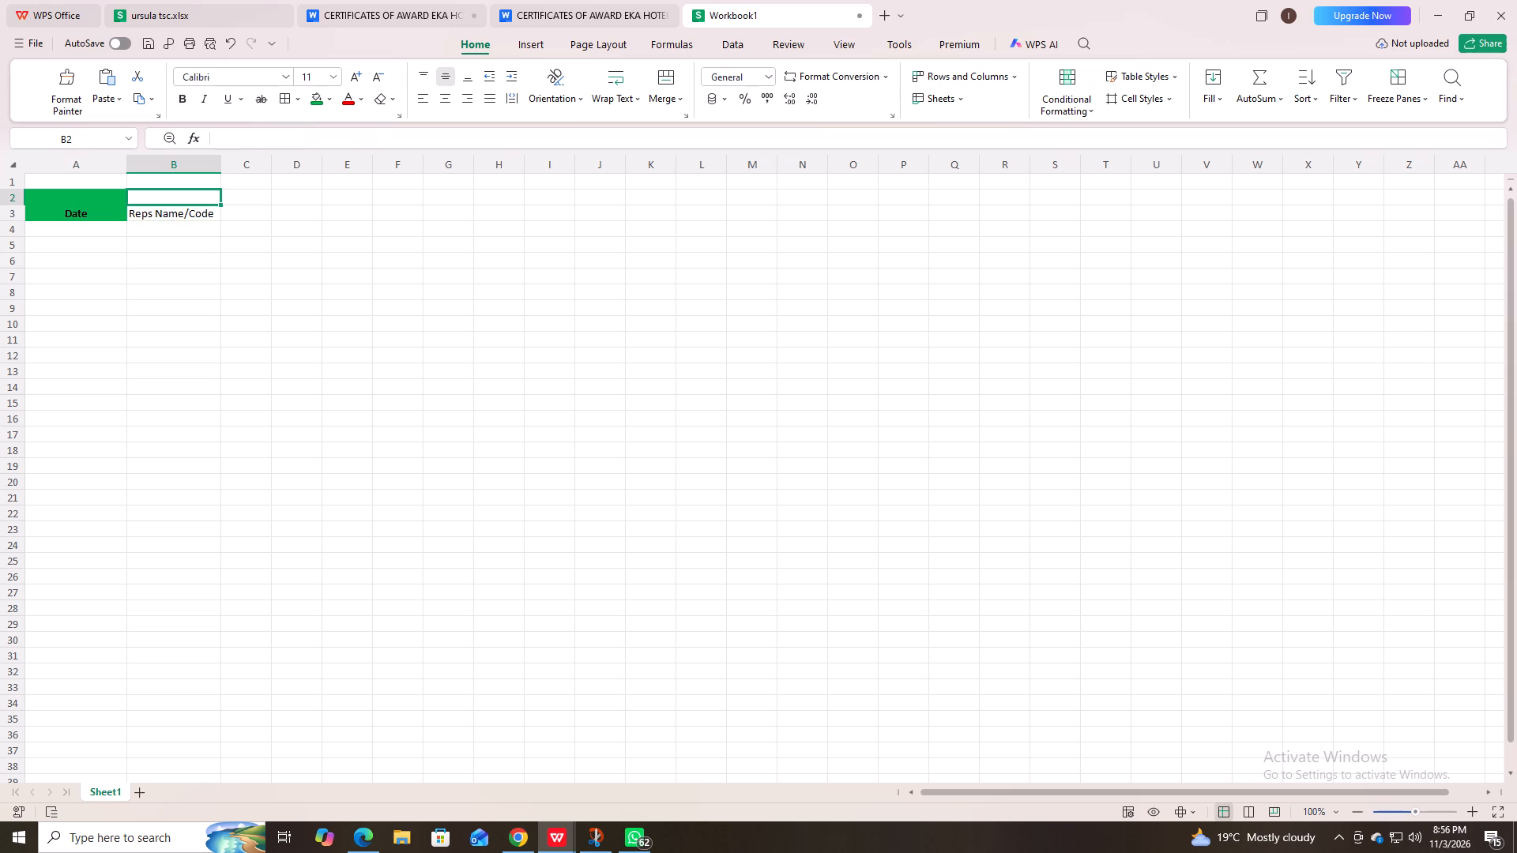
drag(158, 200, 186, 211)
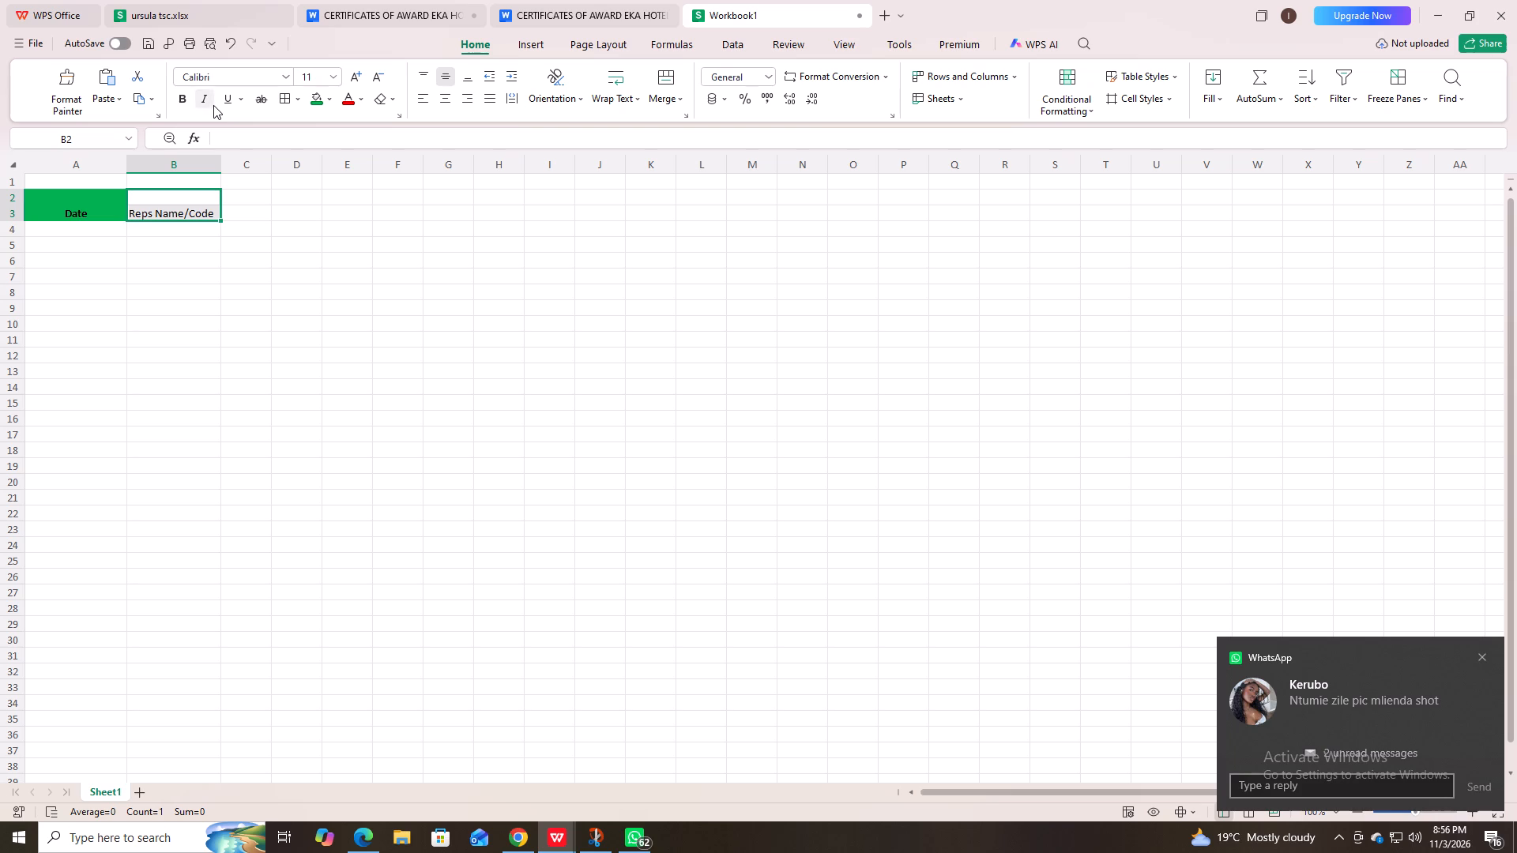
click(329, 99)
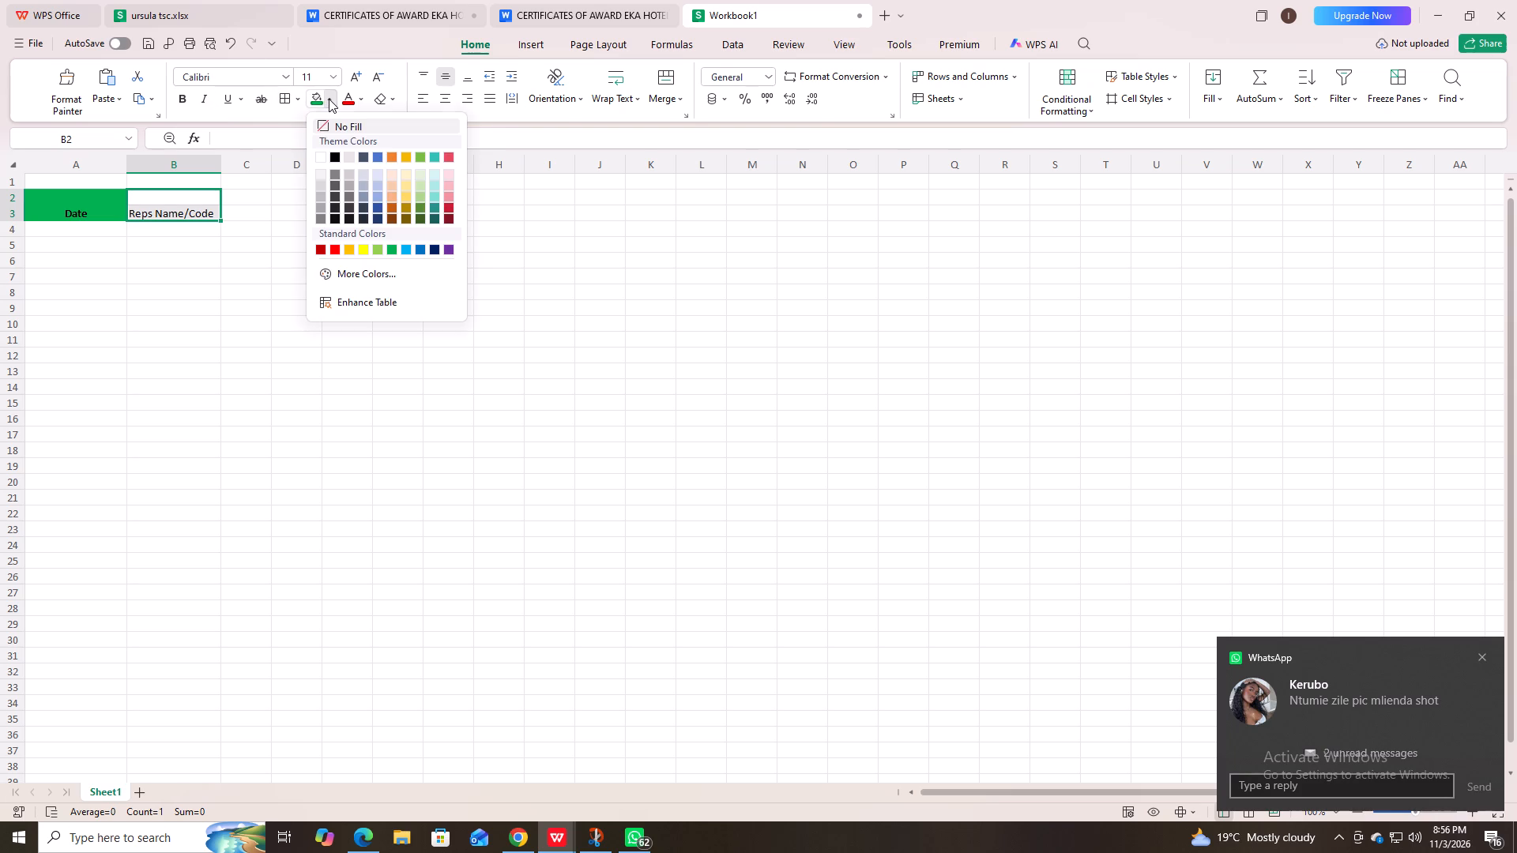
click(378, 247)
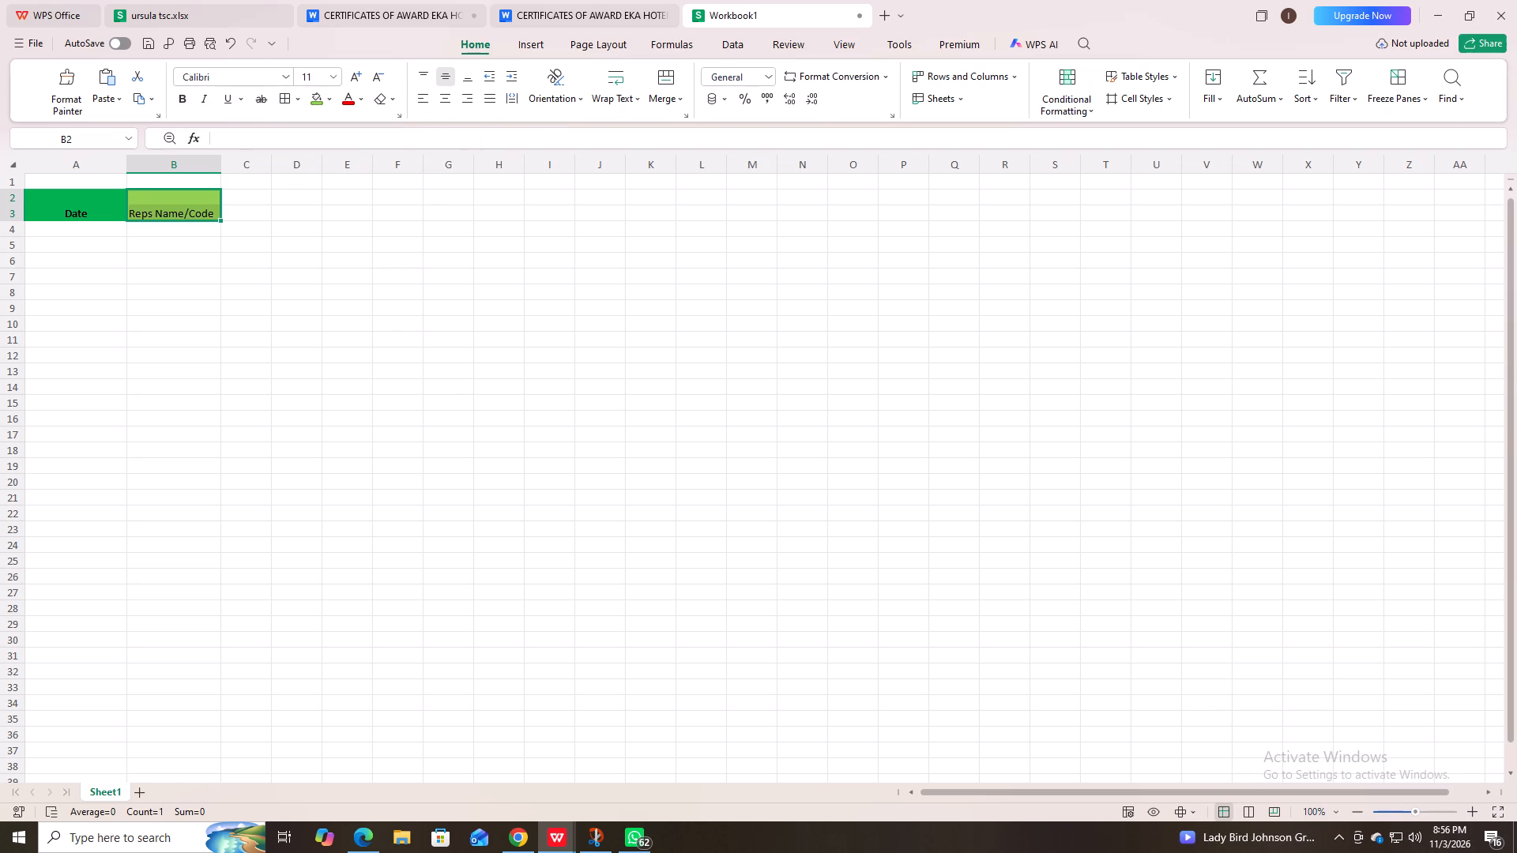
click(247, 212)
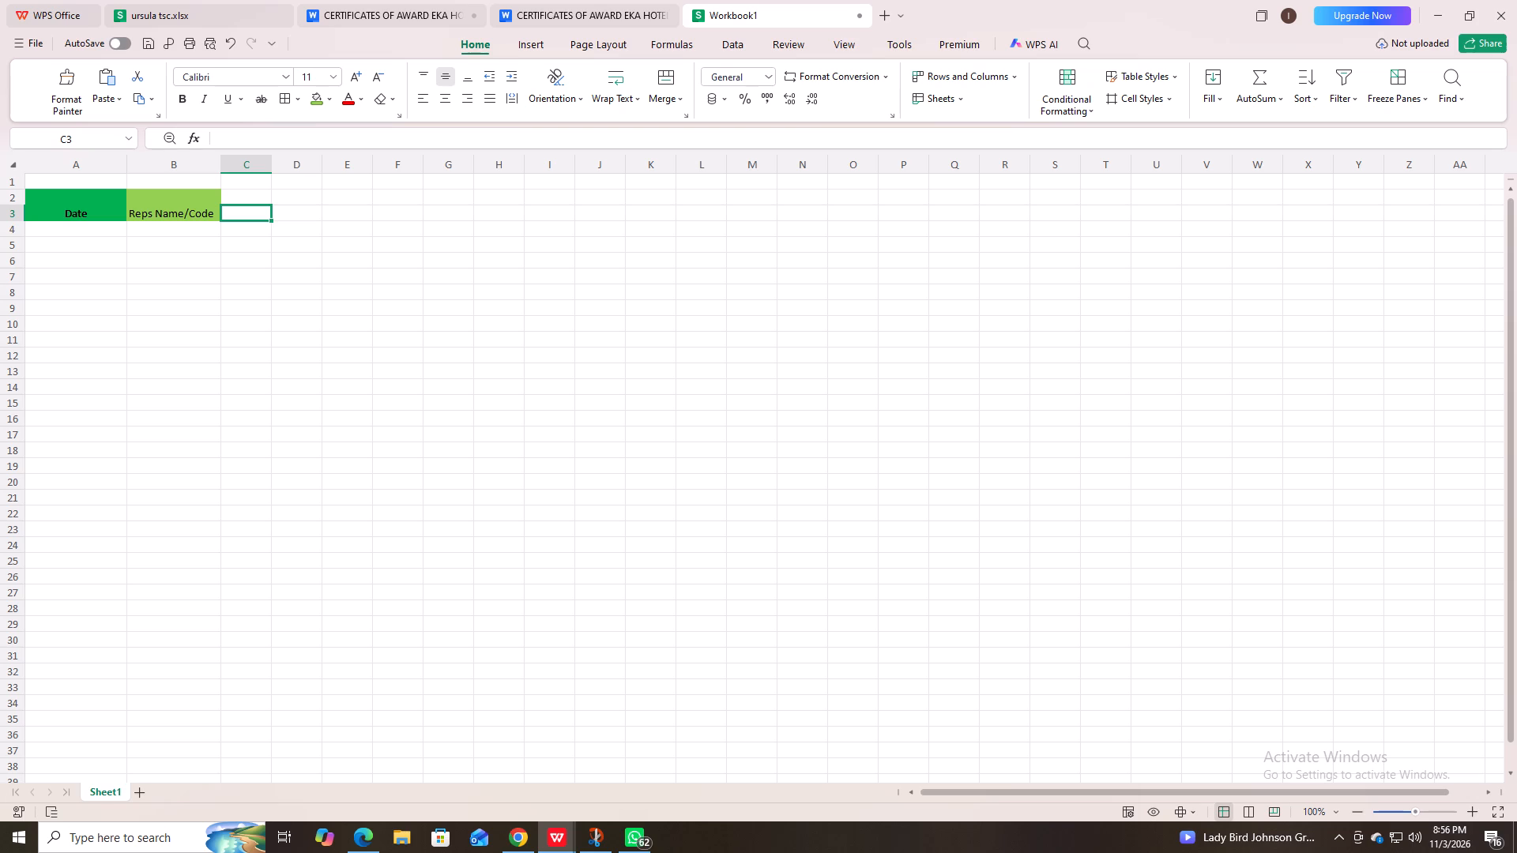
Fill cells A2:A3 with the standard light green colour to match the Reps Name/Code header.
click(105, 205)
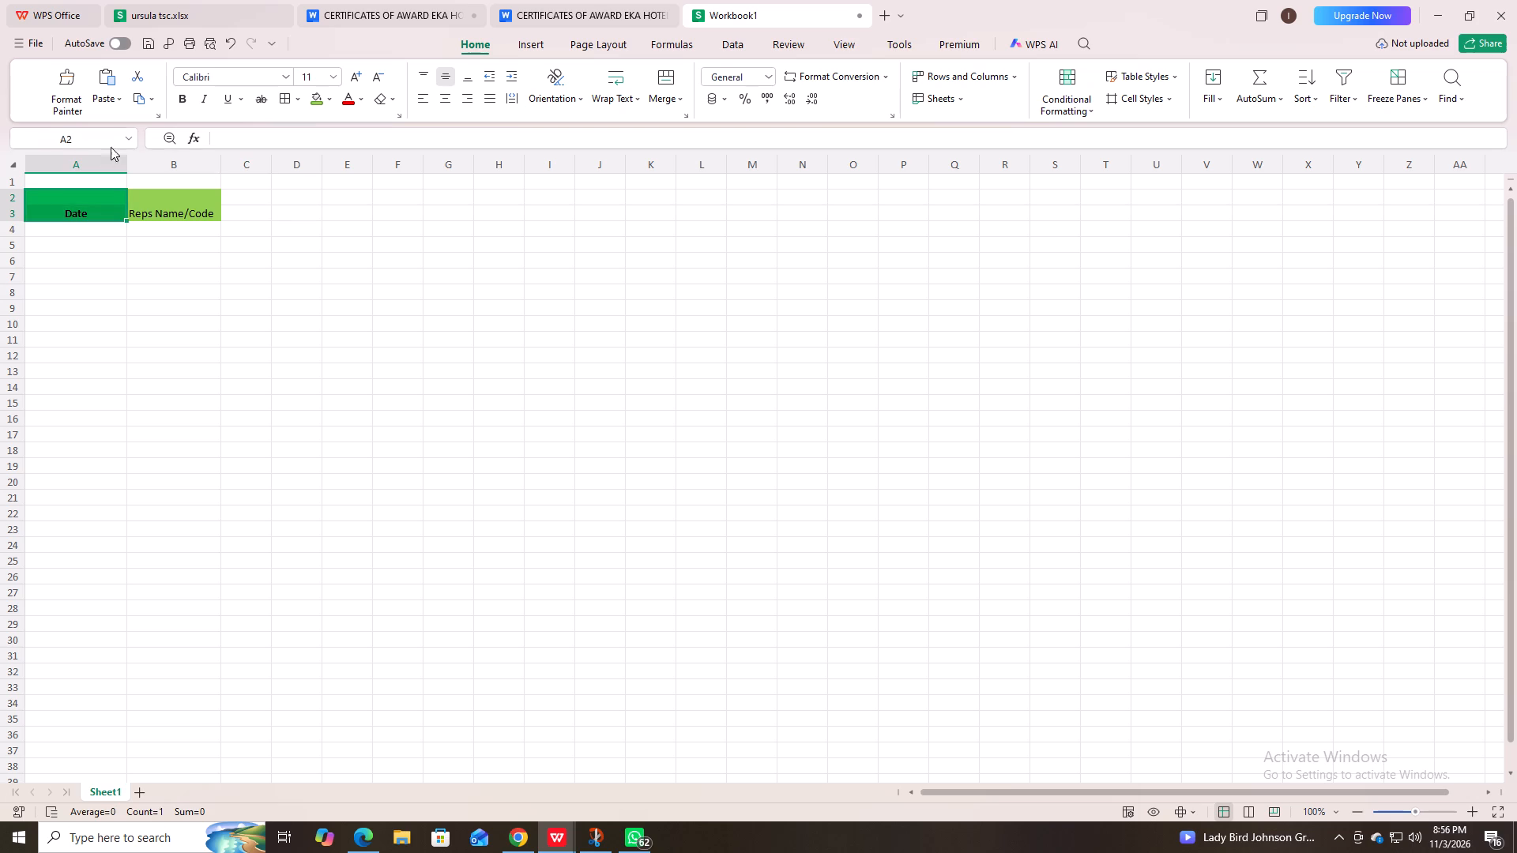
click(327, 101)
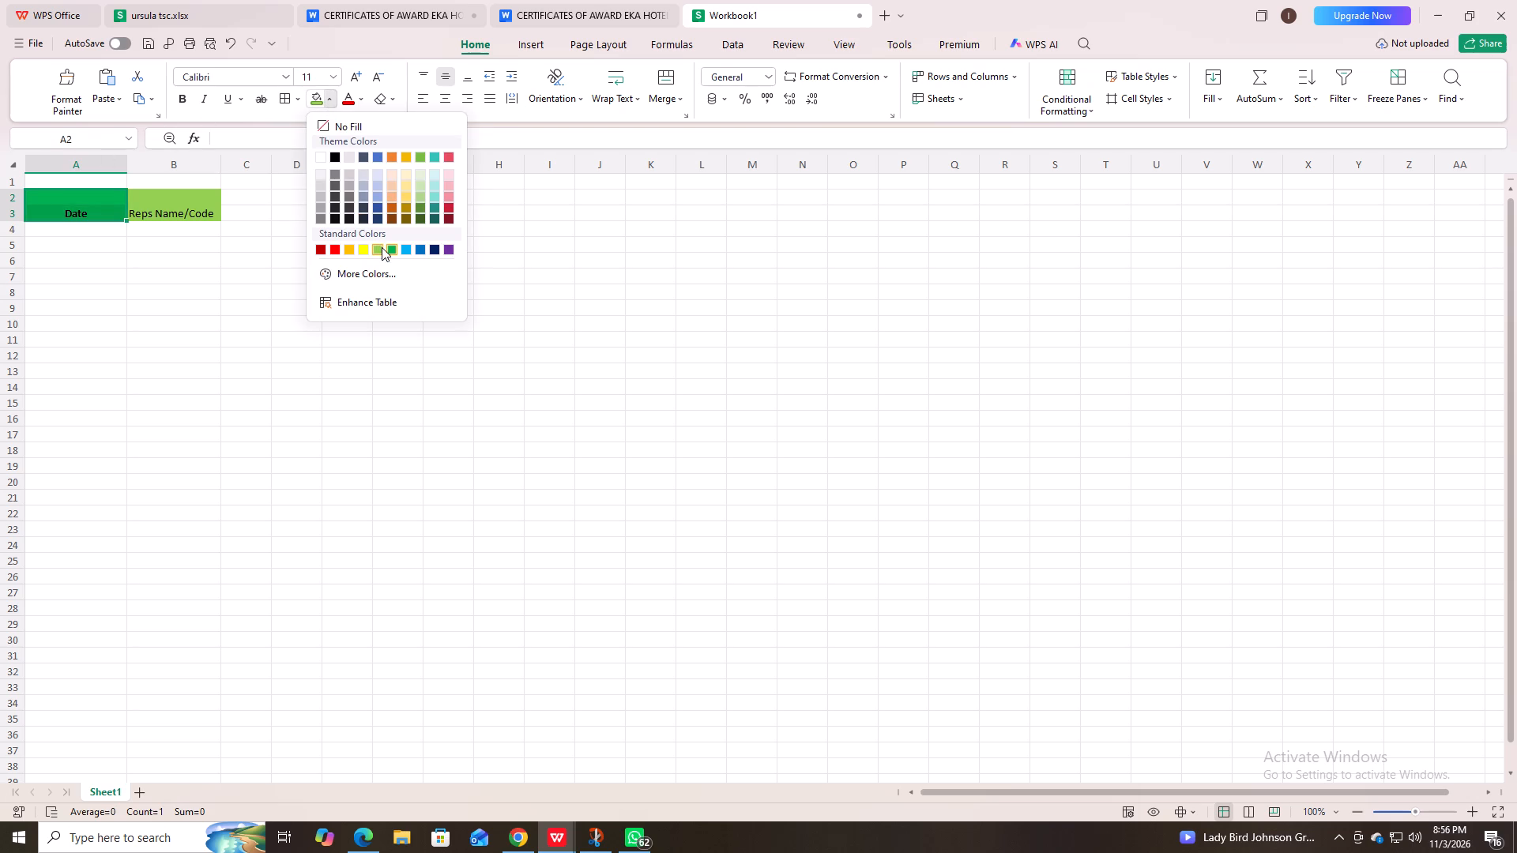
click(378, 249)
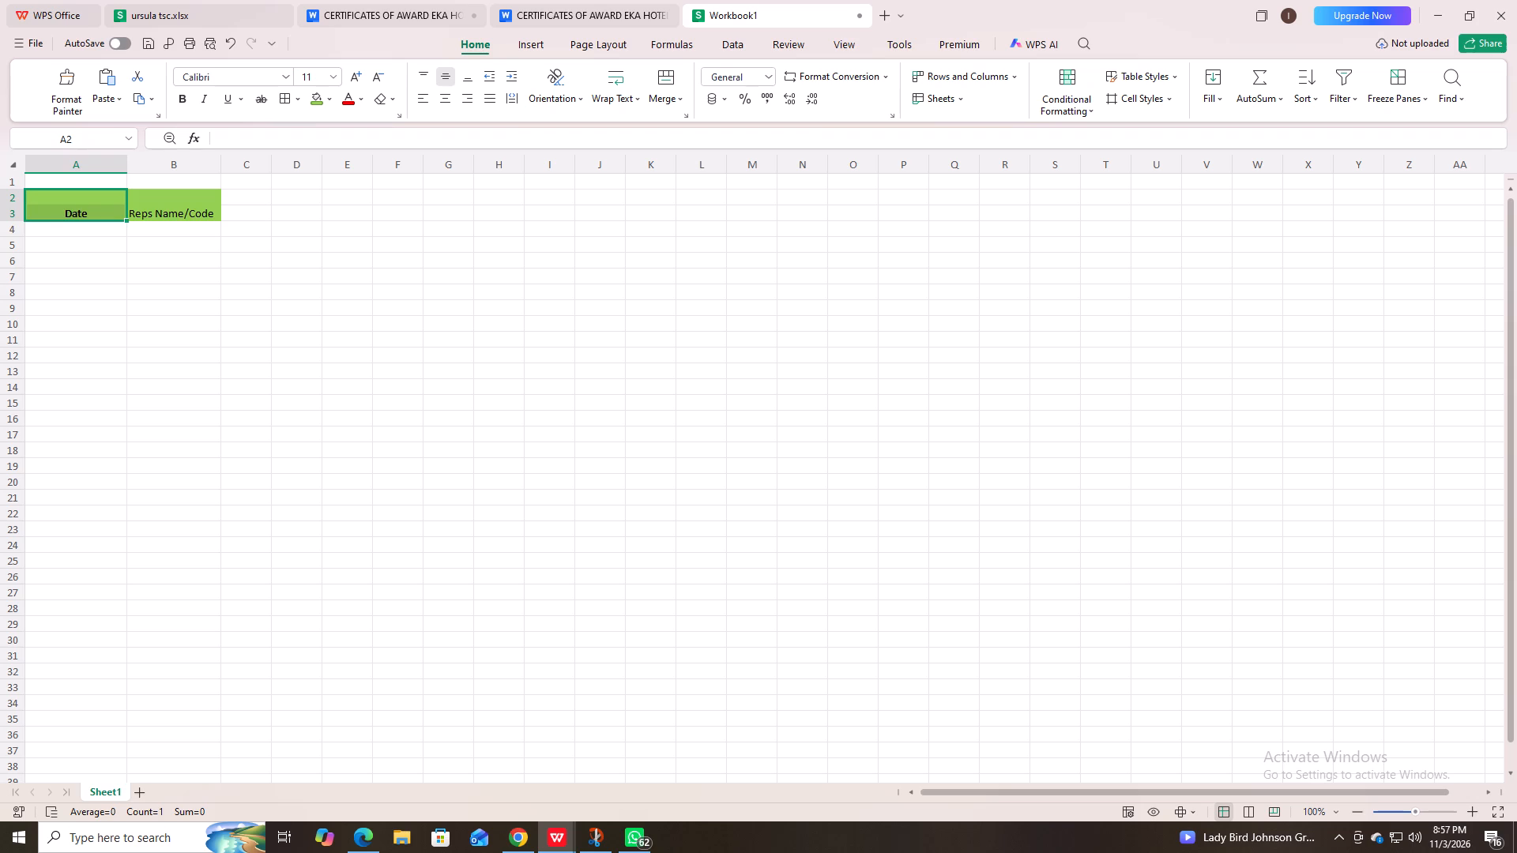
click(253, 211)
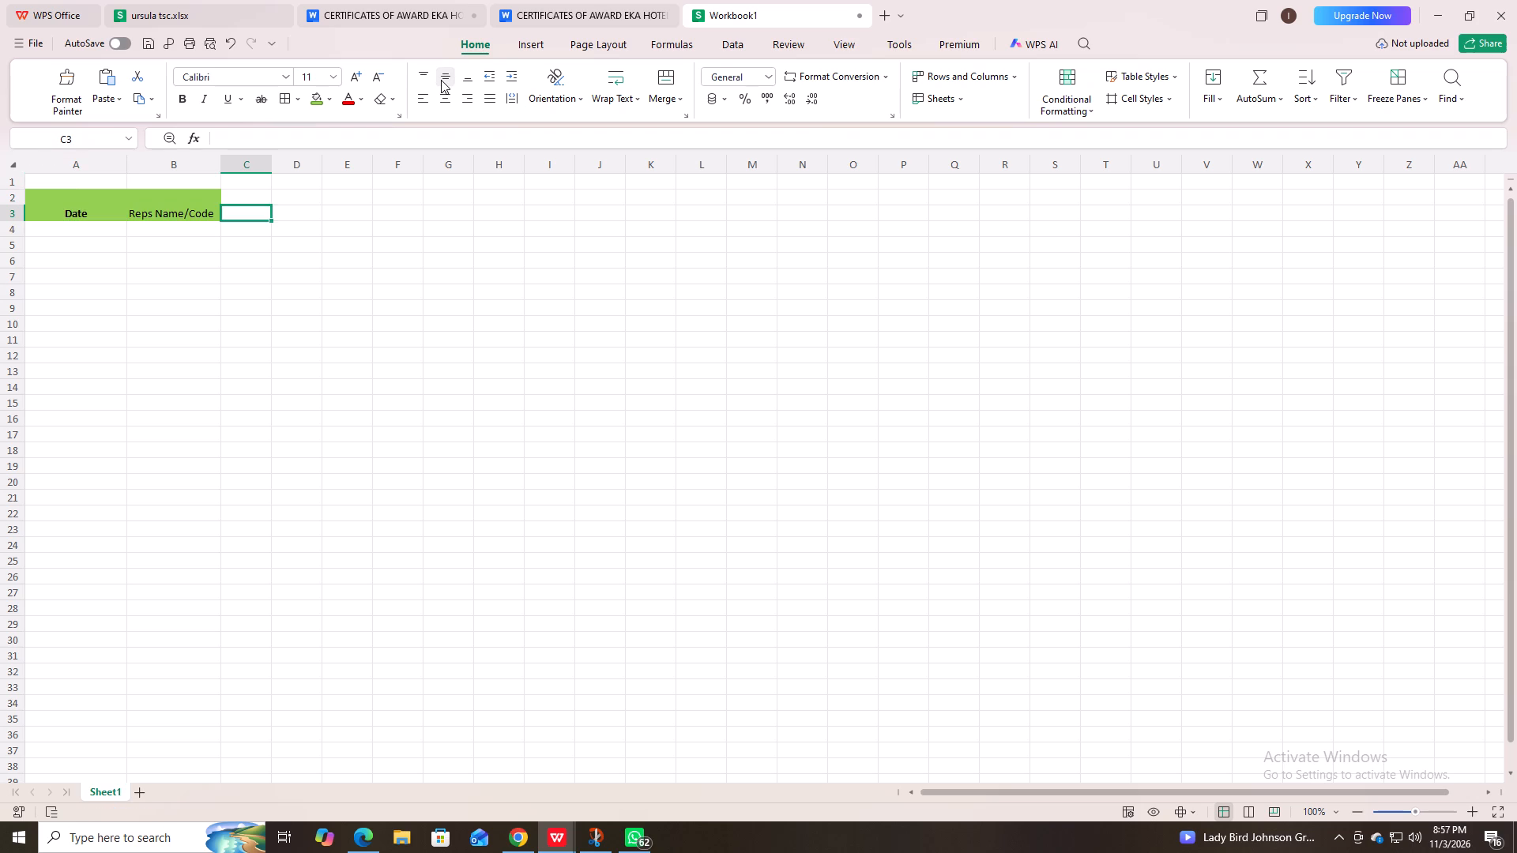
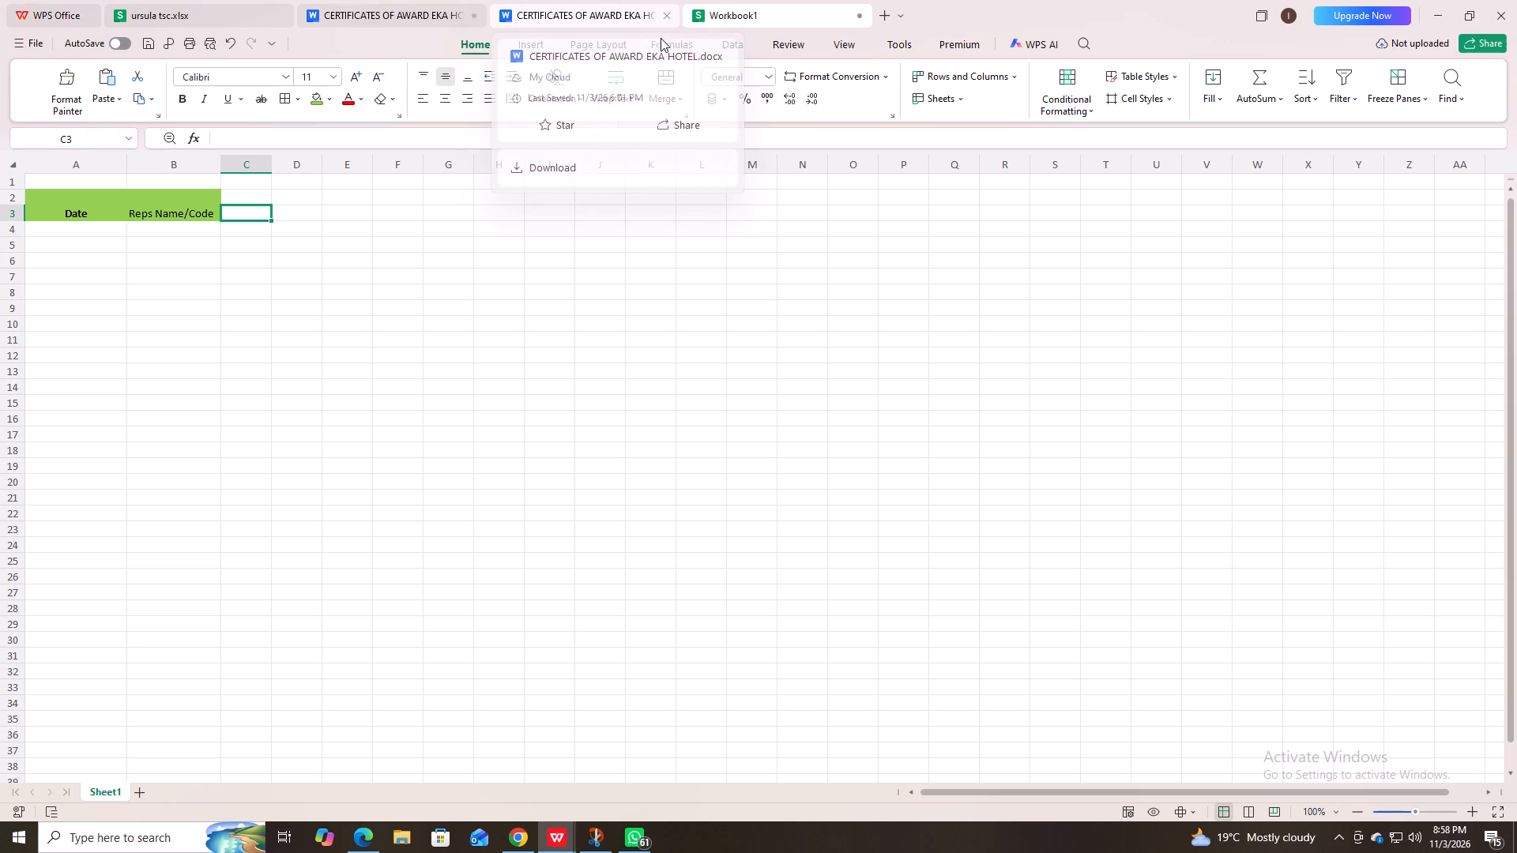
Enter "Monday week 2" in cell A4, directly under the Date header.
click(88, 232)
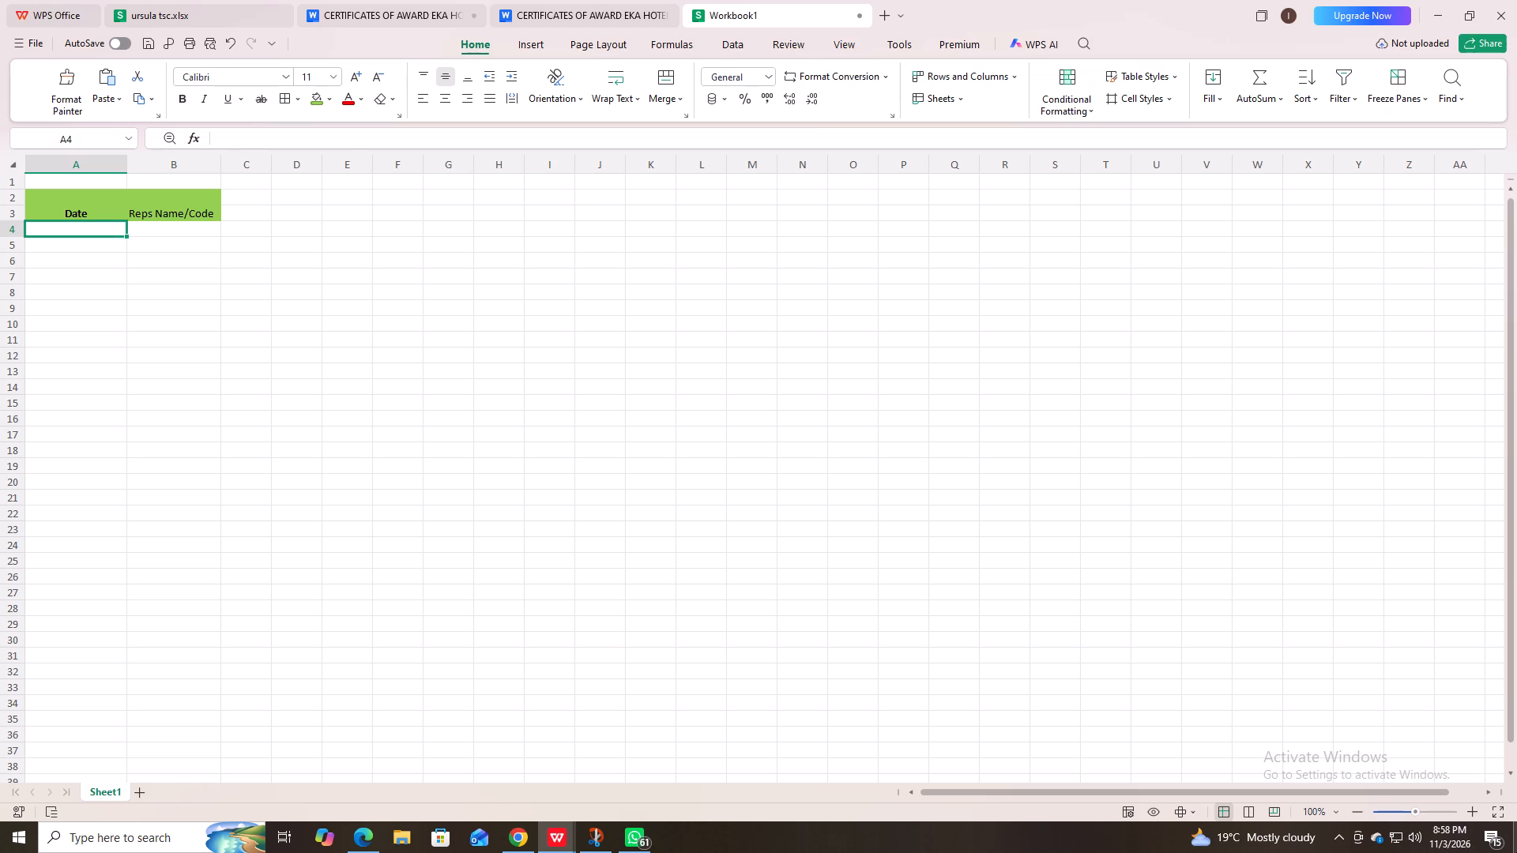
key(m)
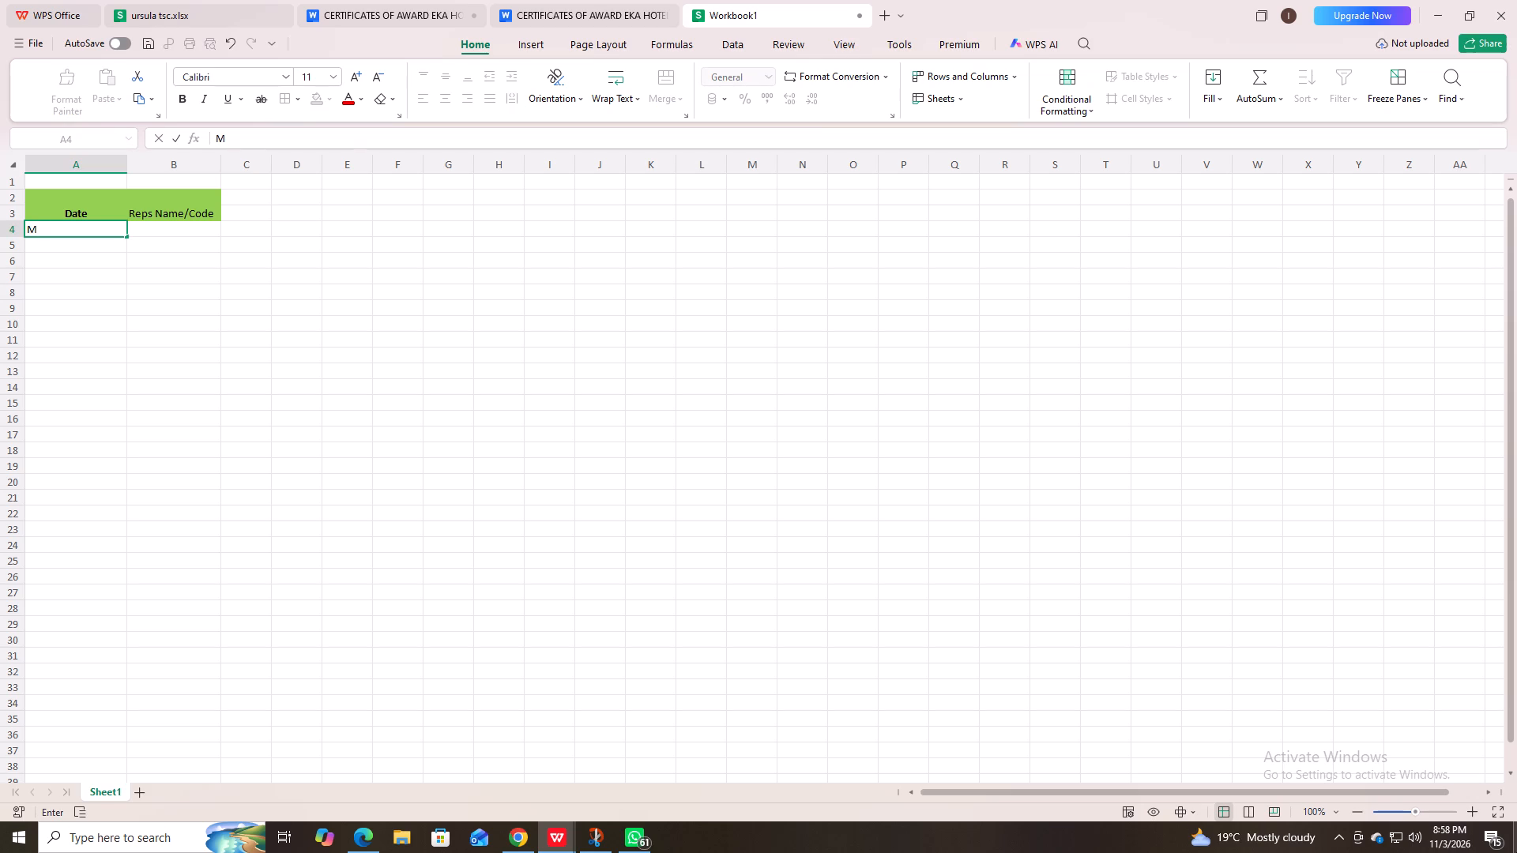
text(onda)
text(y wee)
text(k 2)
click(182, 226)
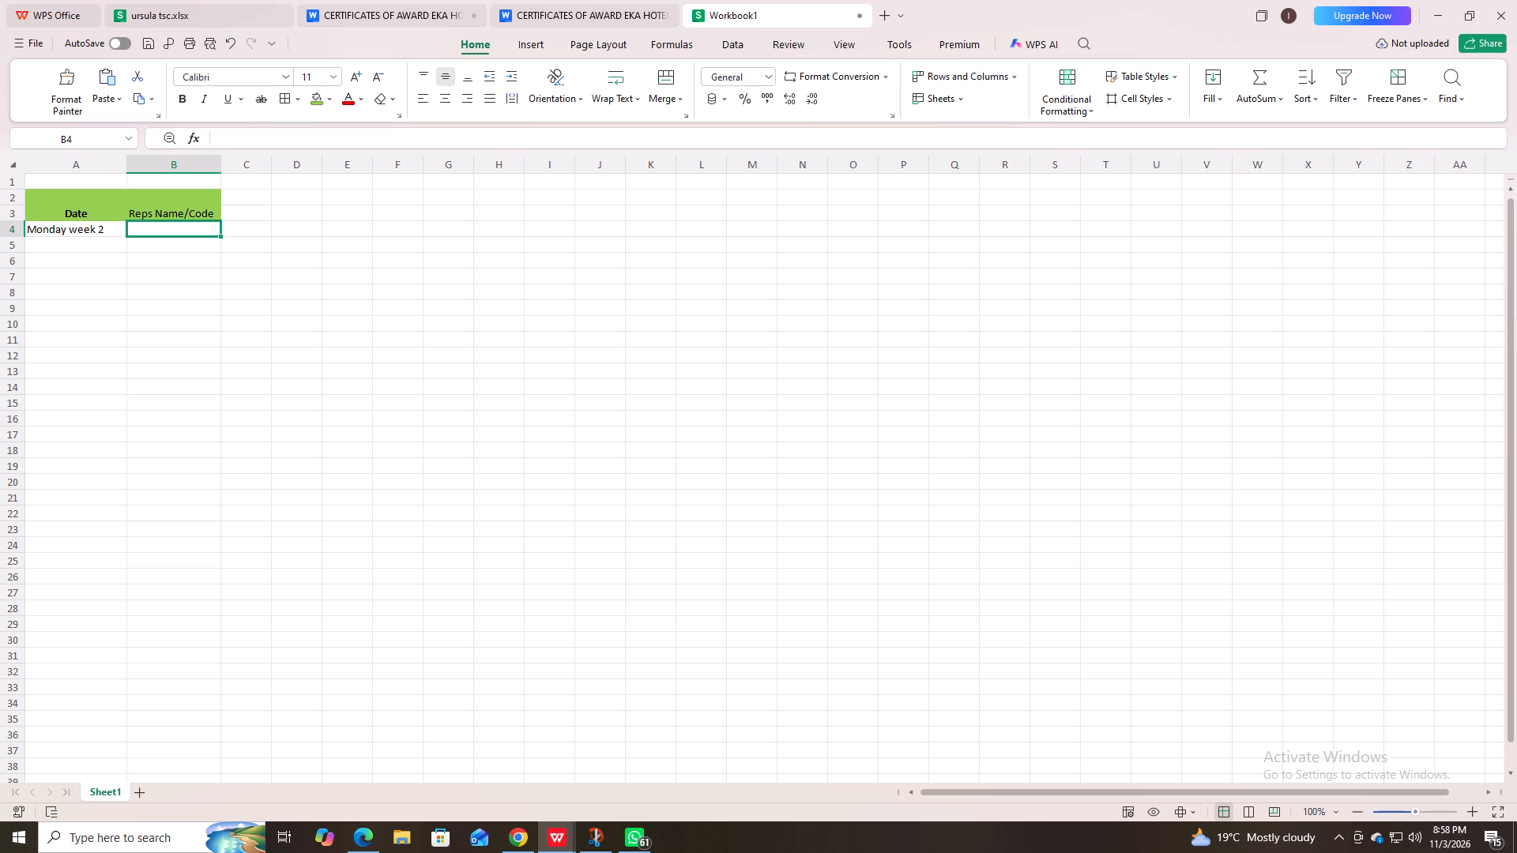
Set the font colour of cell A2 to Automatic.
click(72, 202)
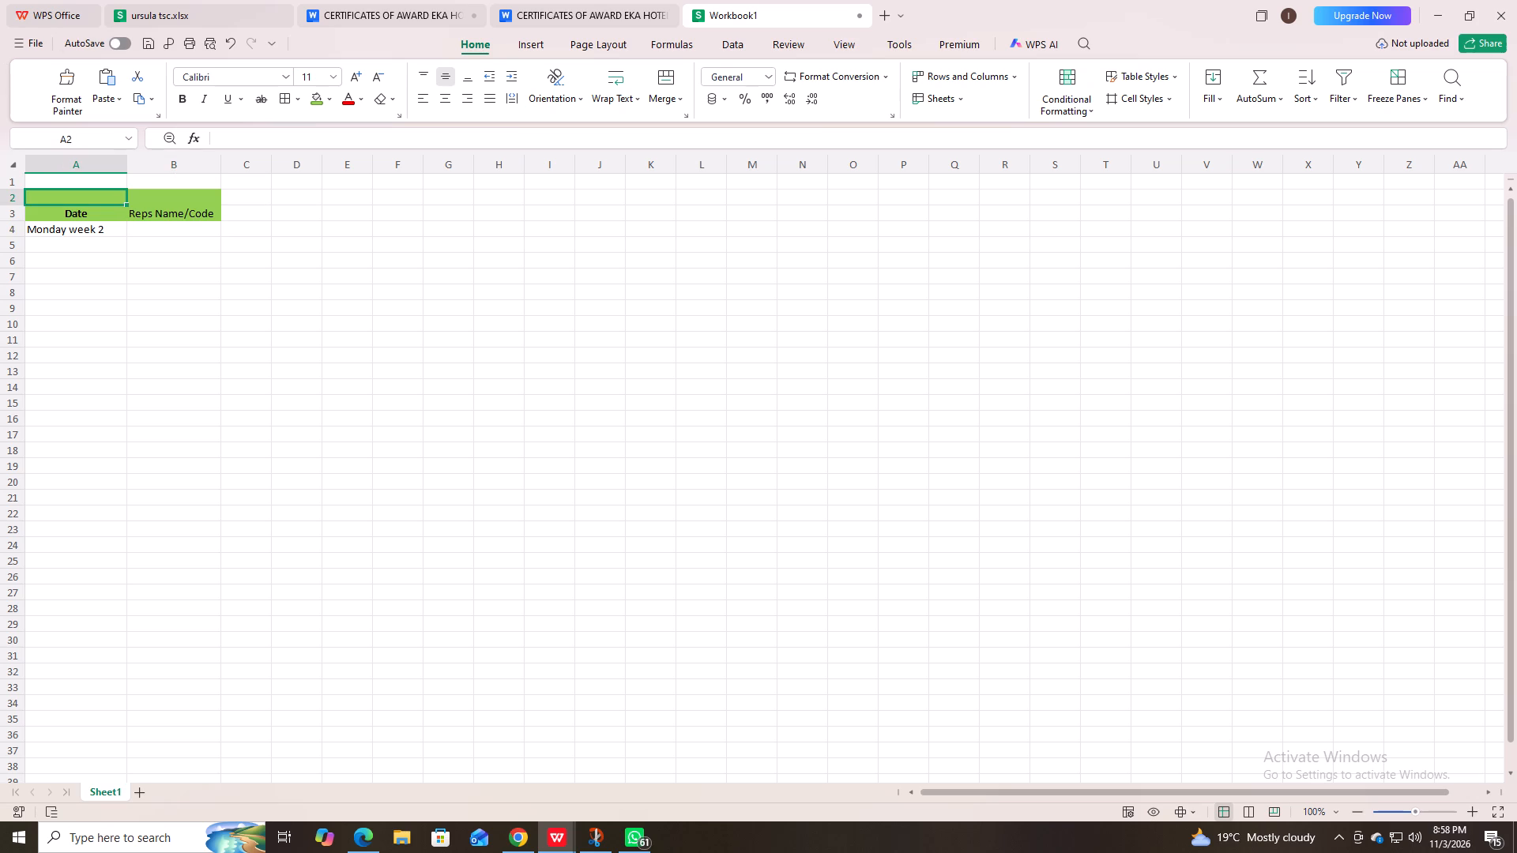
click(364, 95)
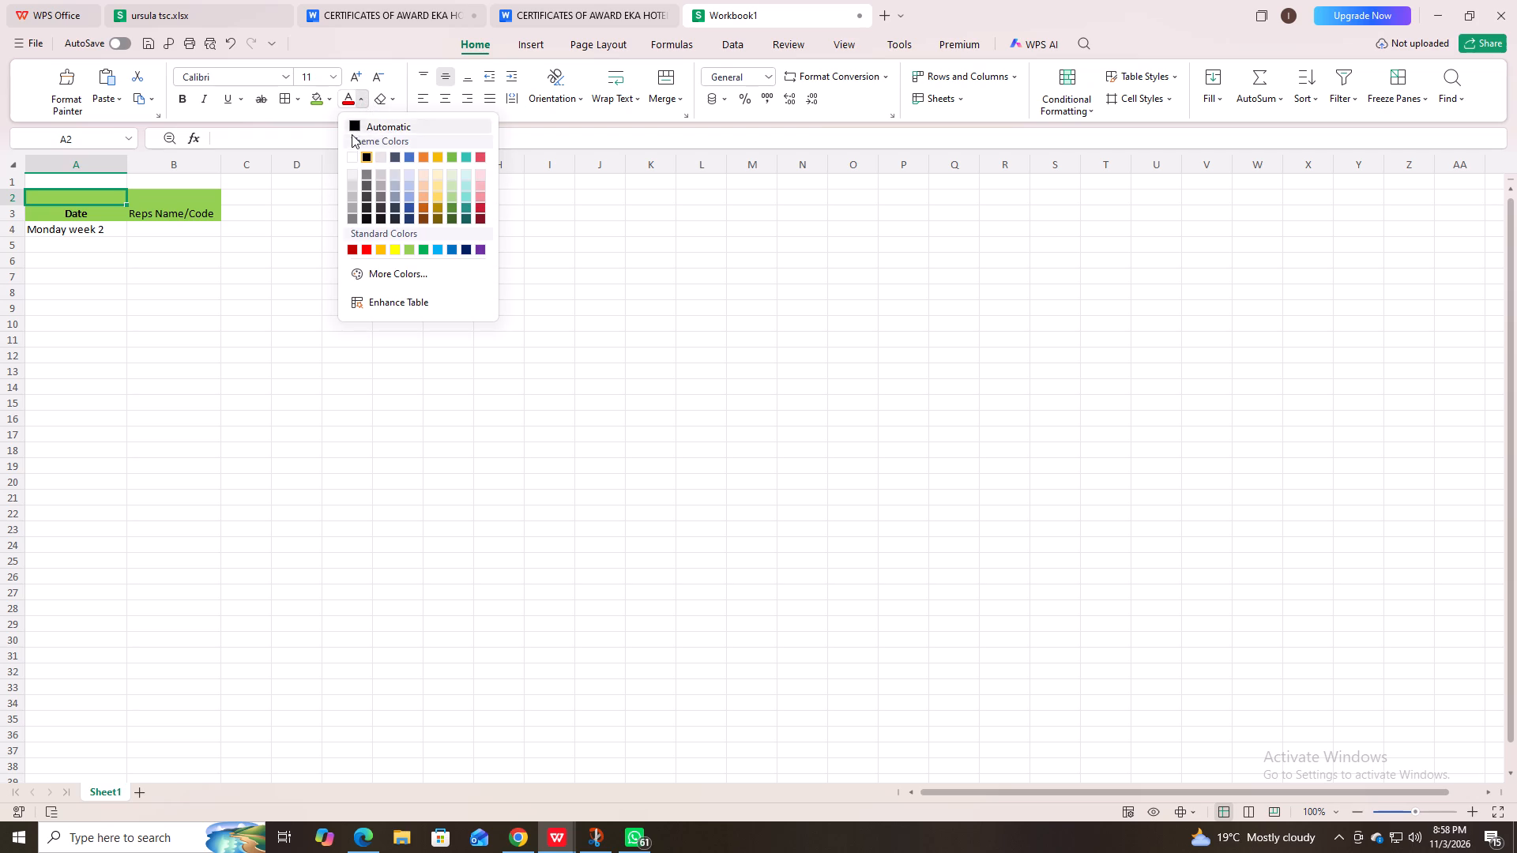
click(353, 122)
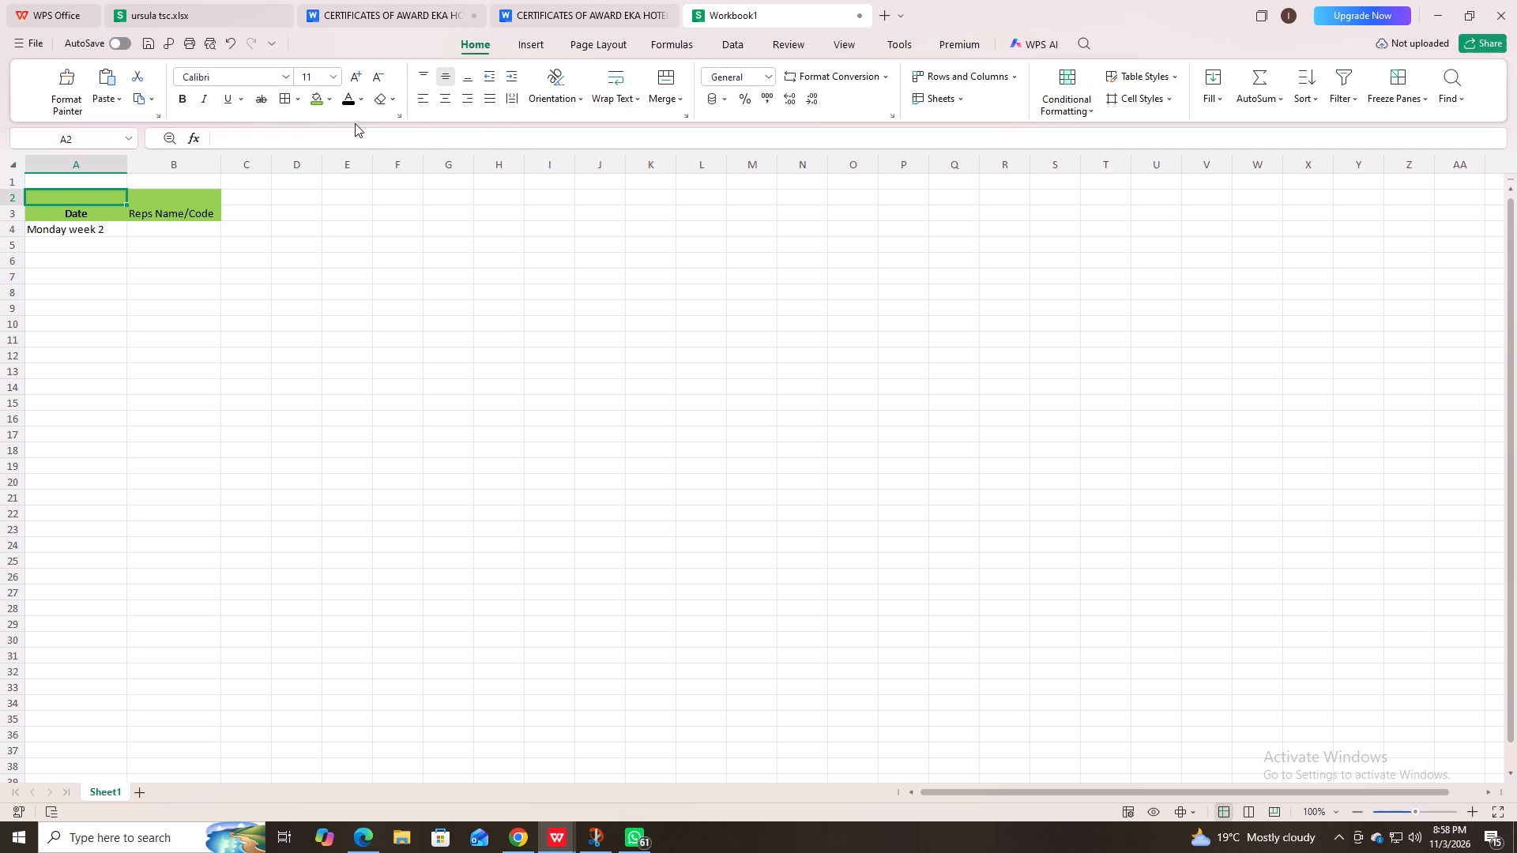
click(173, 202)
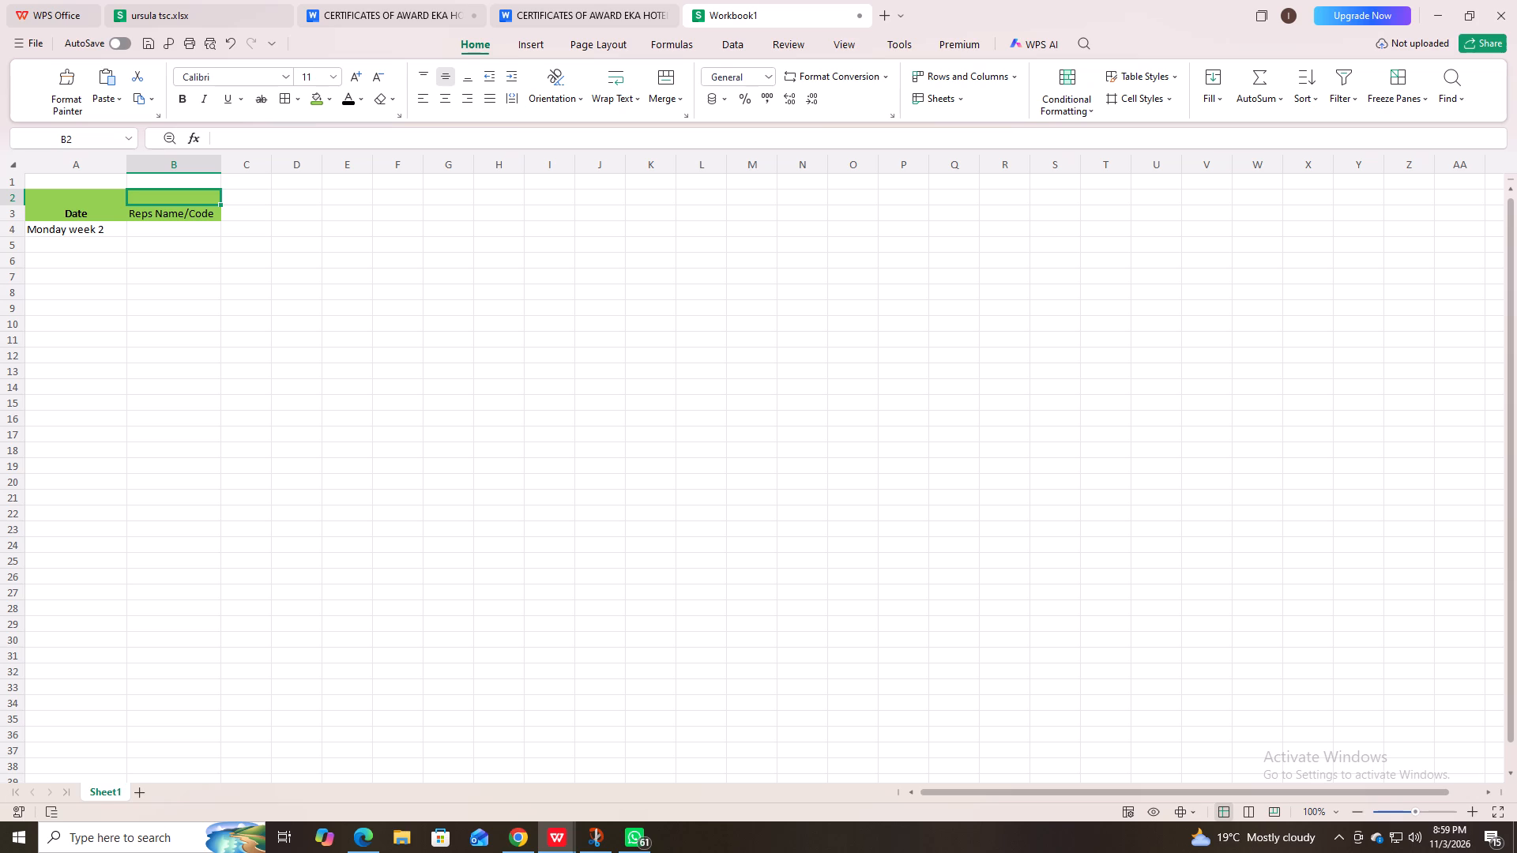
Enter the first rep's full name in cell B4, directly under the Reps Name/Code header.
click(168, 233)
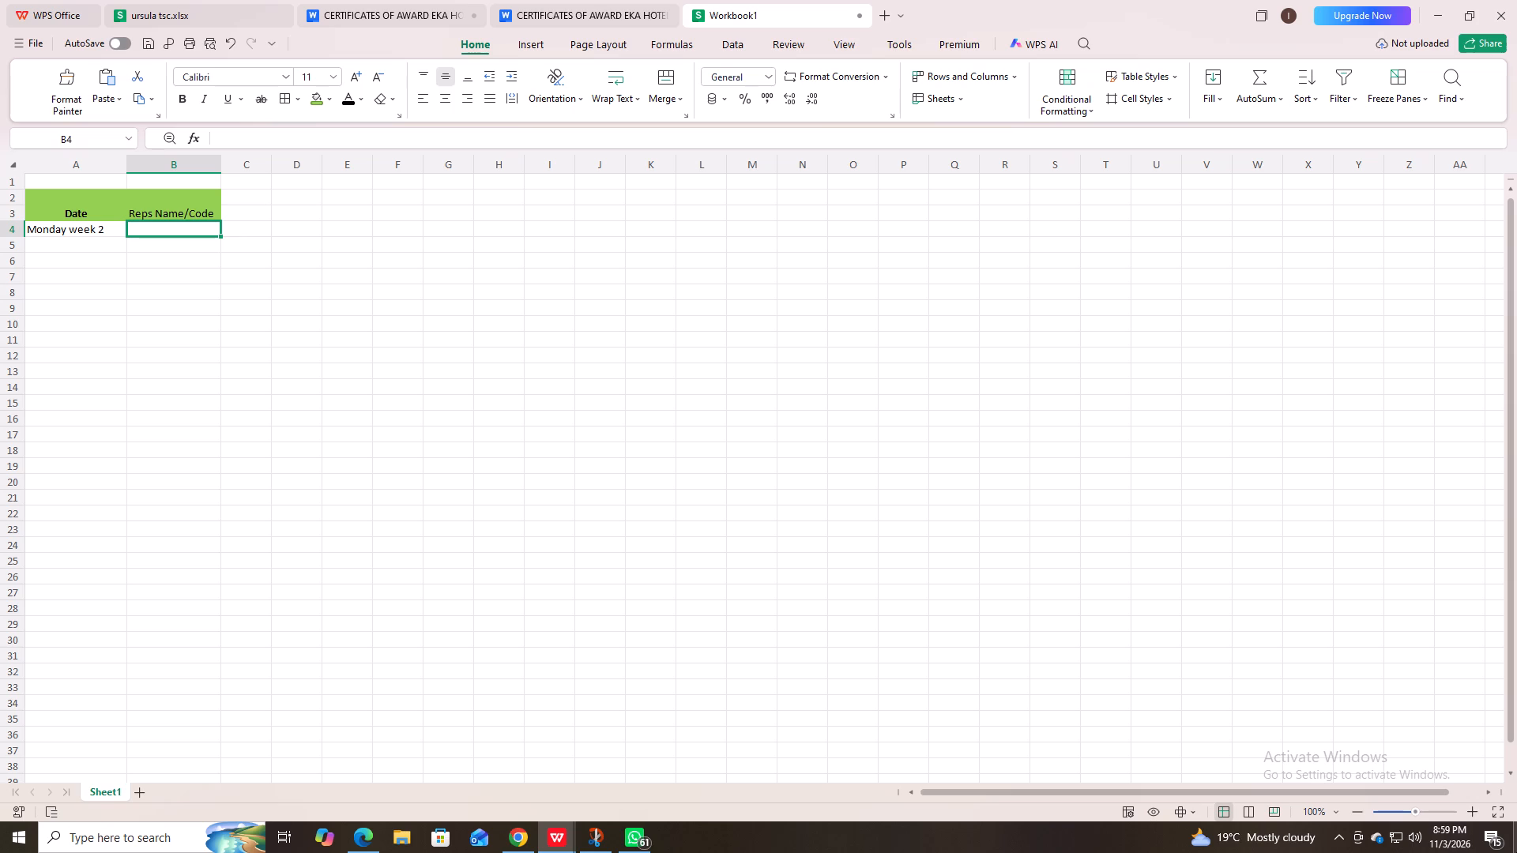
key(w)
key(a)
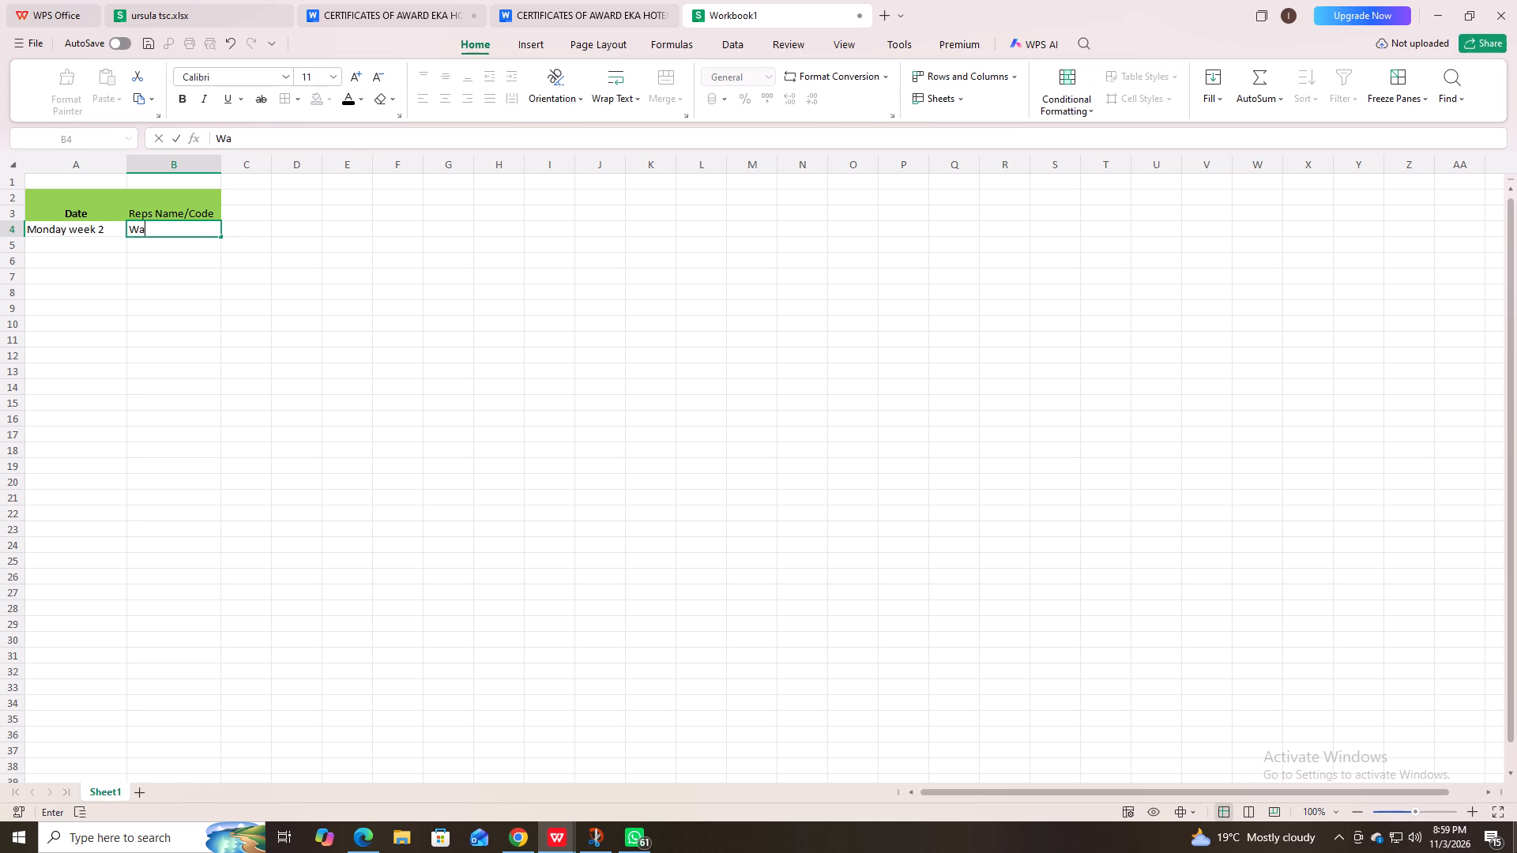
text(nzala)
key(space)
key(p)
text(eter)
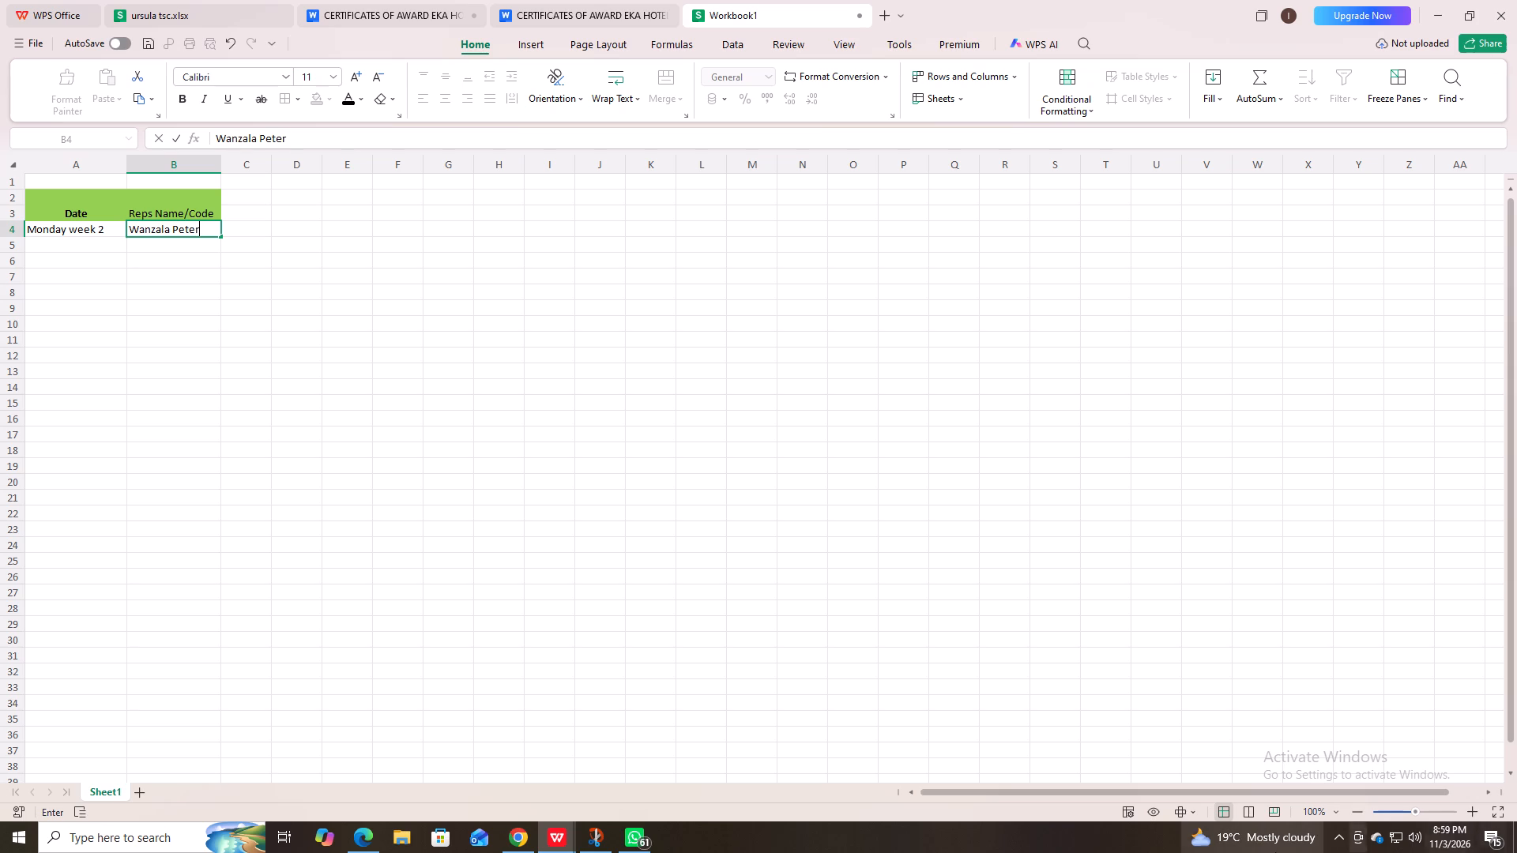
click(147, 250)
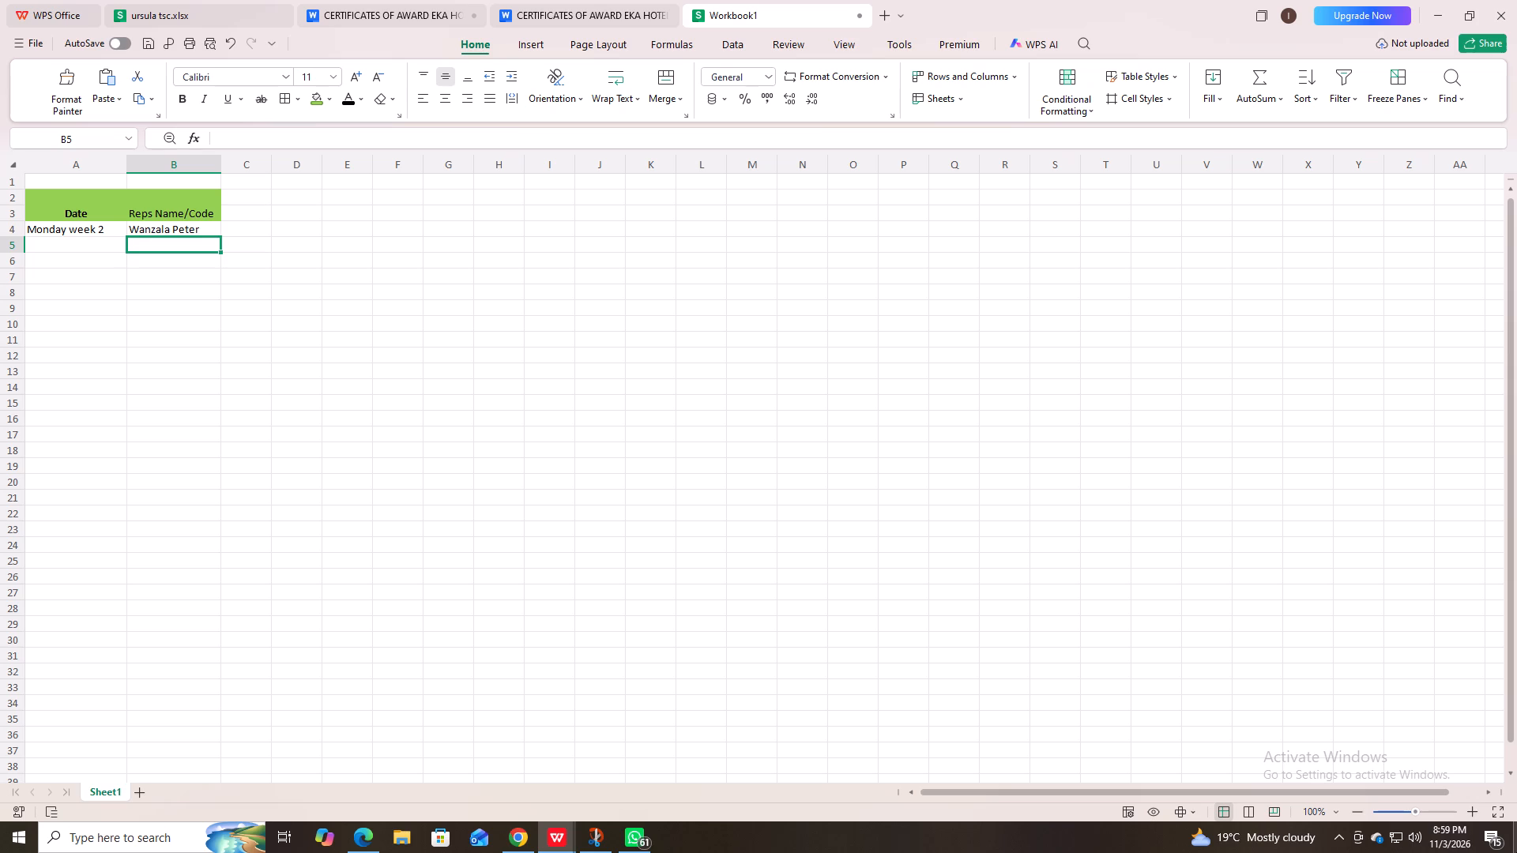
Enter the second rep's full name in cell B5 of the Reps Name/Code column.
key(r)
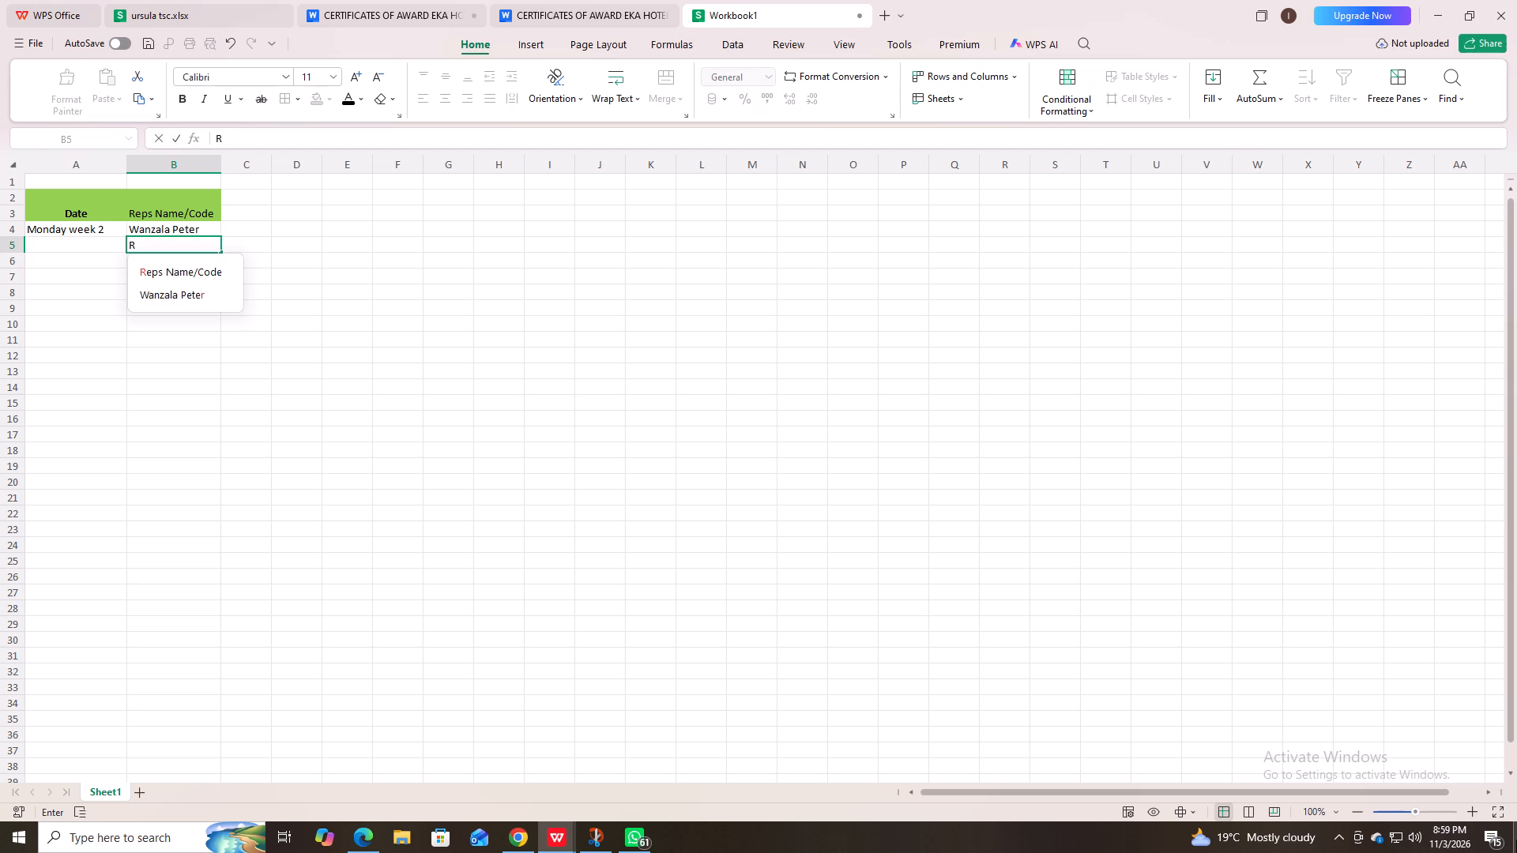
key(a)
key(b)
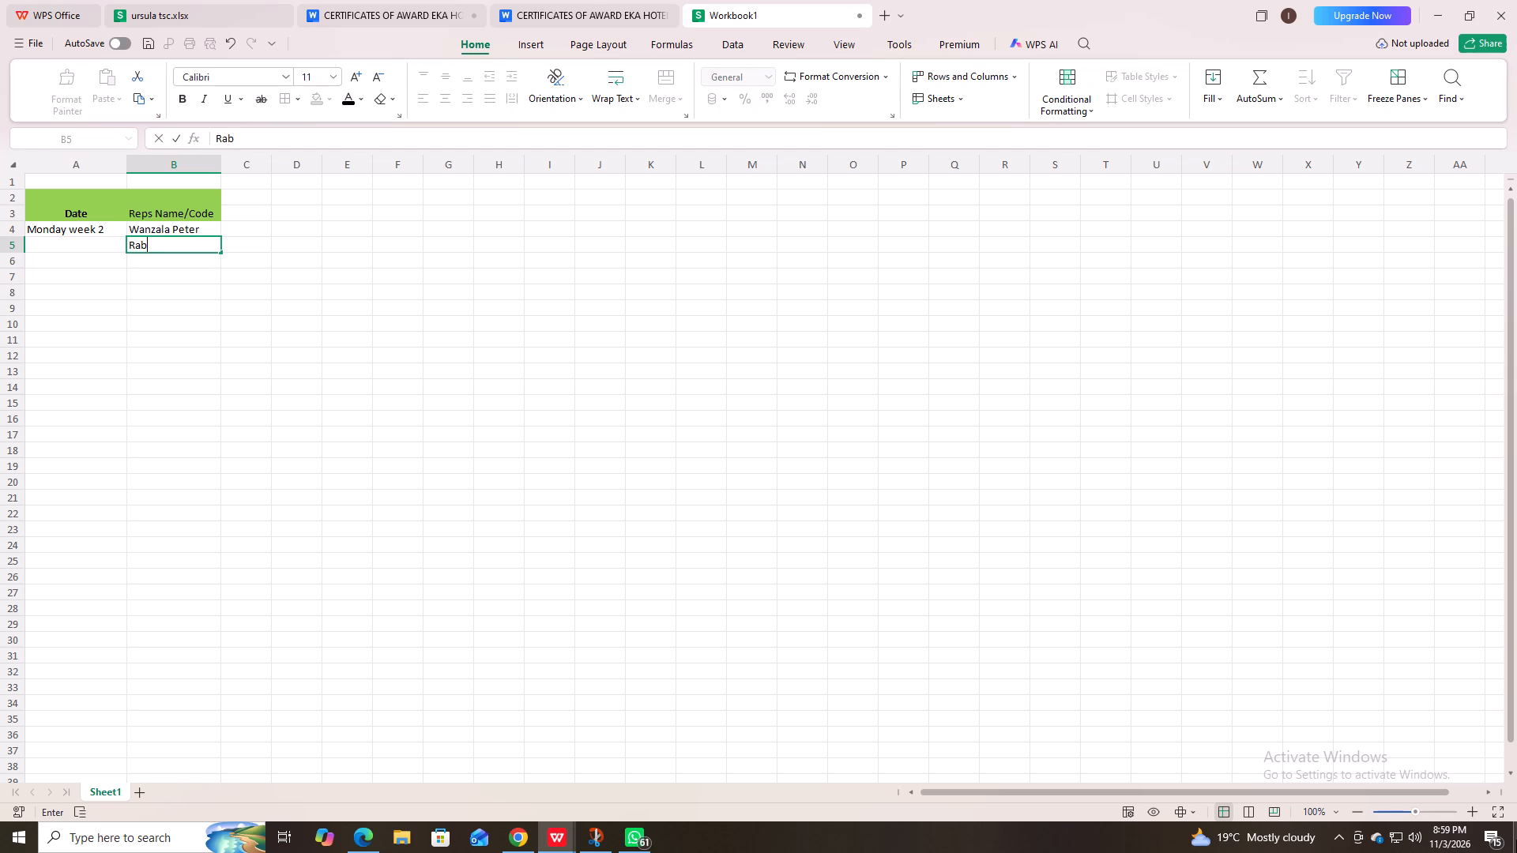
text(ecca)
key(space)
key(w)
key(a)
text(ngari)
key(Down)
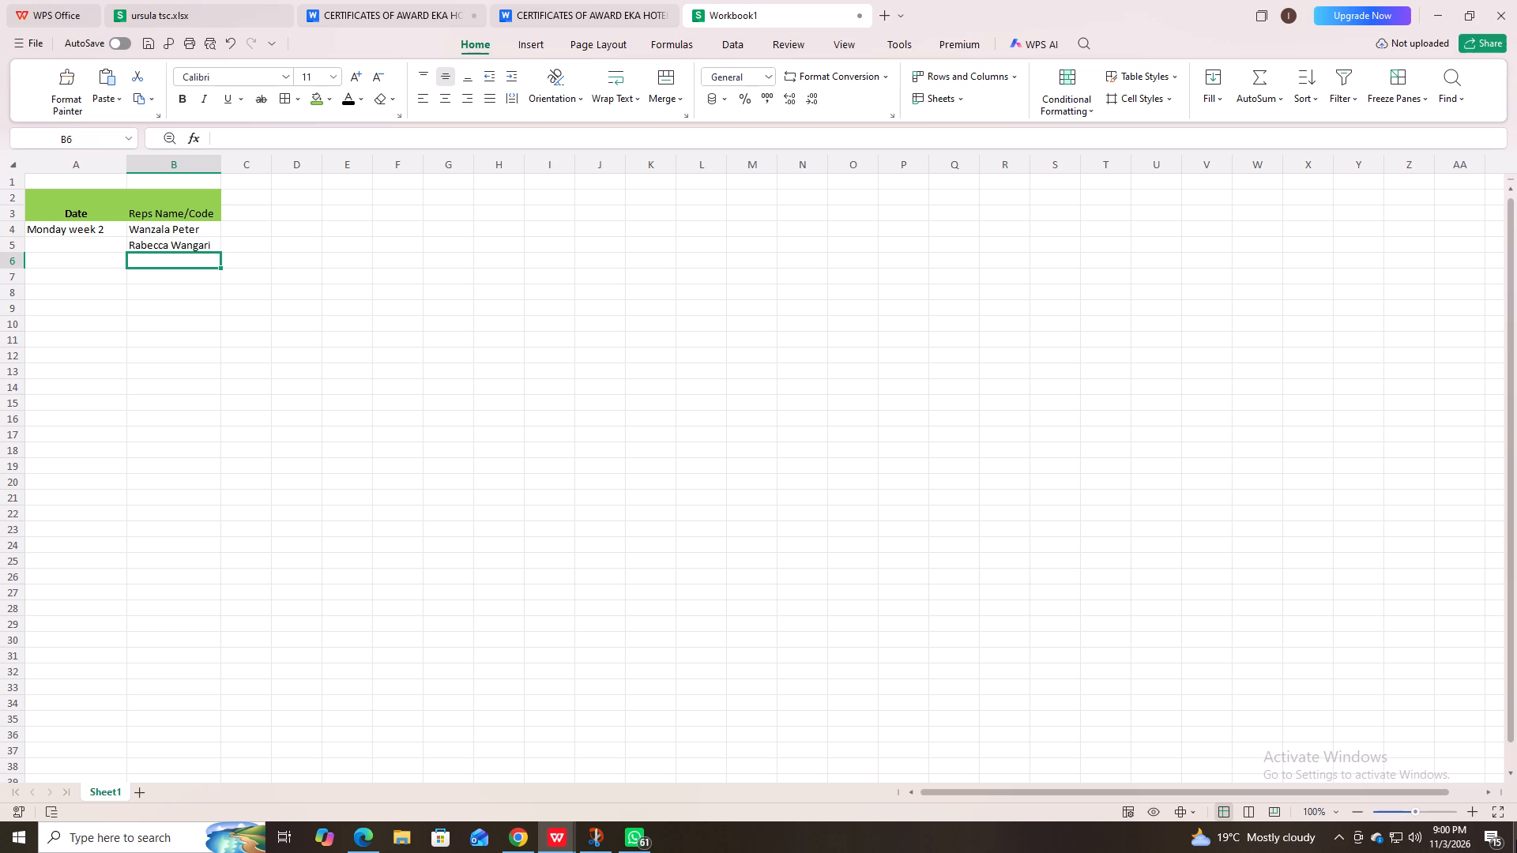
Enter the third rep's full name in cell B6 of the Reps Name/Code column.
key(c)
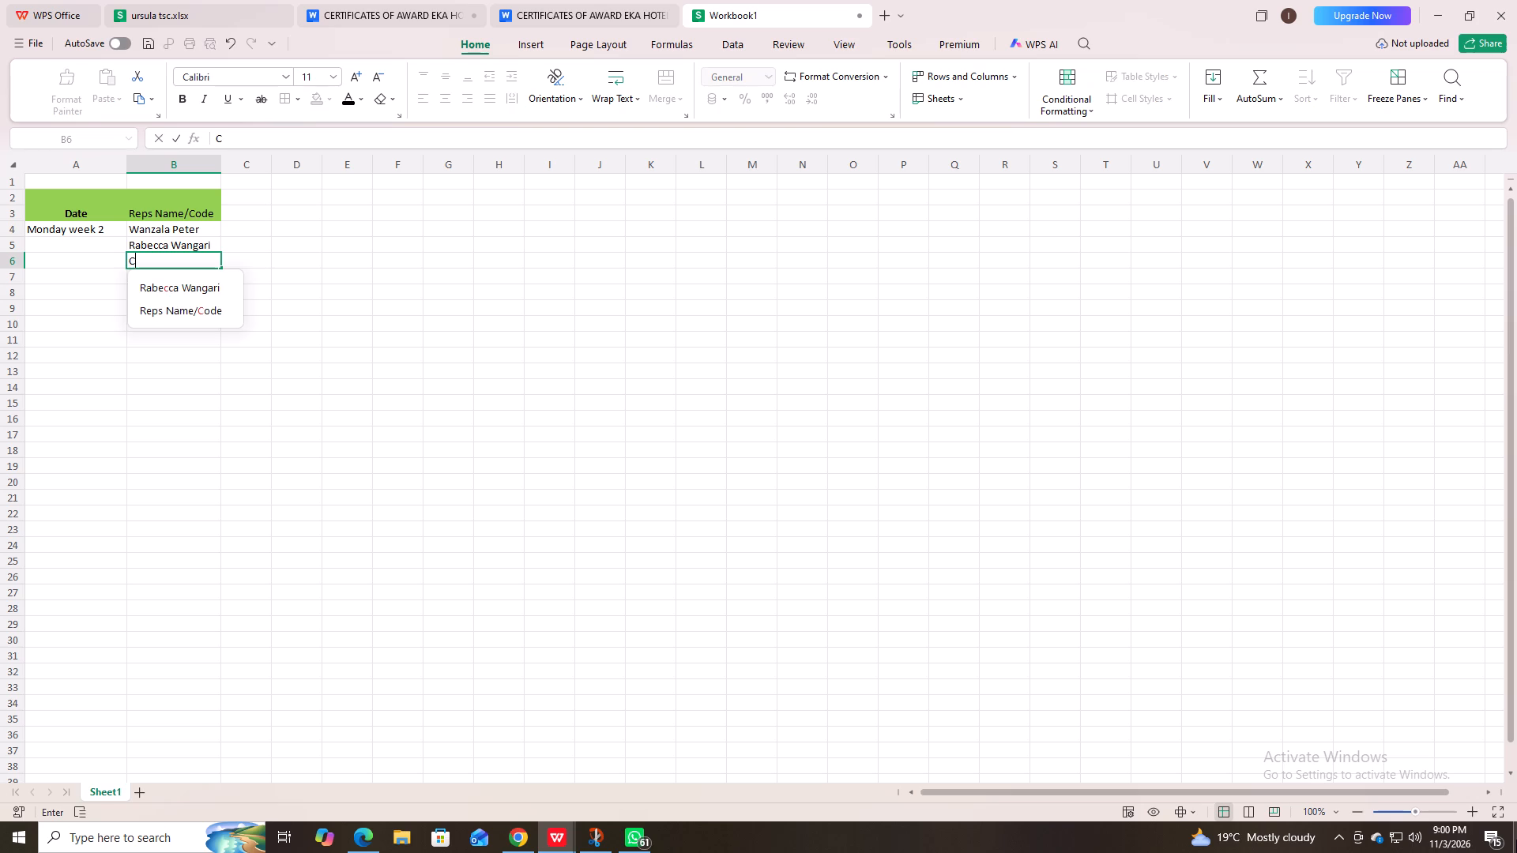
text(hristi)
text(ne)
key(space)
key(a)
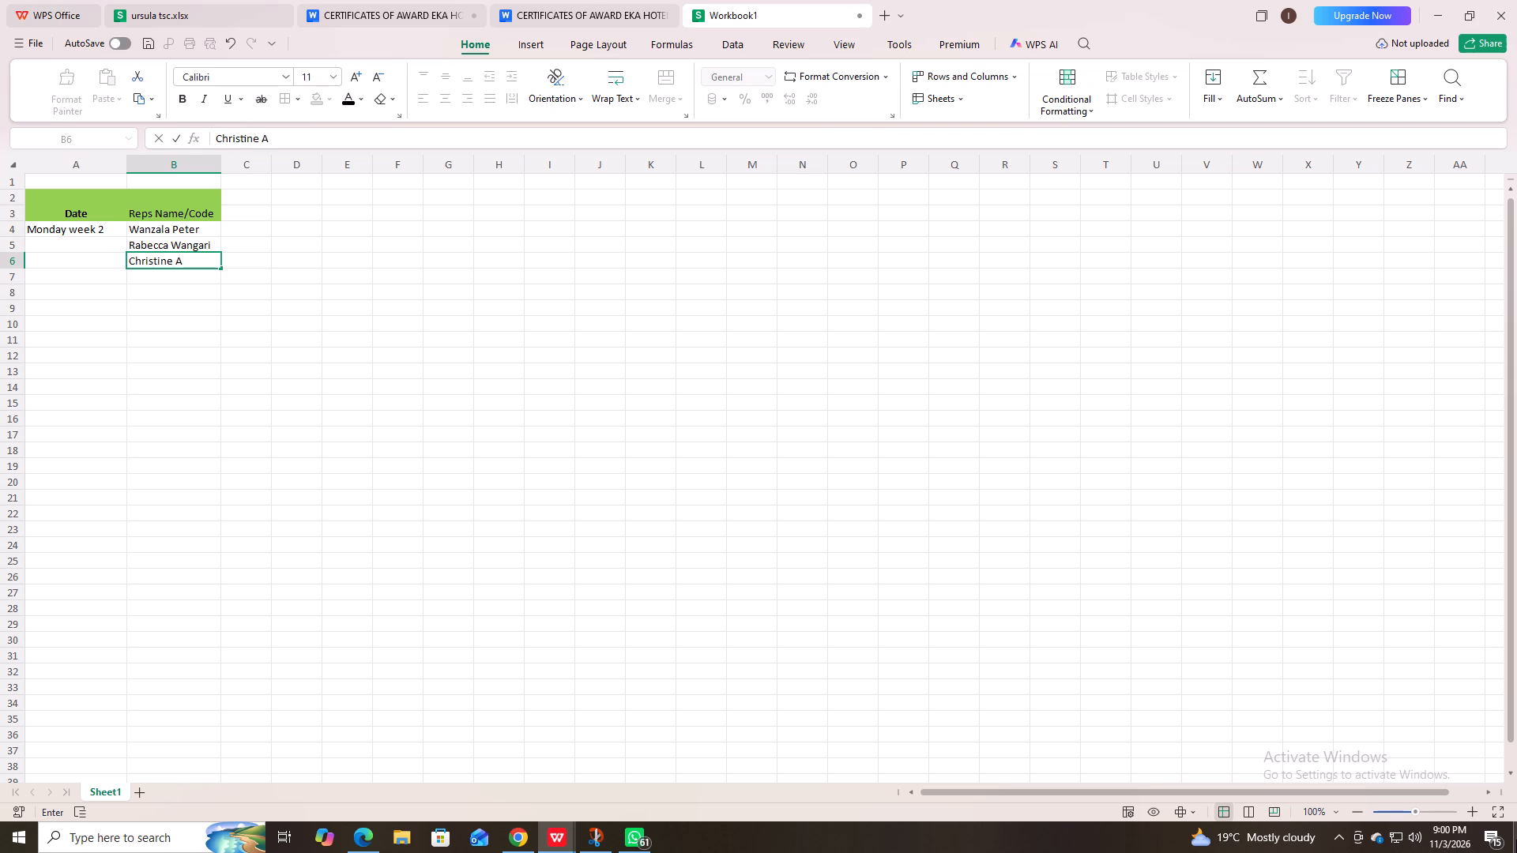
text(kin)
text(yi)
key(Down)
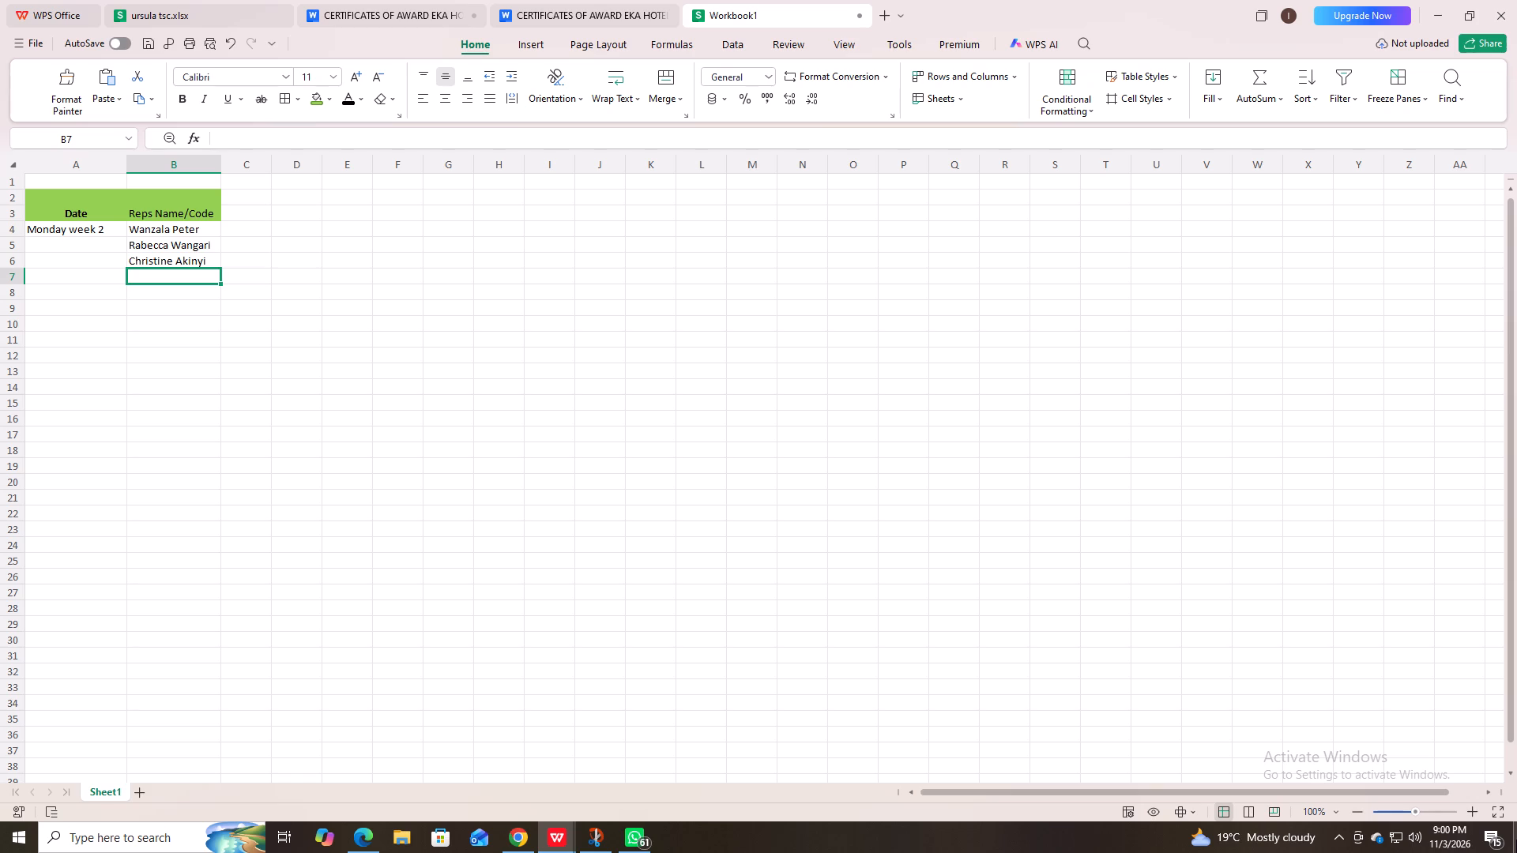
Enter the fourth rep's full name in cell B7 of the Reps Name/Code column.
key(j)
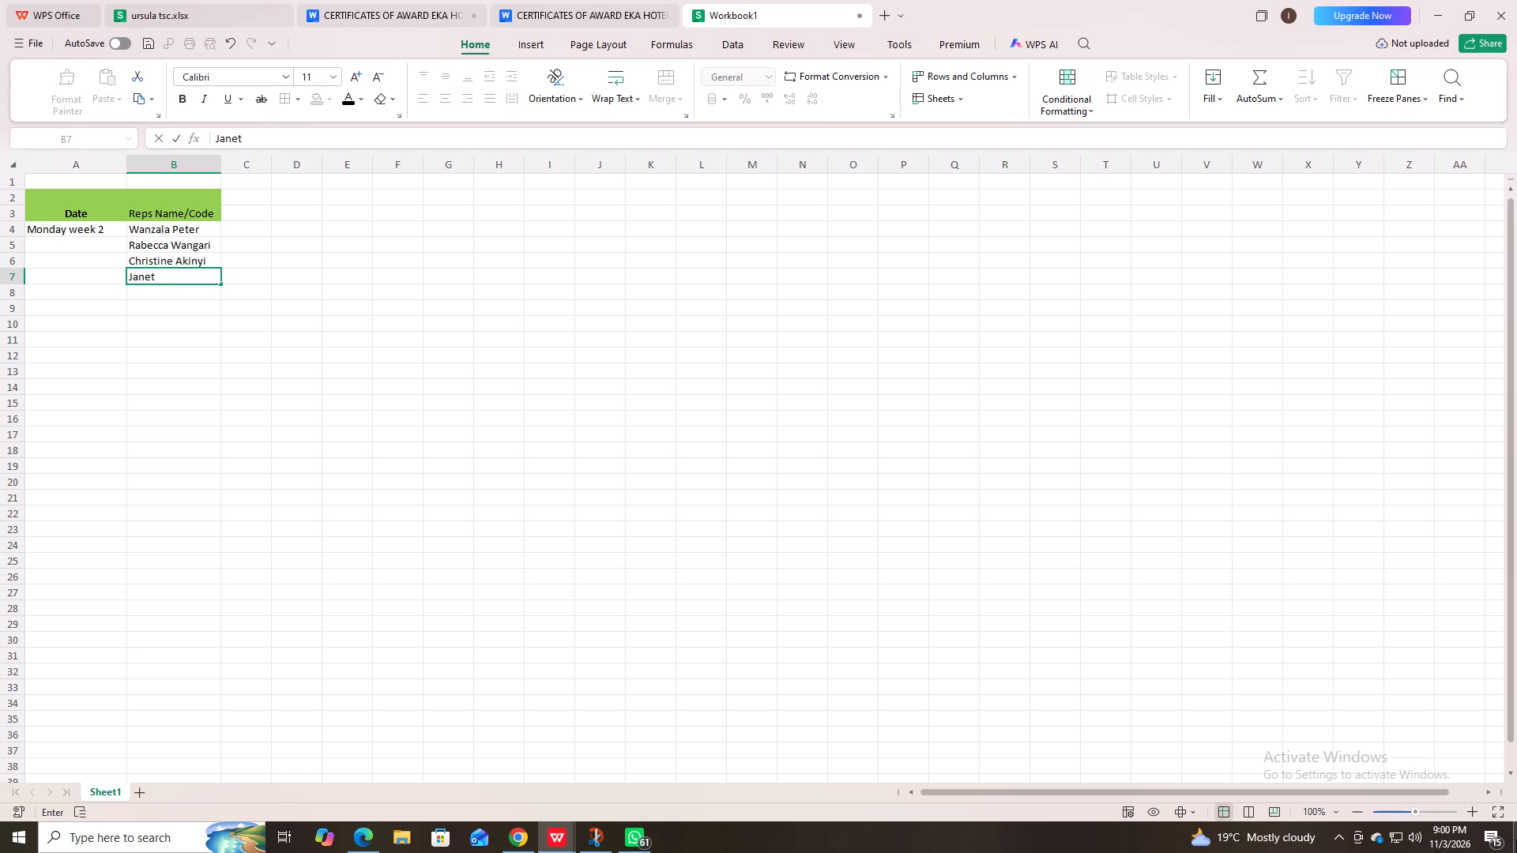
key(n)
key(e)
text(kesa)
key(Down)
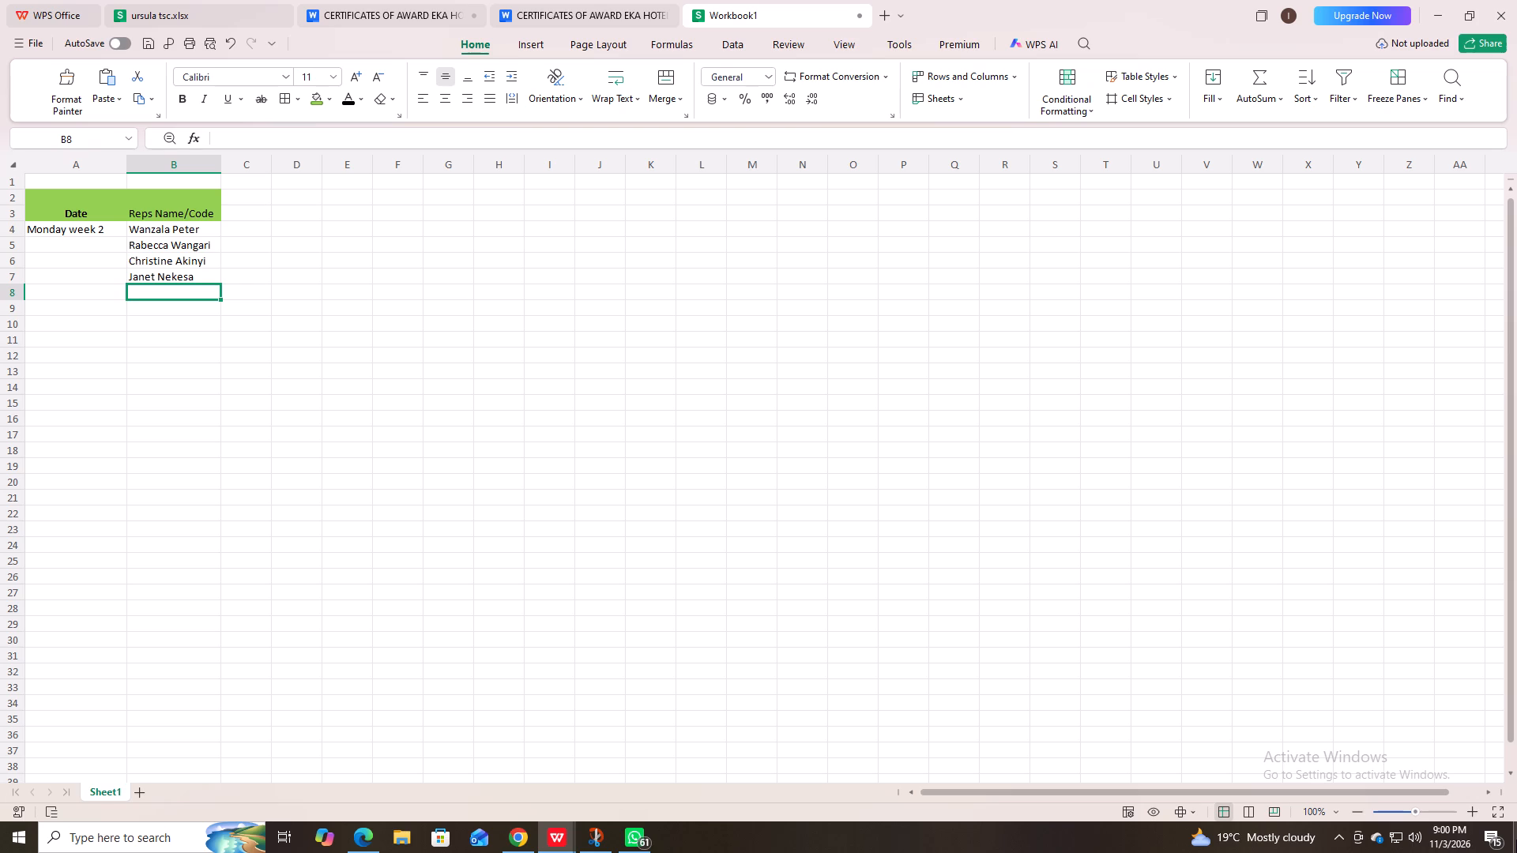
Enter the fifth rep's full name in cell B8 of the Reps Name/Code column.
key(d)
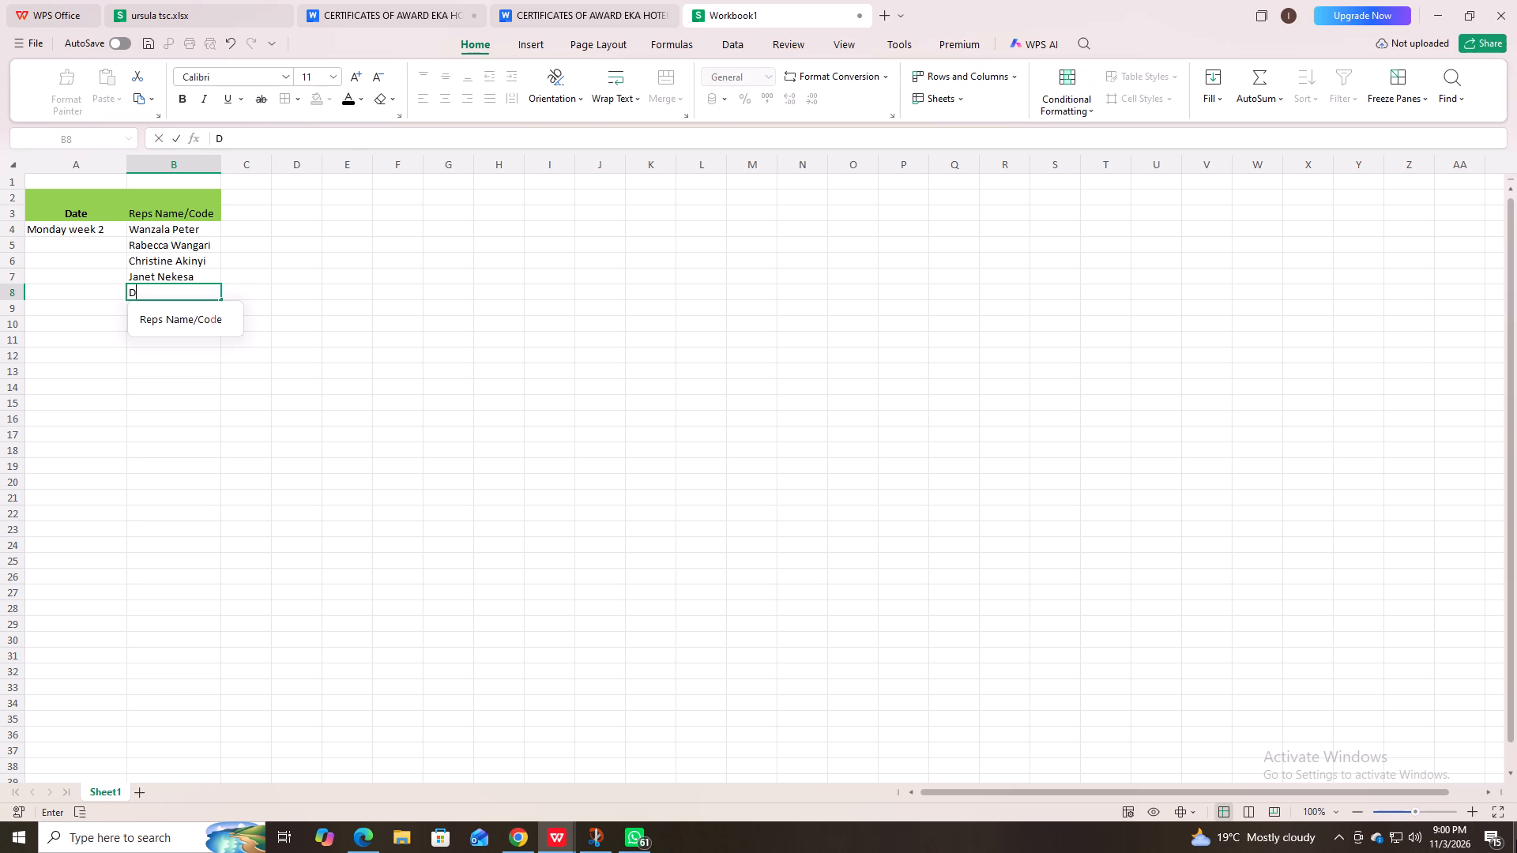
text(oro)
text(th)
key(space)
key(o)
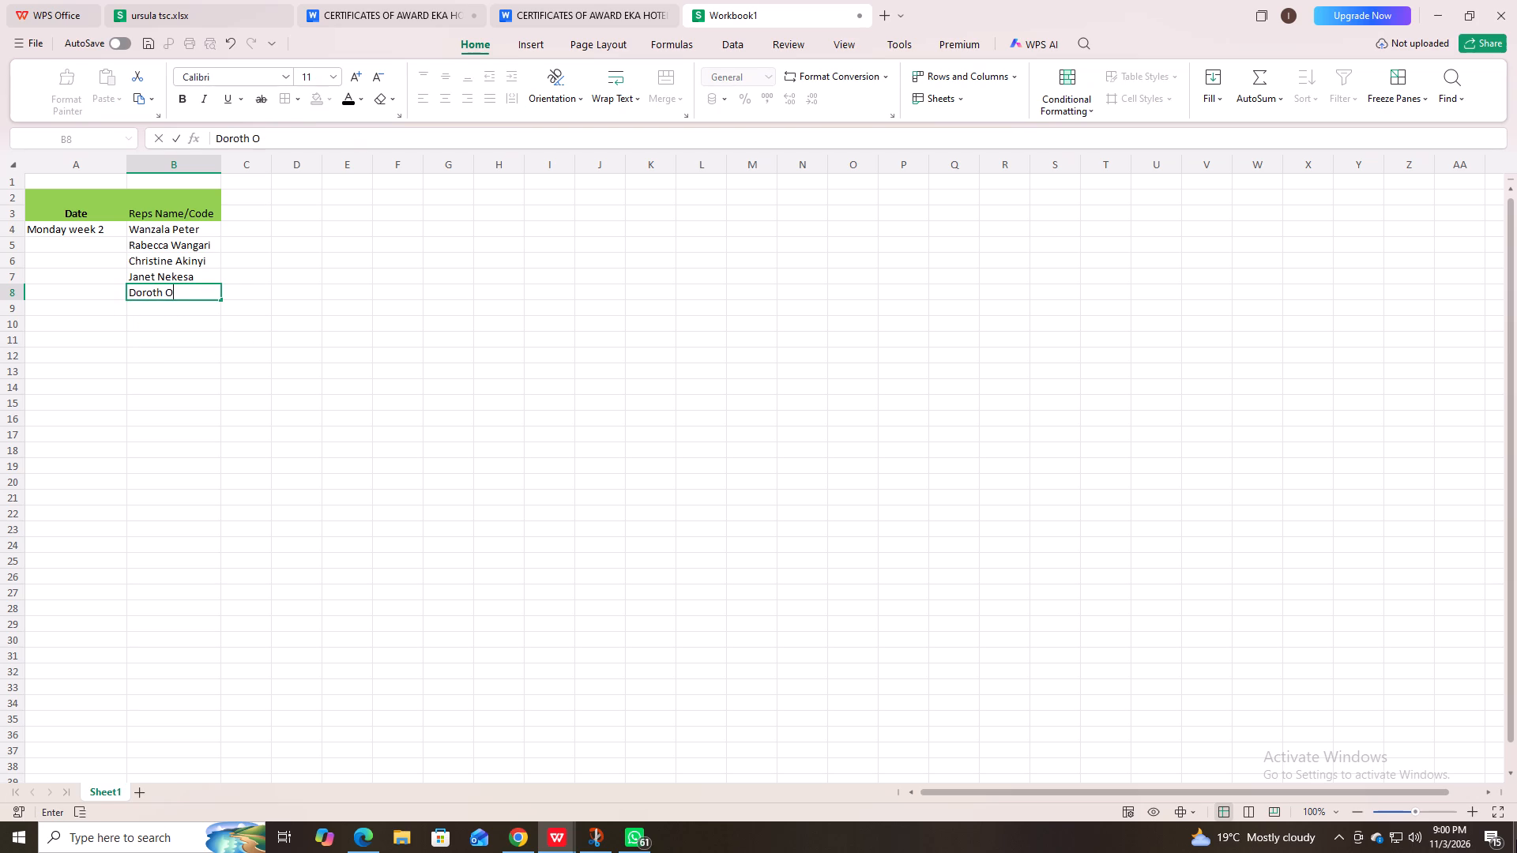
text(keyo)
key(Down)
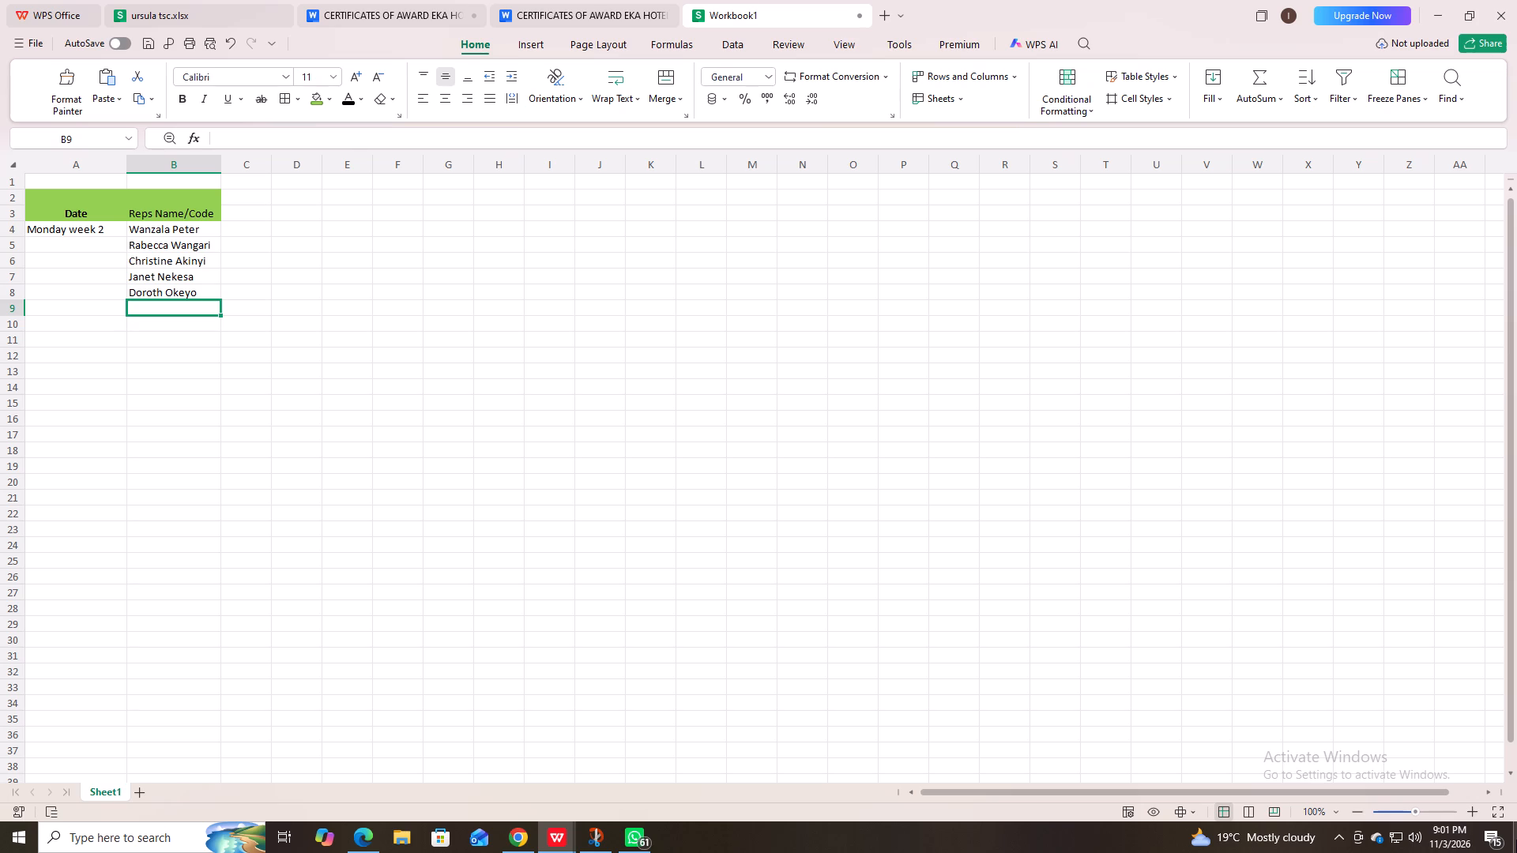
Enter the sixth rep's full name in cell B9 of the Reps Name/Code column.
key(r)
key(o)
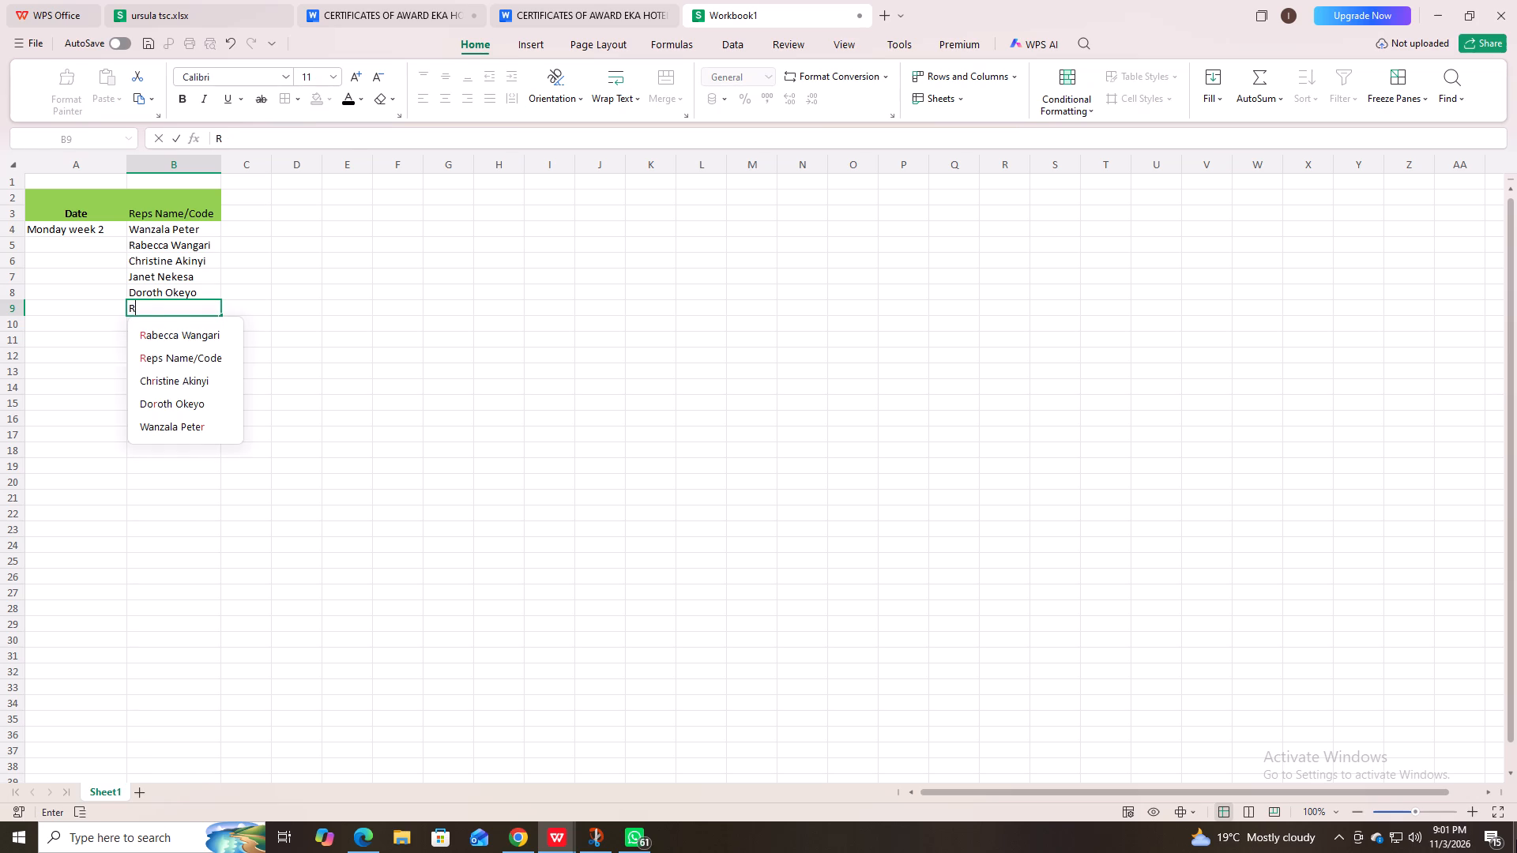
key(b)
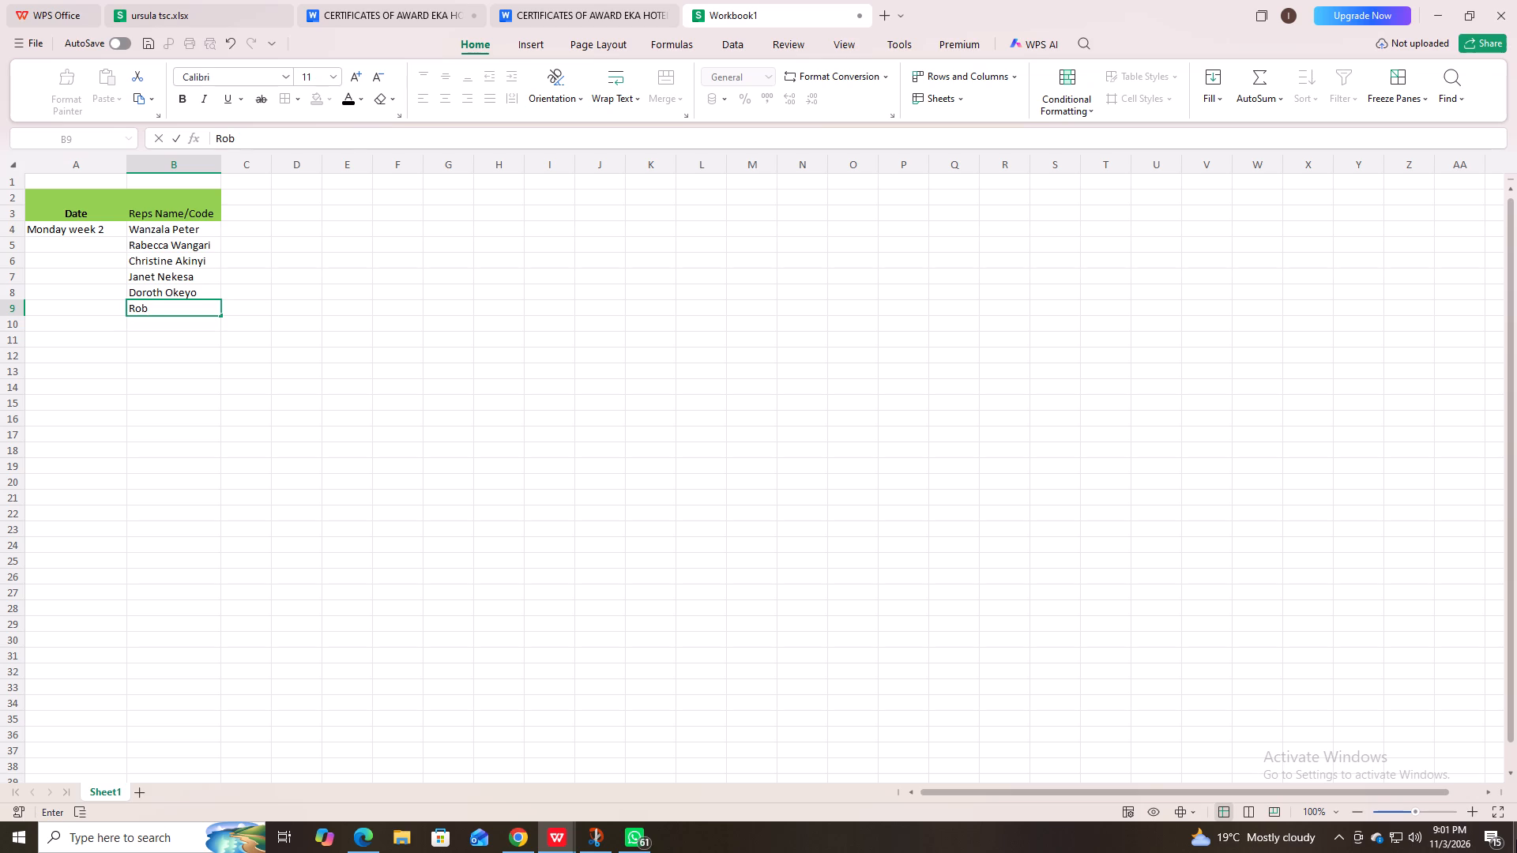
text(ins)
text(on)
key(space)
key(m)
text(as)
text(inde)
click(214, 325)
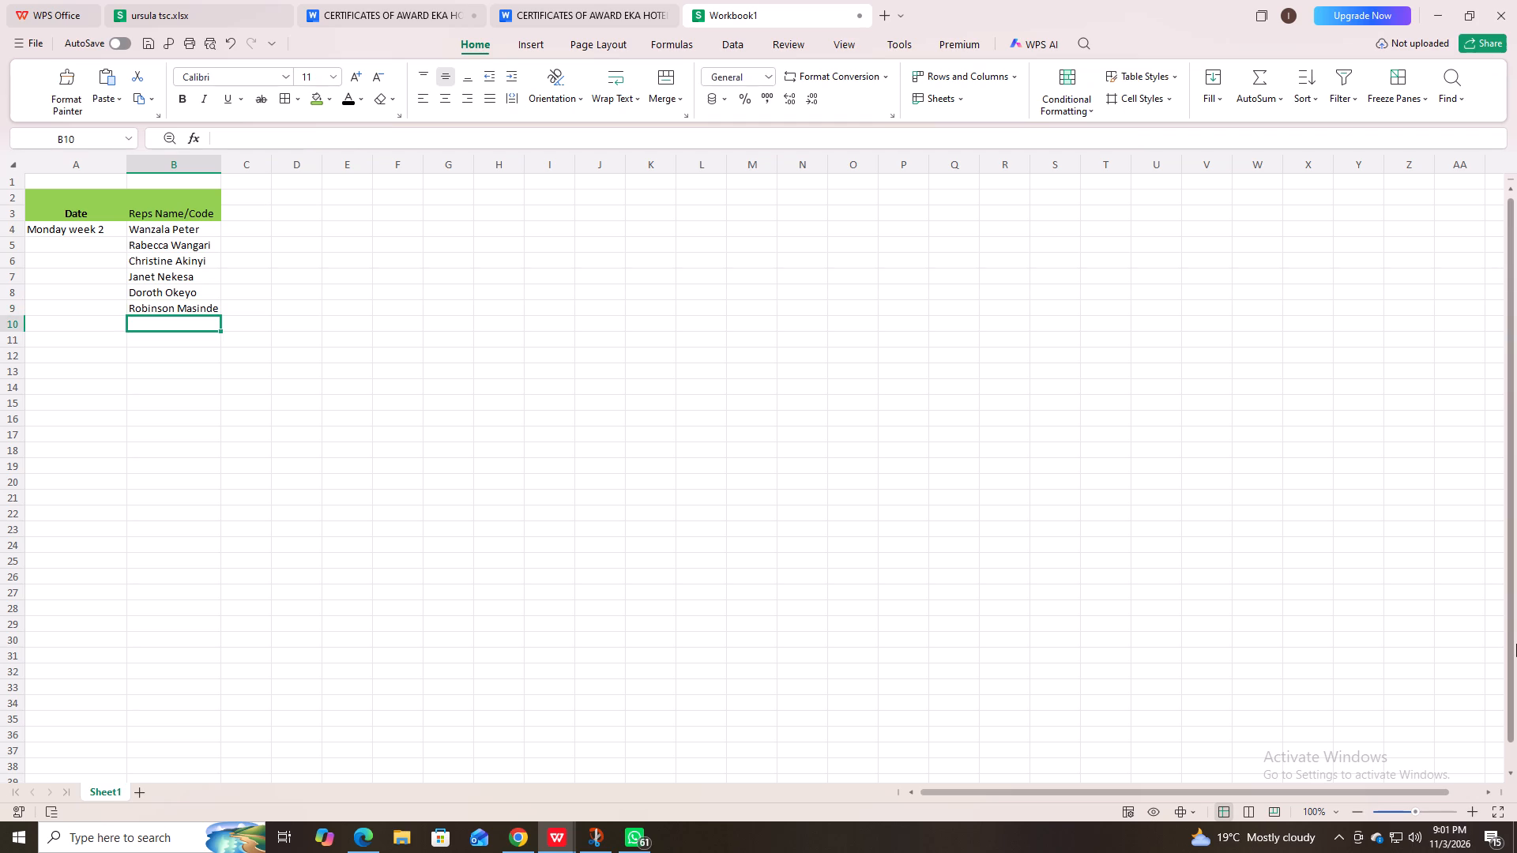
Enter the seventh rep's full name in cell B10 of the Reps Name/Code column.
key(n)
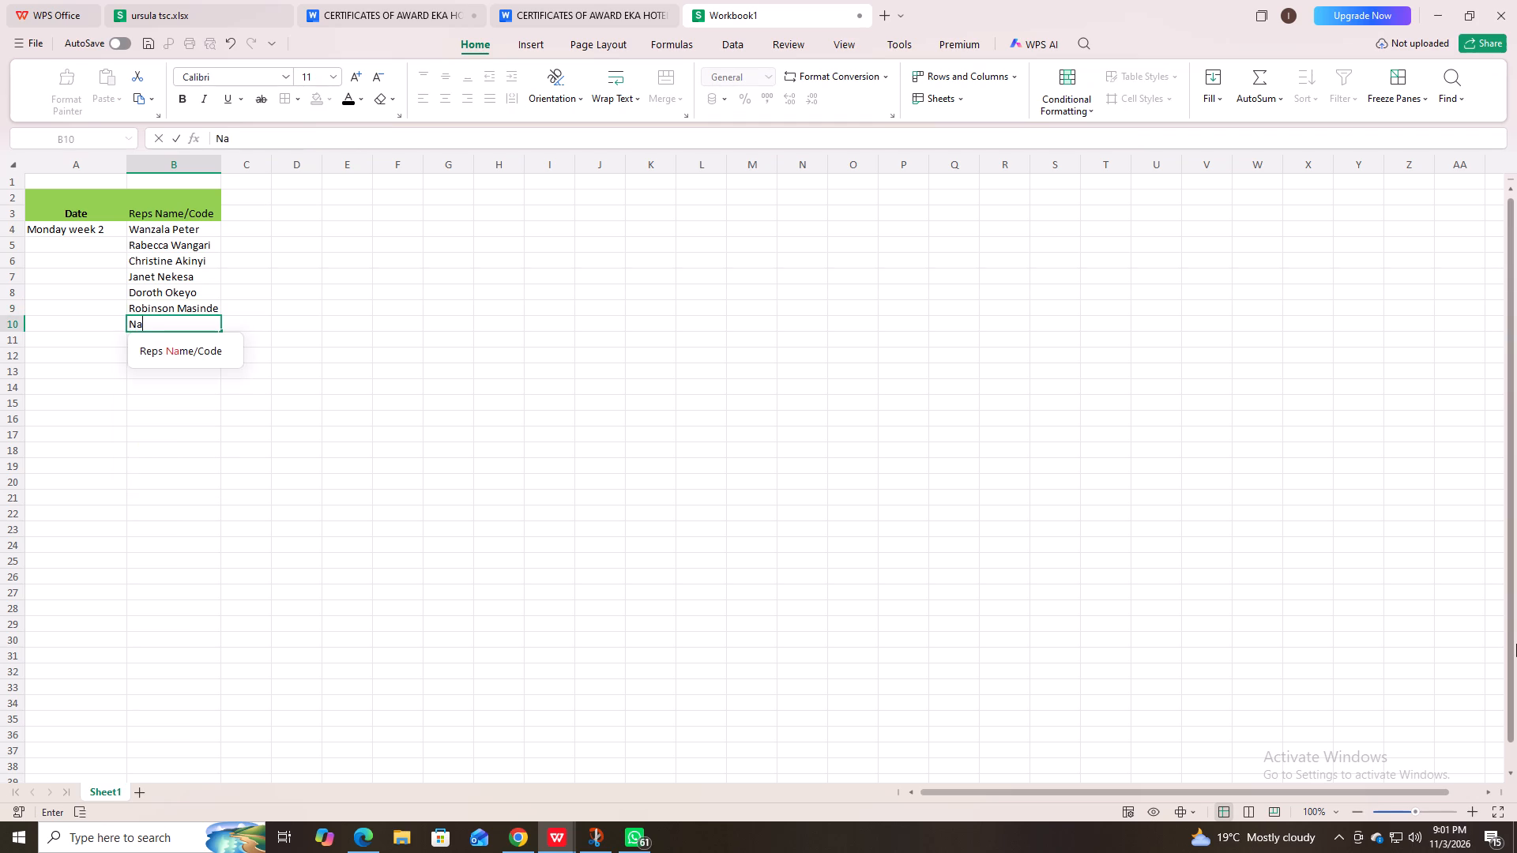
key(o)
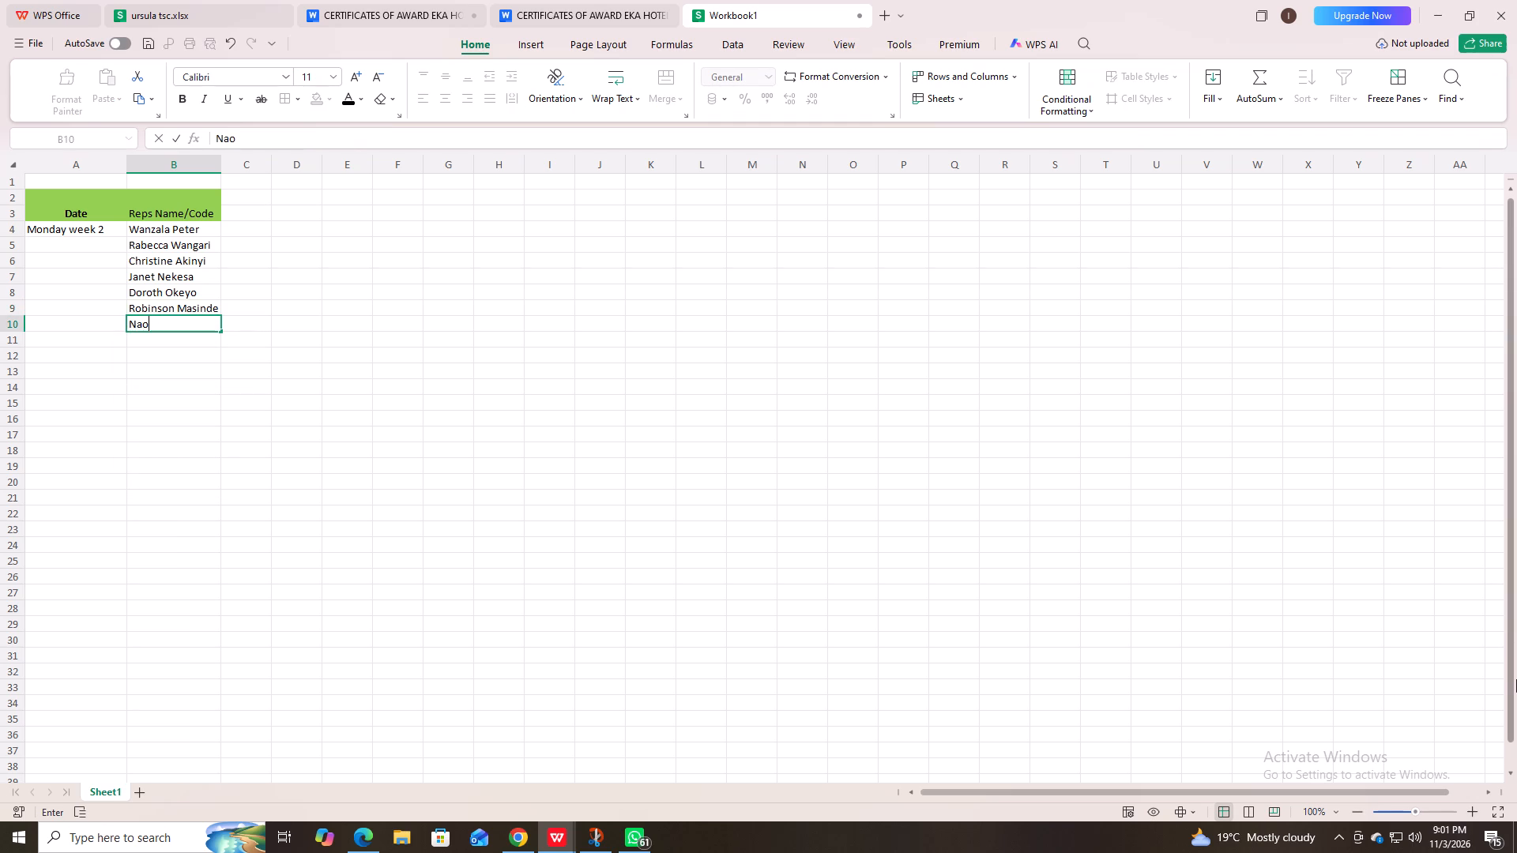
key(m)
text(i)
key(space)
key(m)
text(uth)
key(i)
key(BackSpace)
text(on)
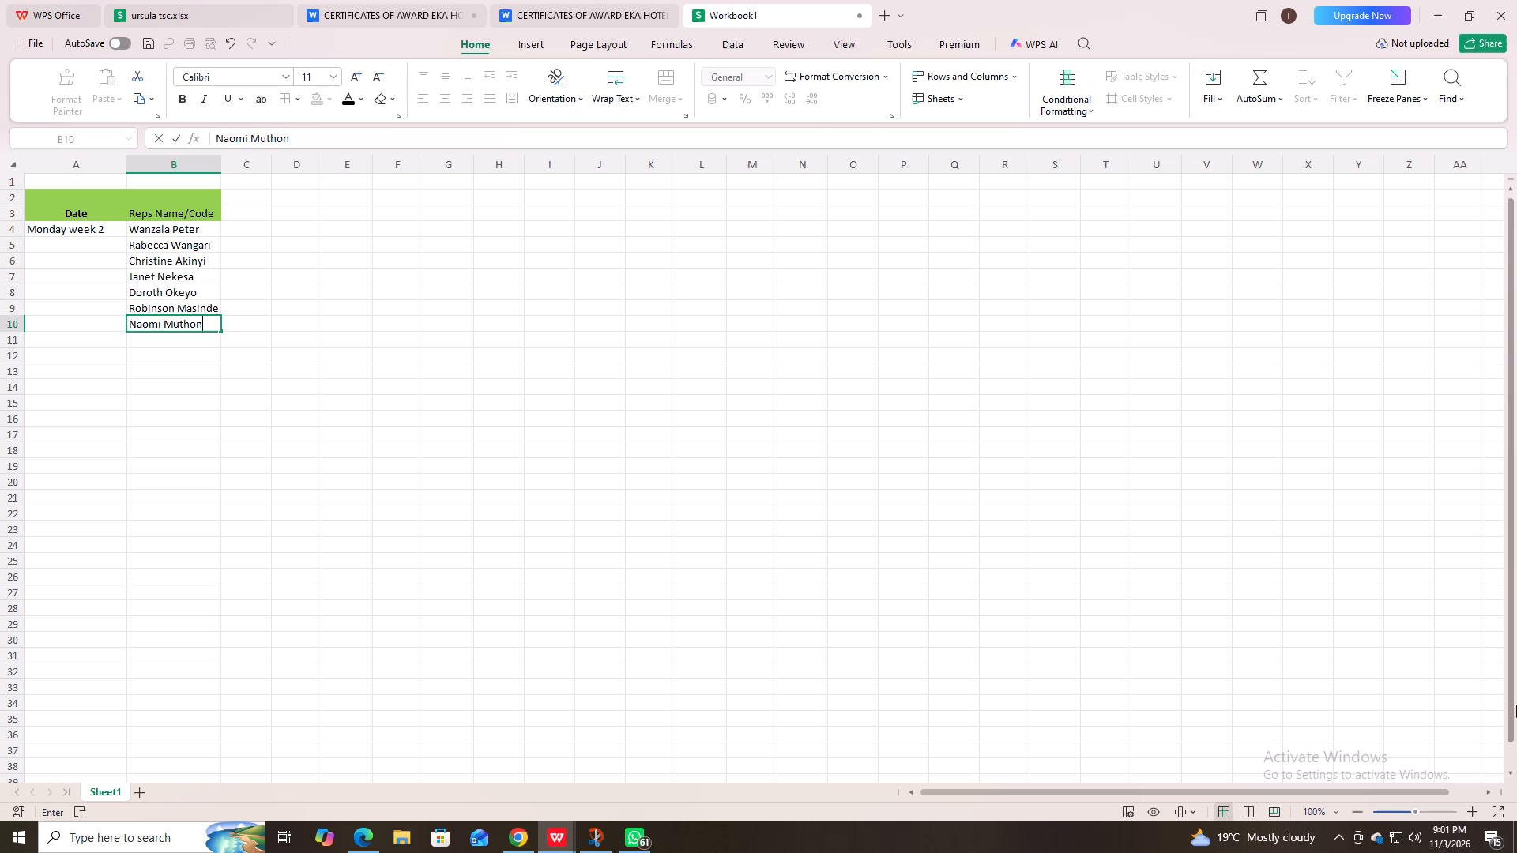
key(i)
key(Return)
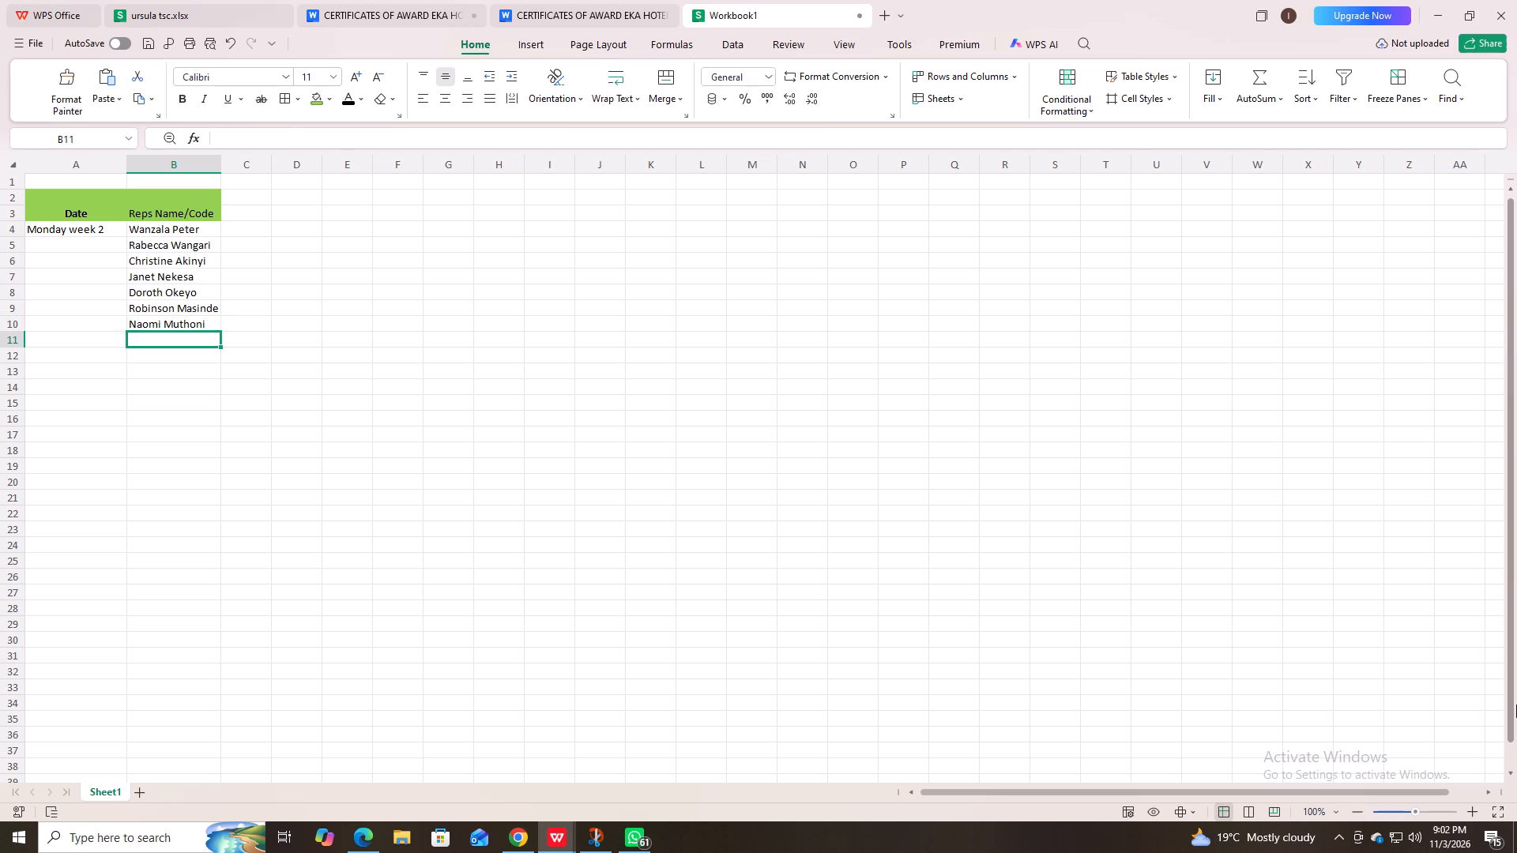
Enter the eighth rep's full name in cell B11 of the Reps Name/Code column.
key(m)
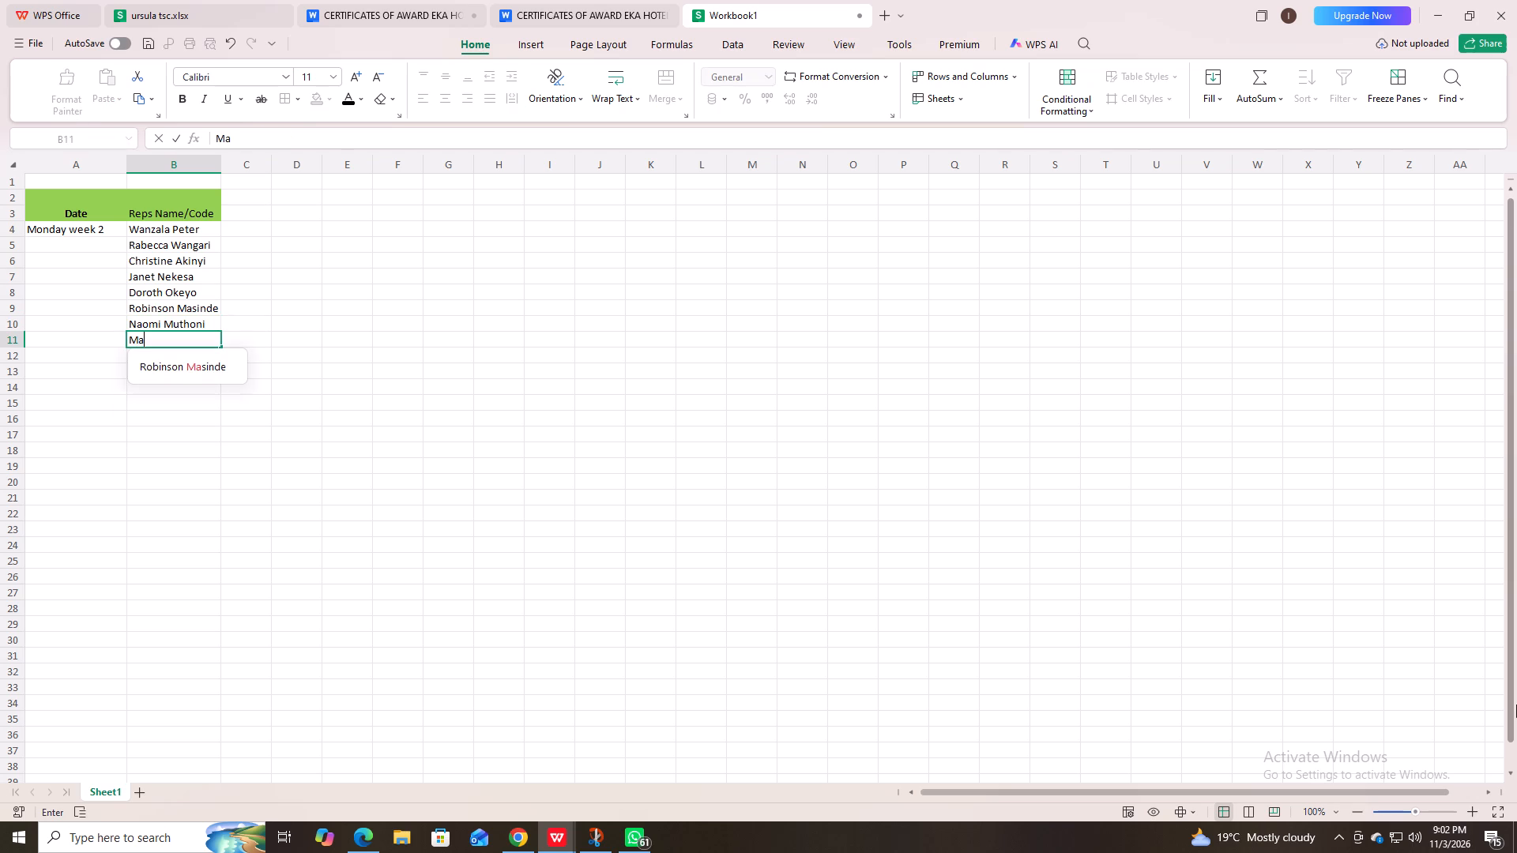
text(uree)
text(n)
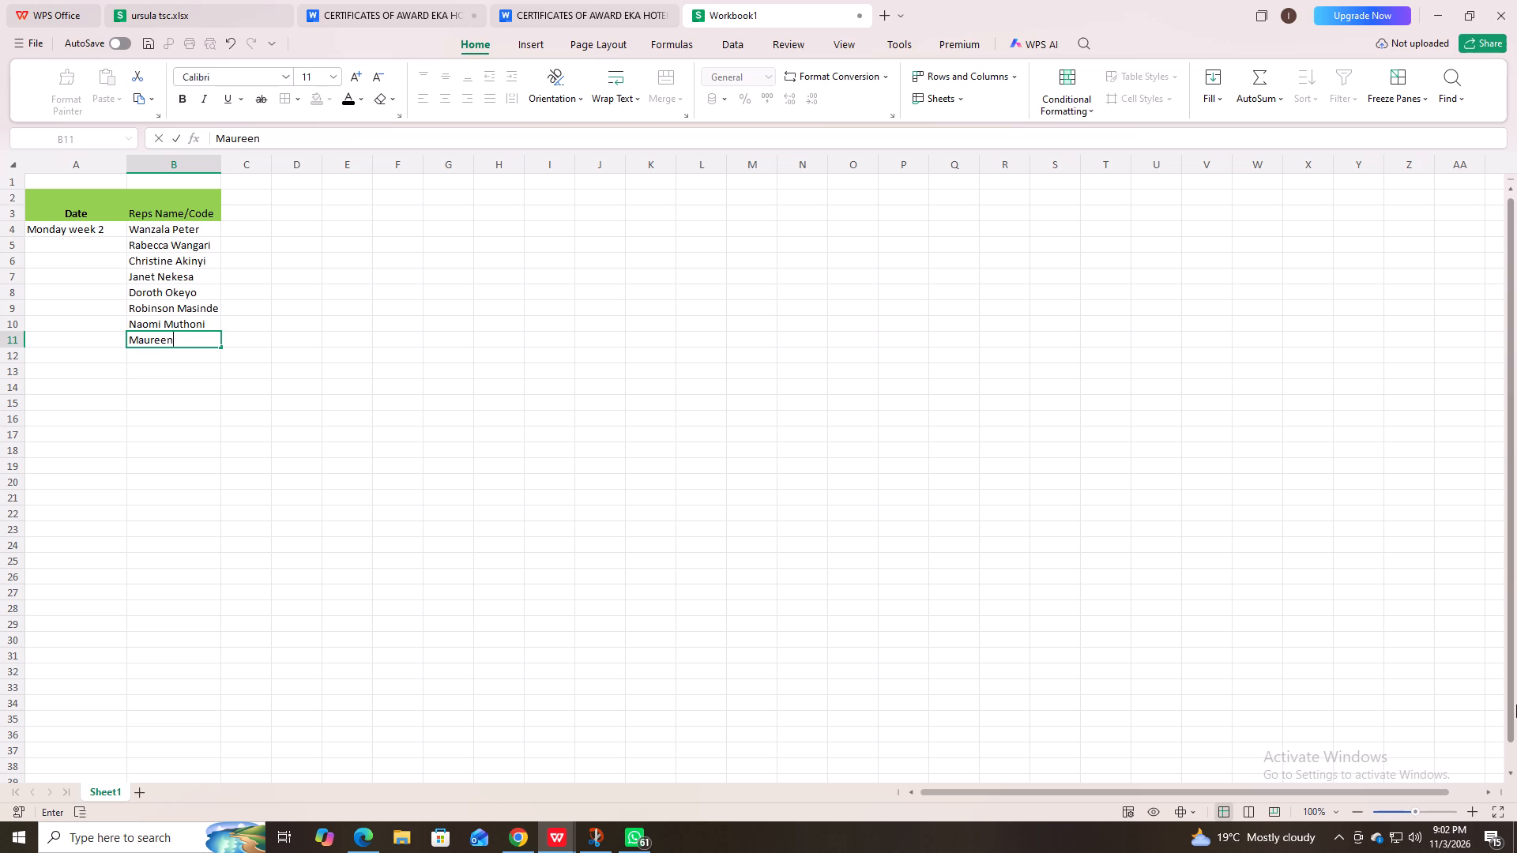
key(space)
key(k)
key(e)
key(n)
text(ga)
scroll(400, 498, up, 3)
click(264, 201)
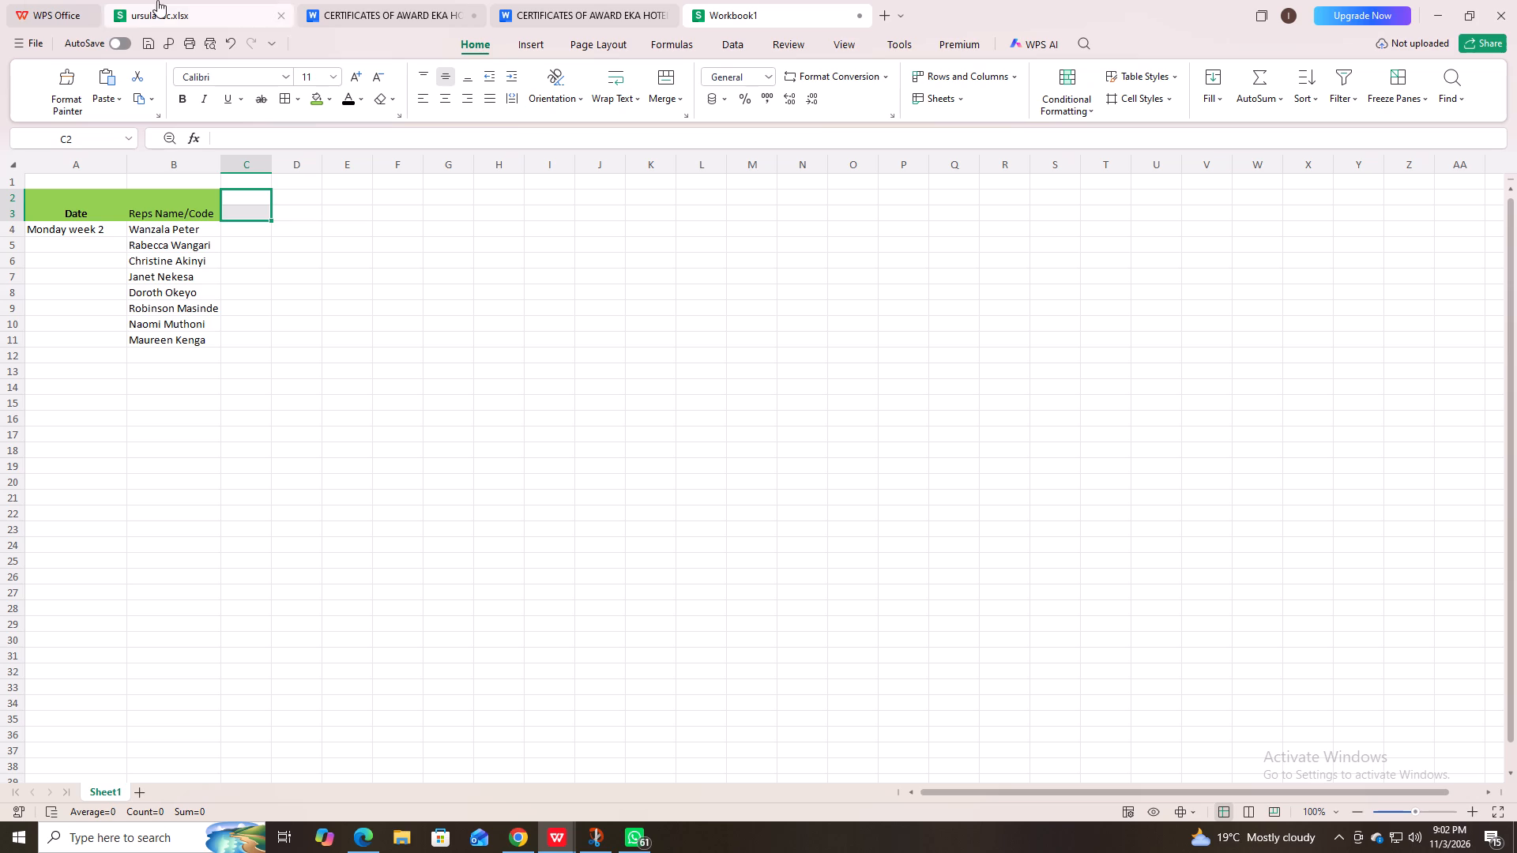
Remove the green fill from the header cells A2:B3.
click(168, 198)
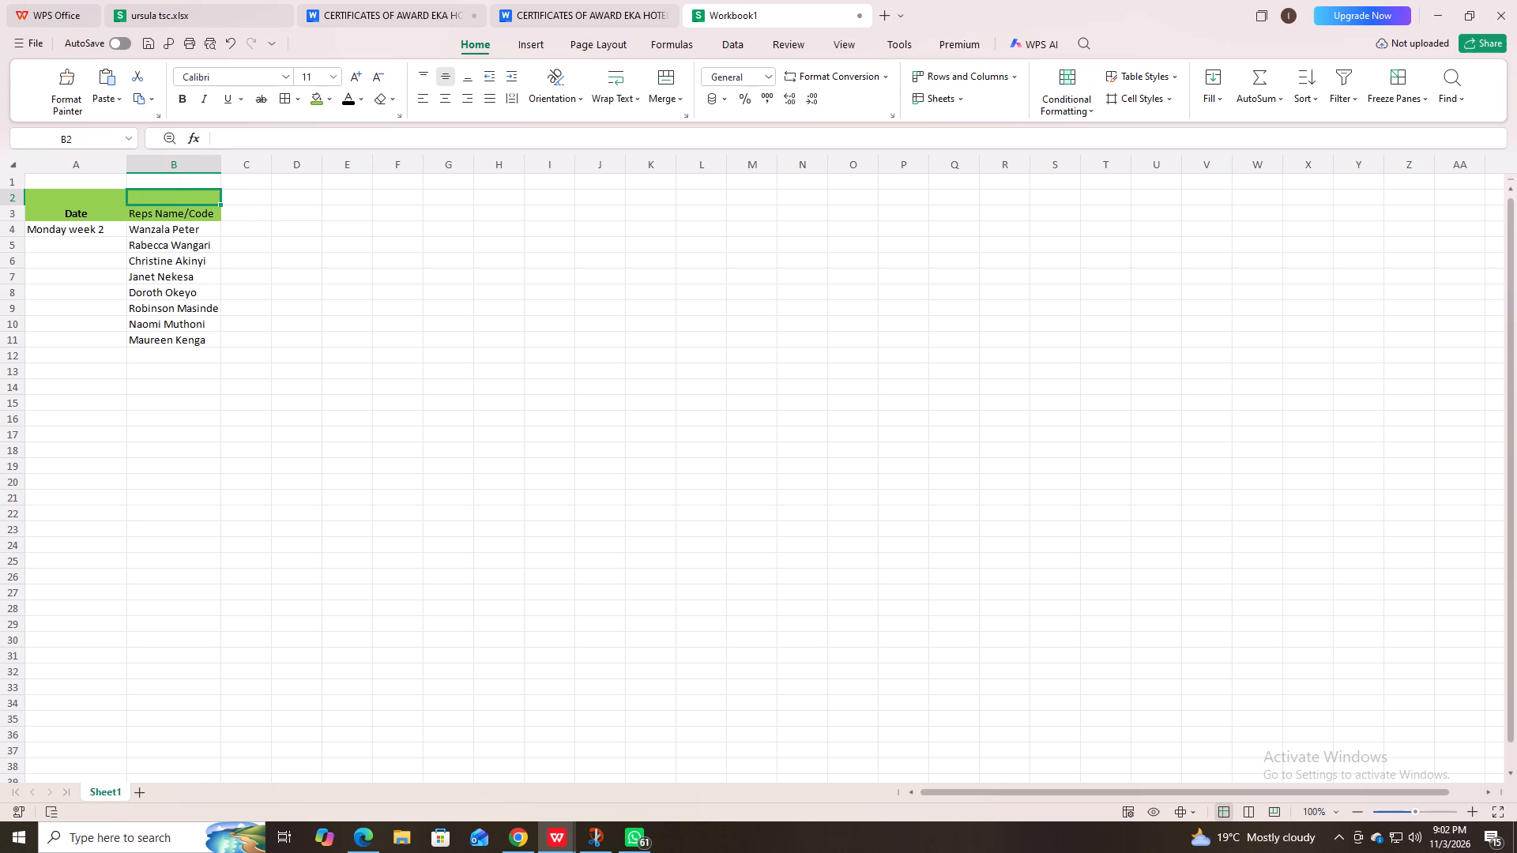
click(181, 203)
drag(181, 203, 160, 216)
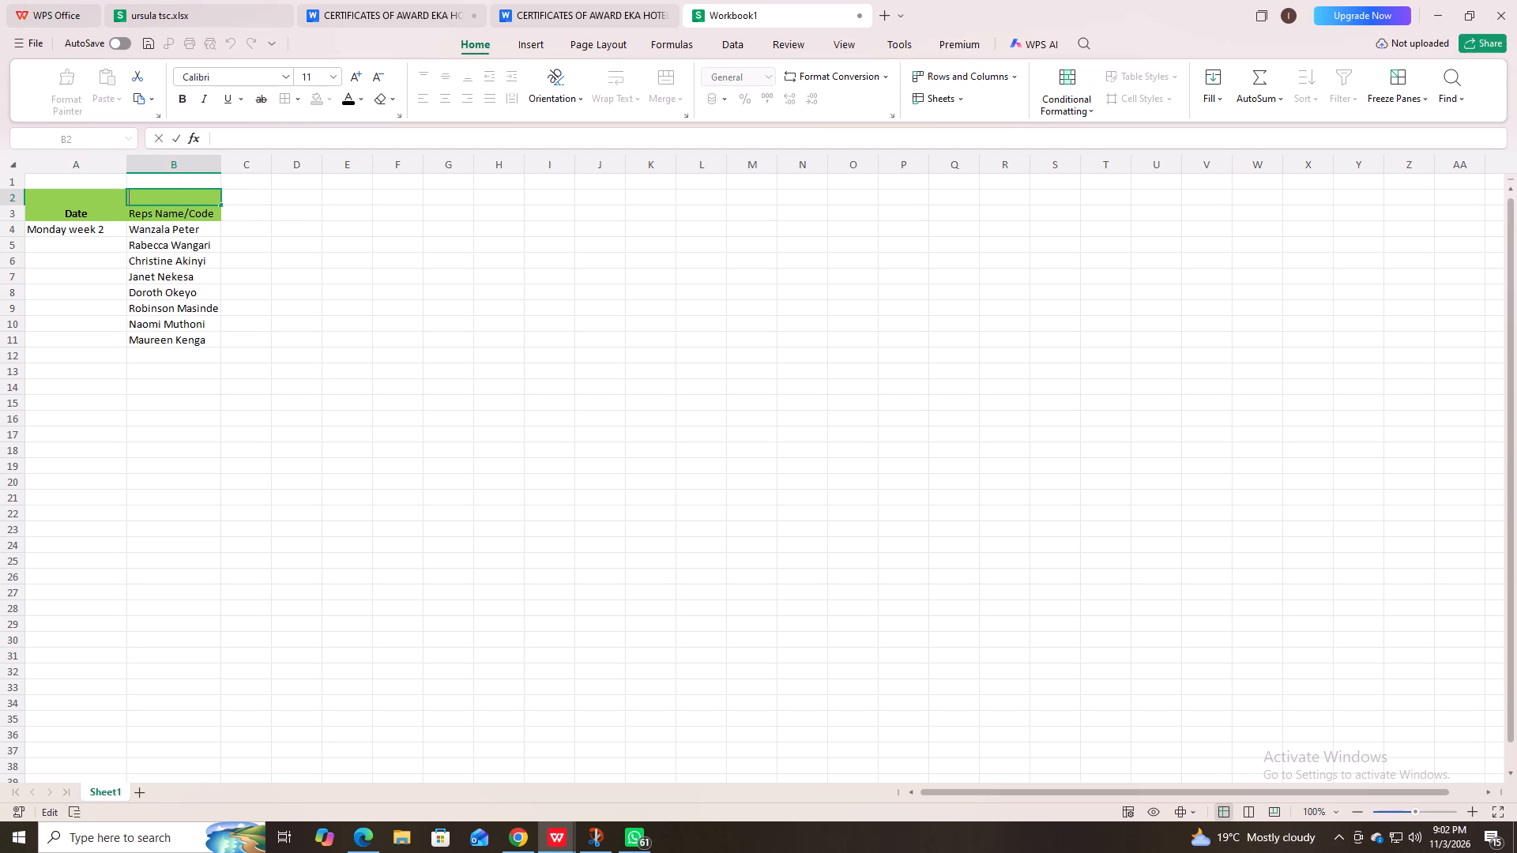
drag(87, 197, 173, 210)
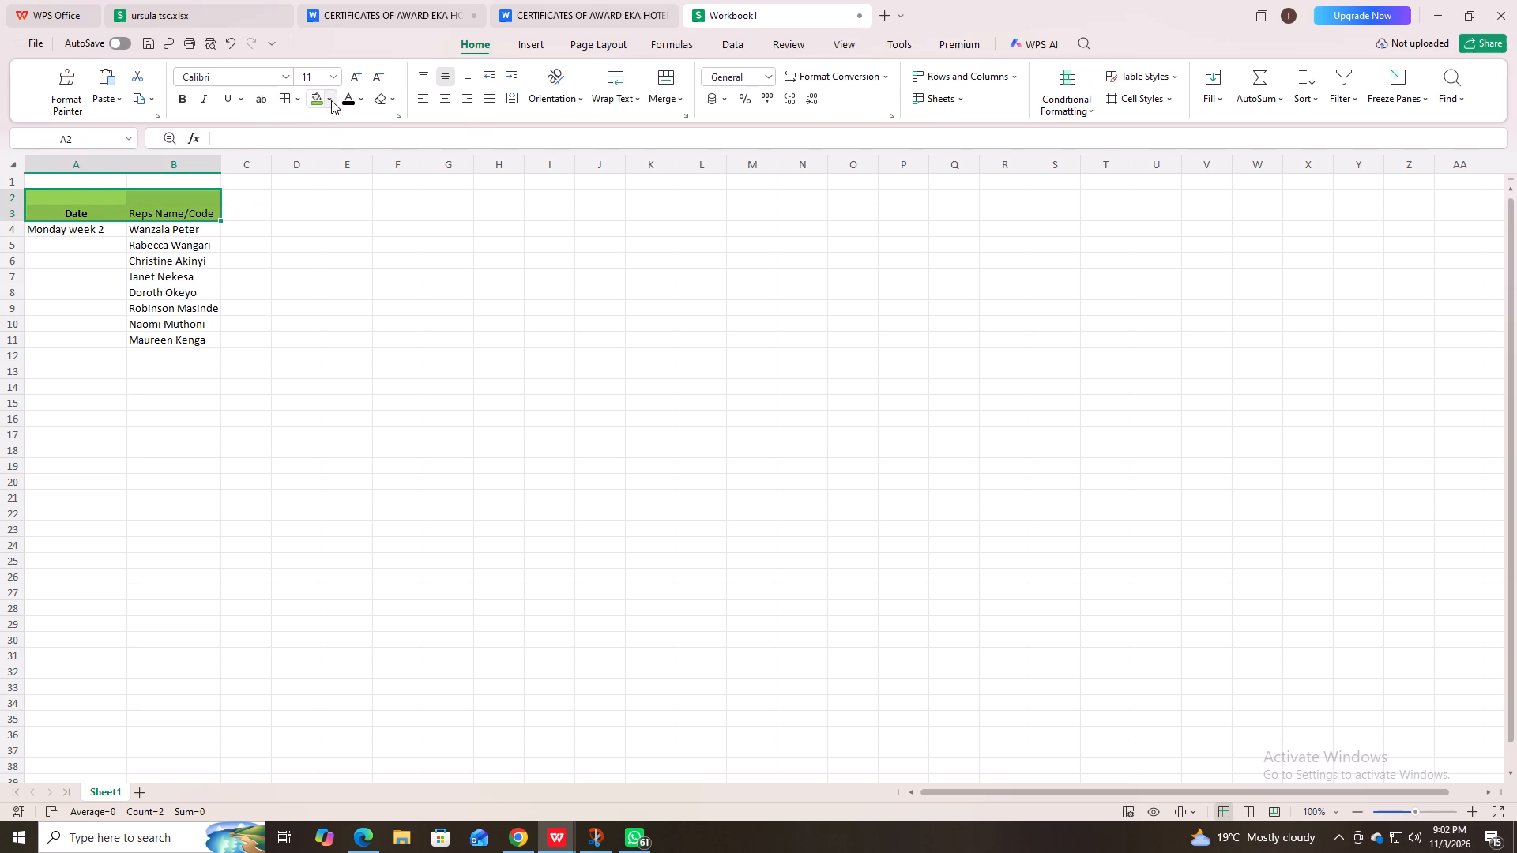
click(331, 100)
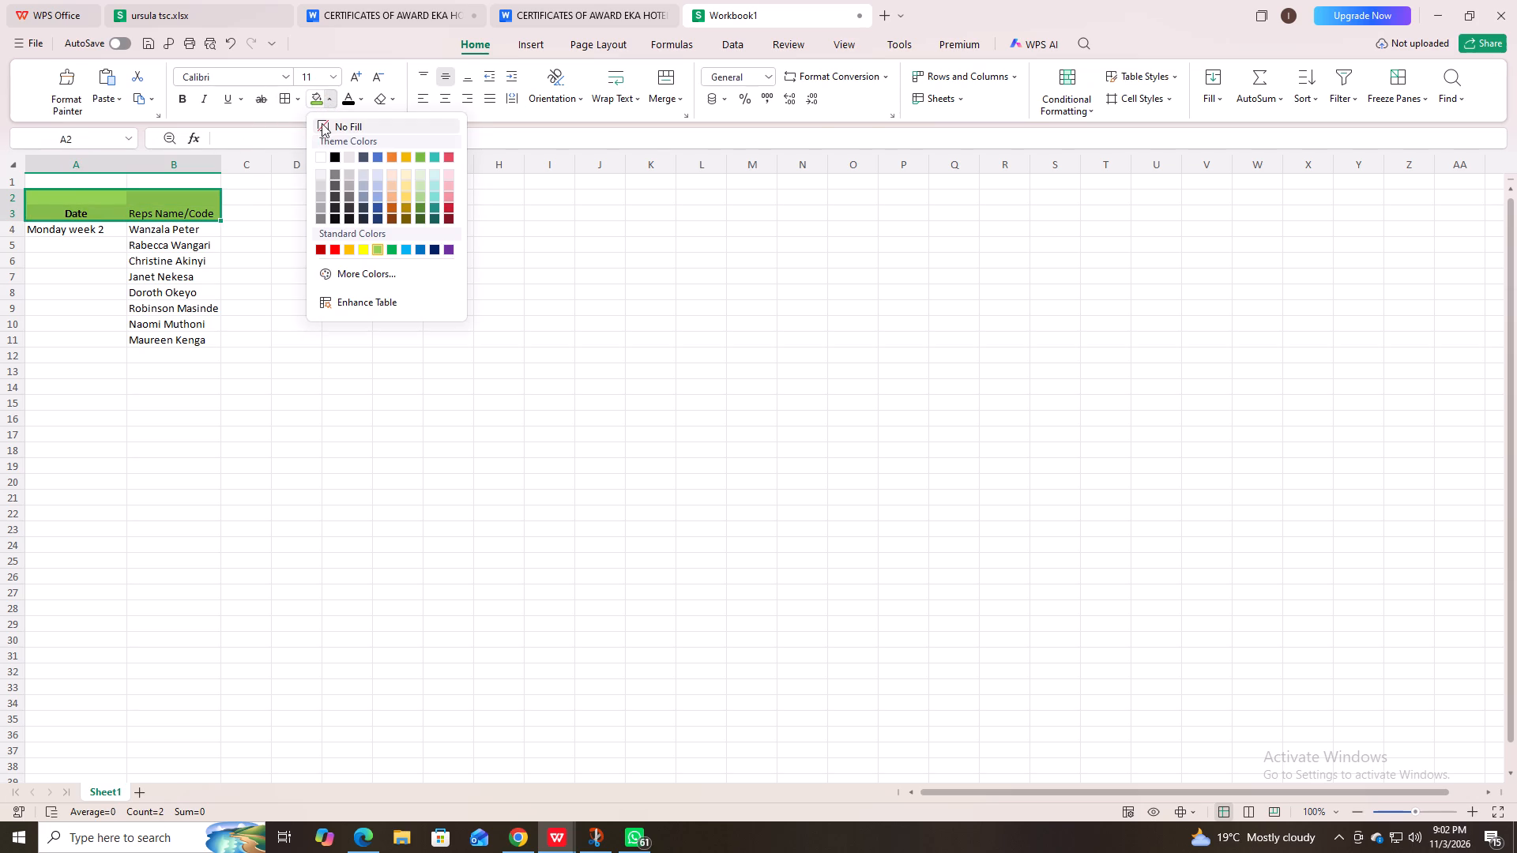
click(322, 123)
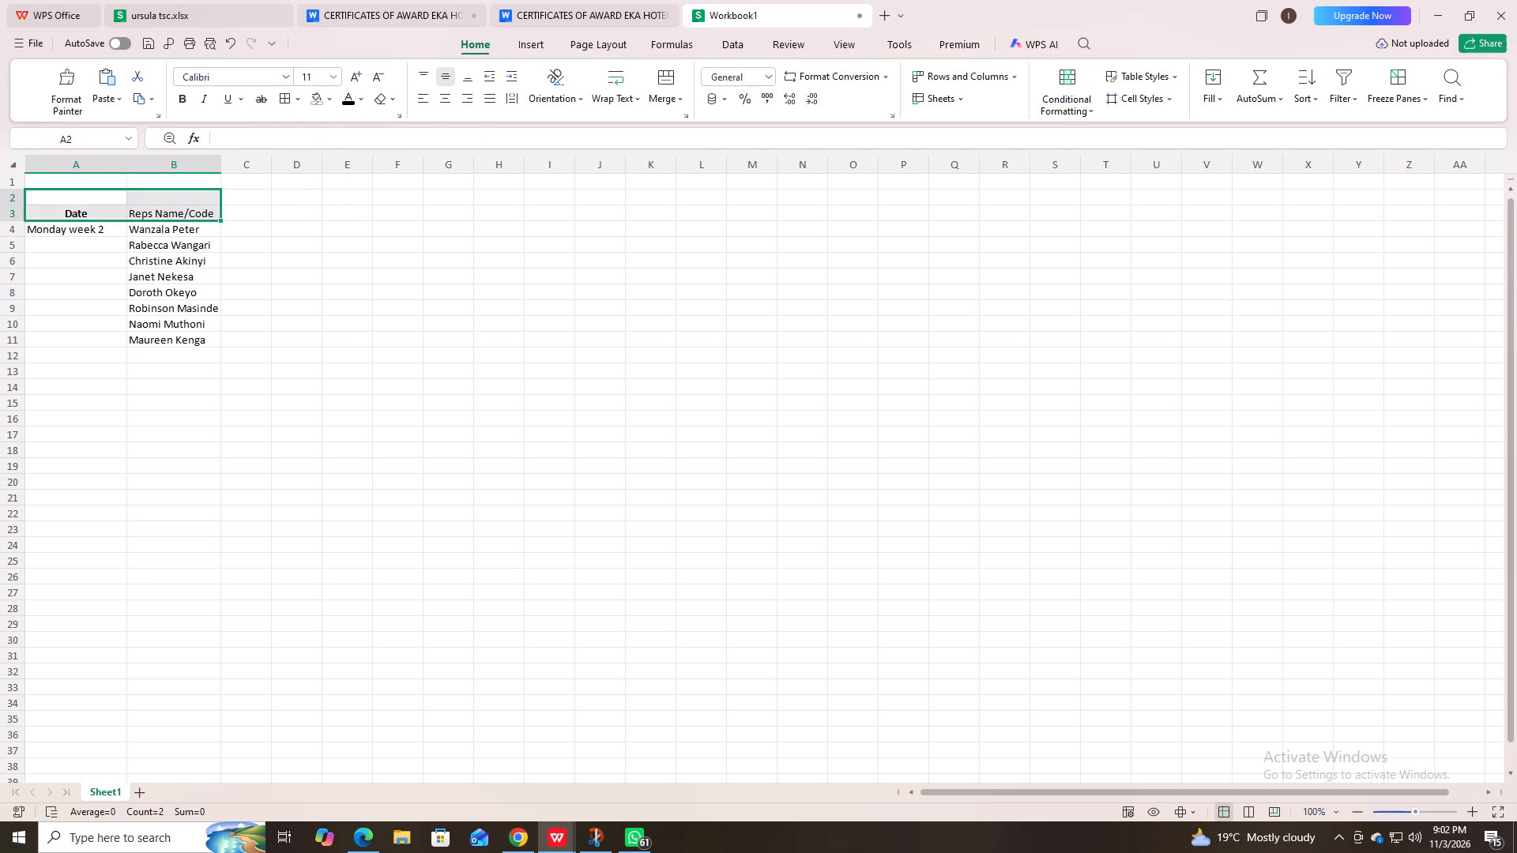
click(54, 362)
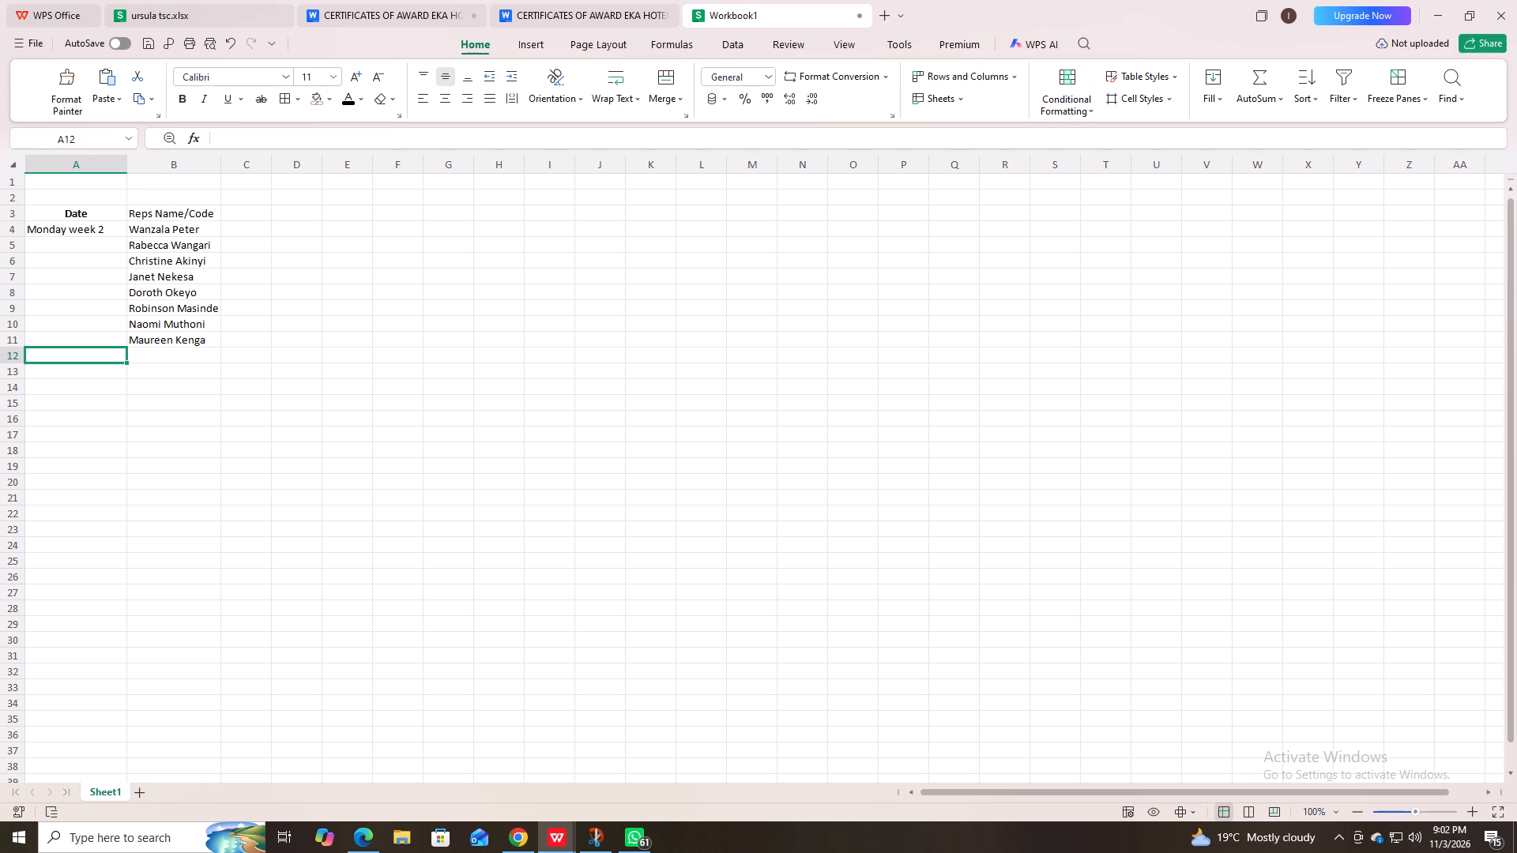
Fill the header range A2:K3 with a custom medium green picked from the extended standard colour palette.
drag(66, 193, 296, 209)
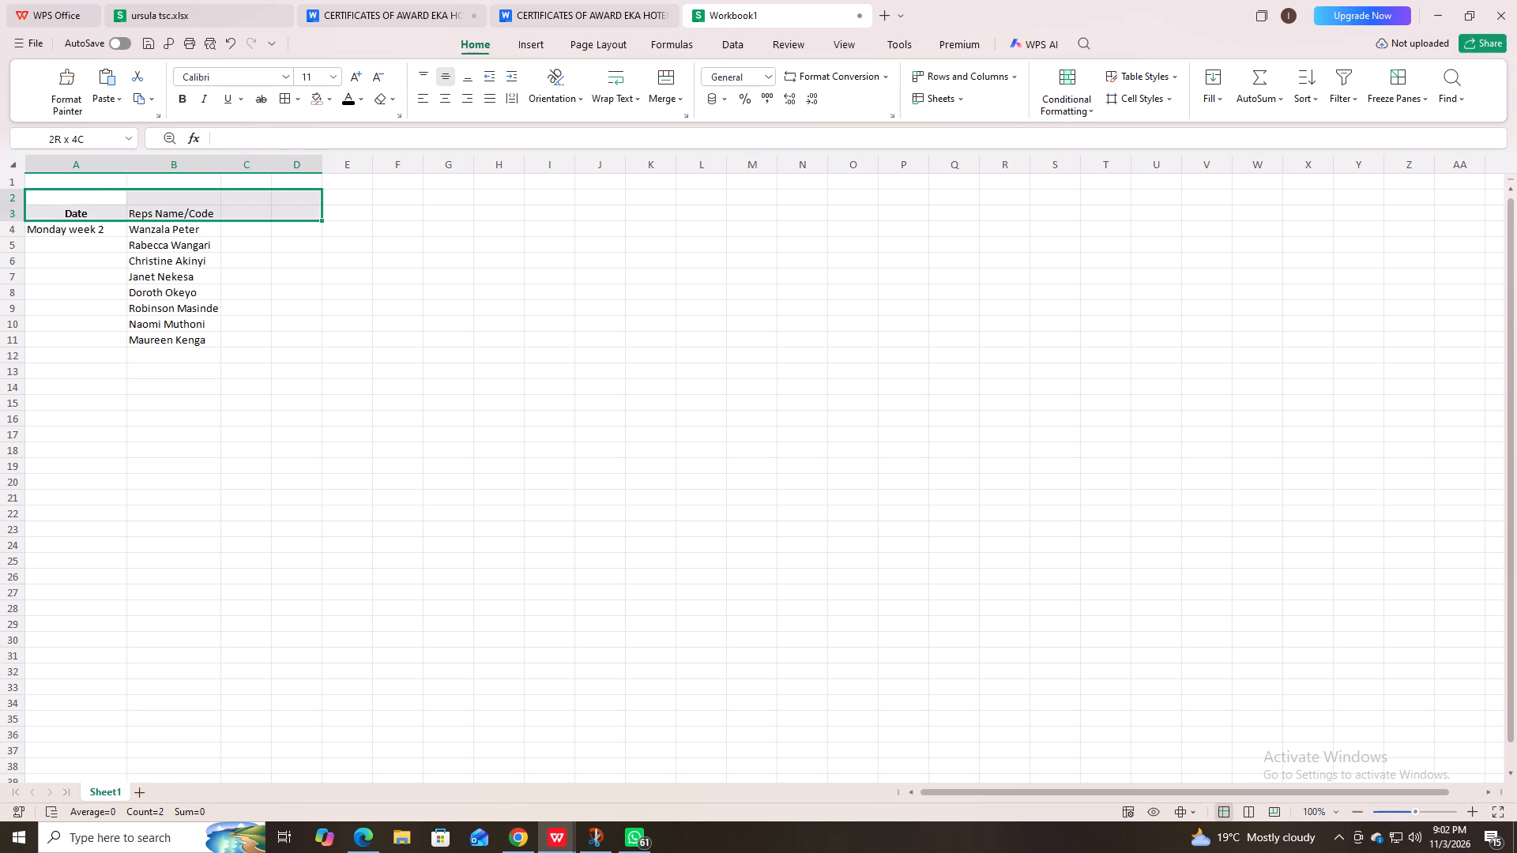
drag(296, 209, 446, 201)
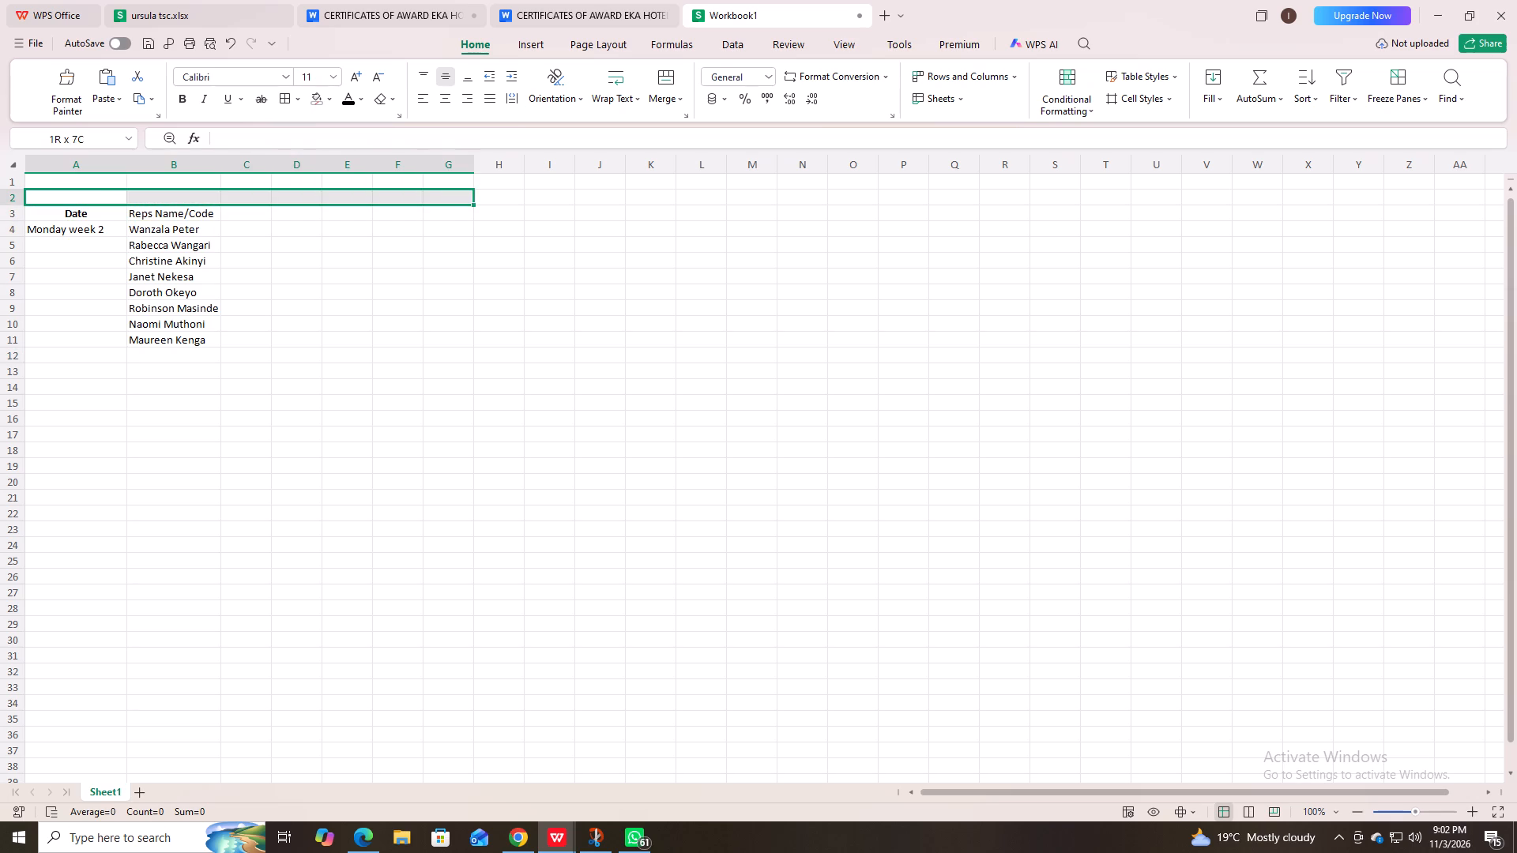
drag(446, 201, 573, 215)
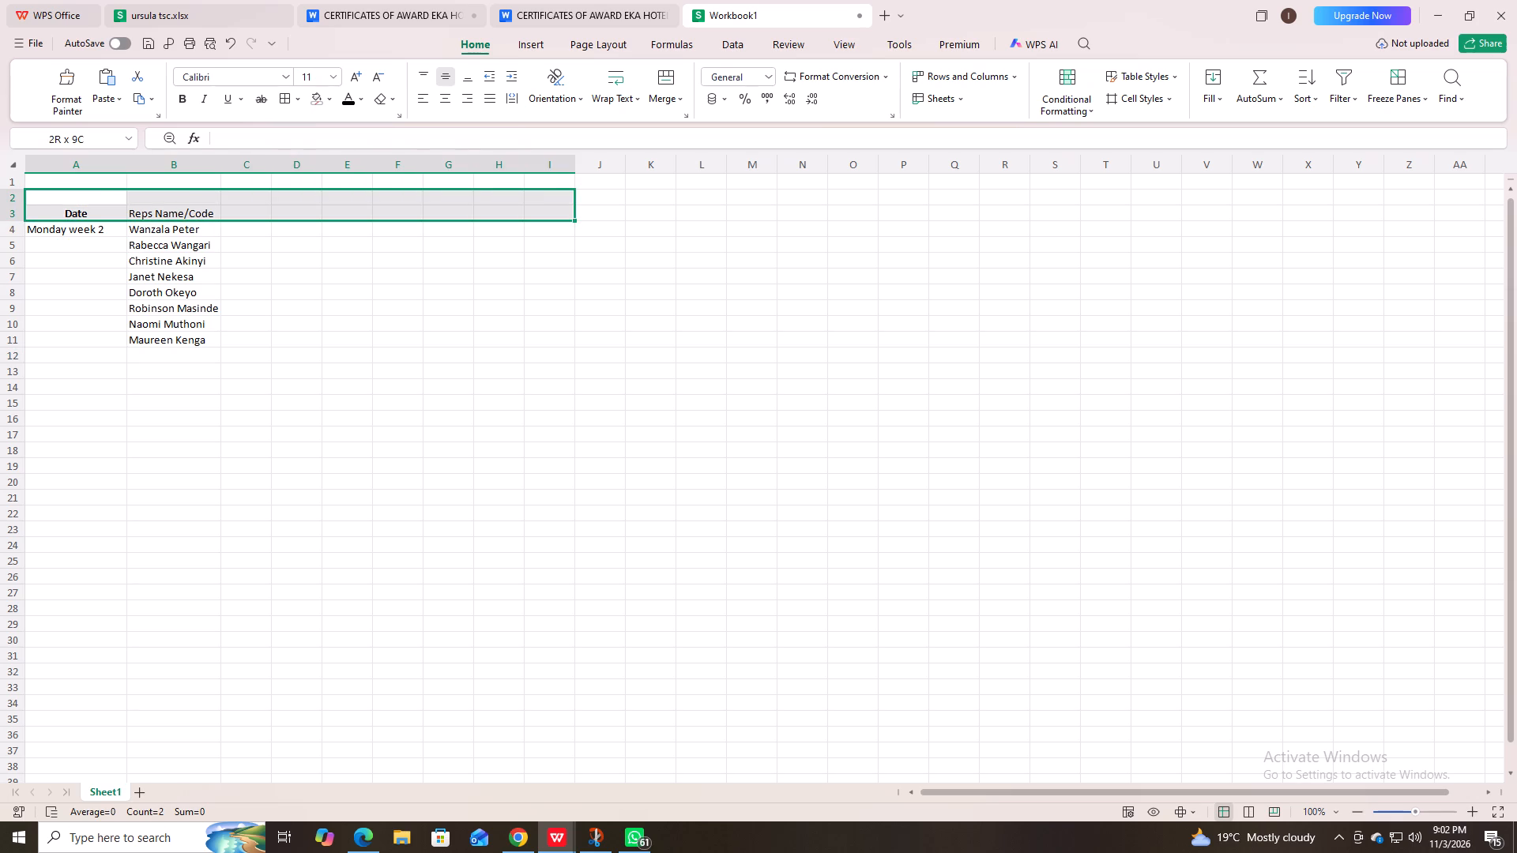
drag(573, 215, 645, 212)
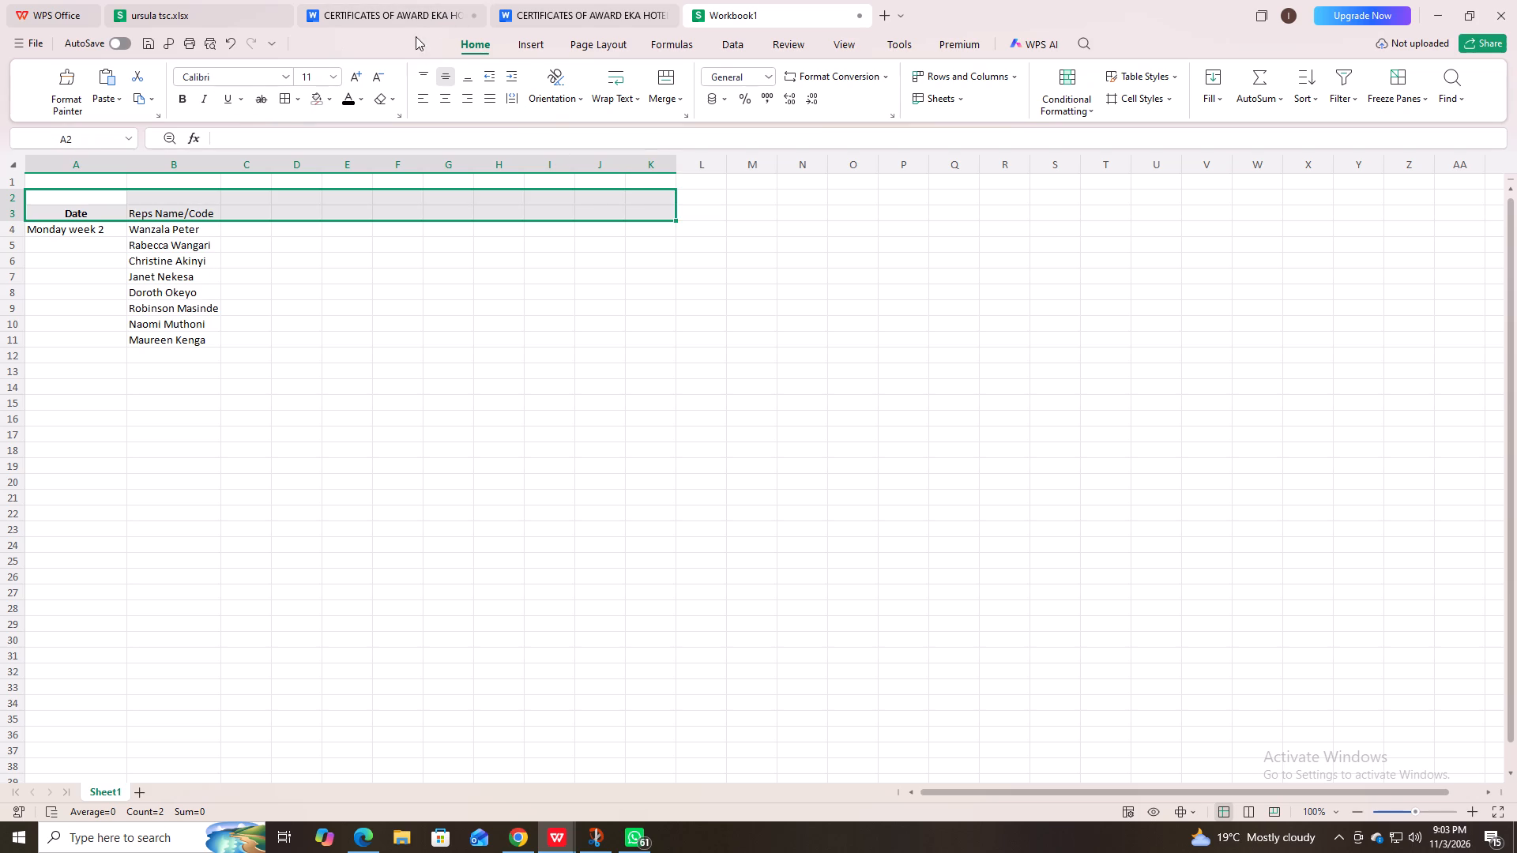
click(331, 100)
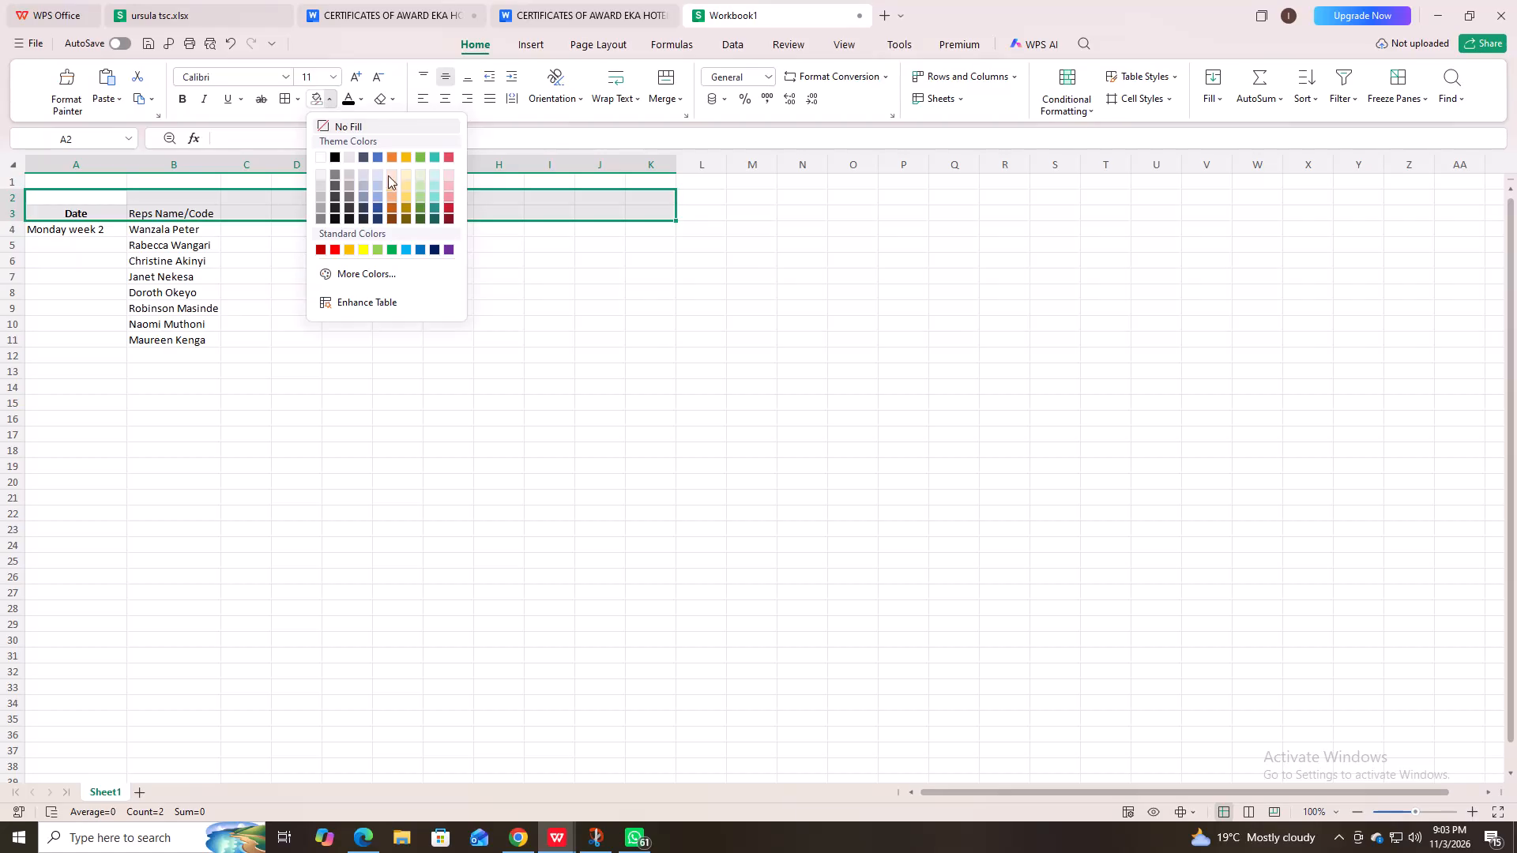
click(326, 271)
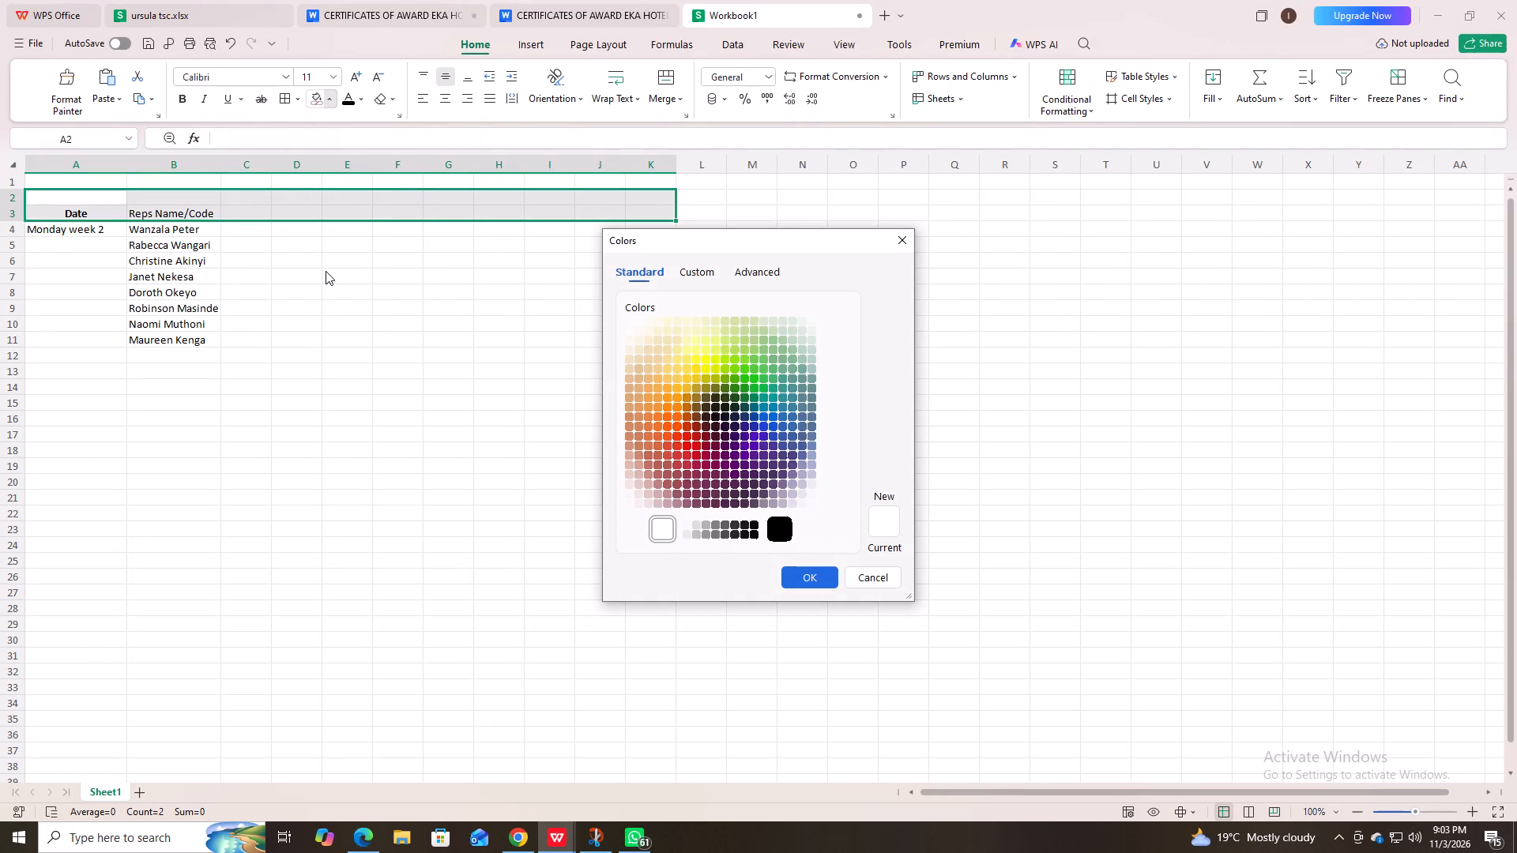
click(745, 367)
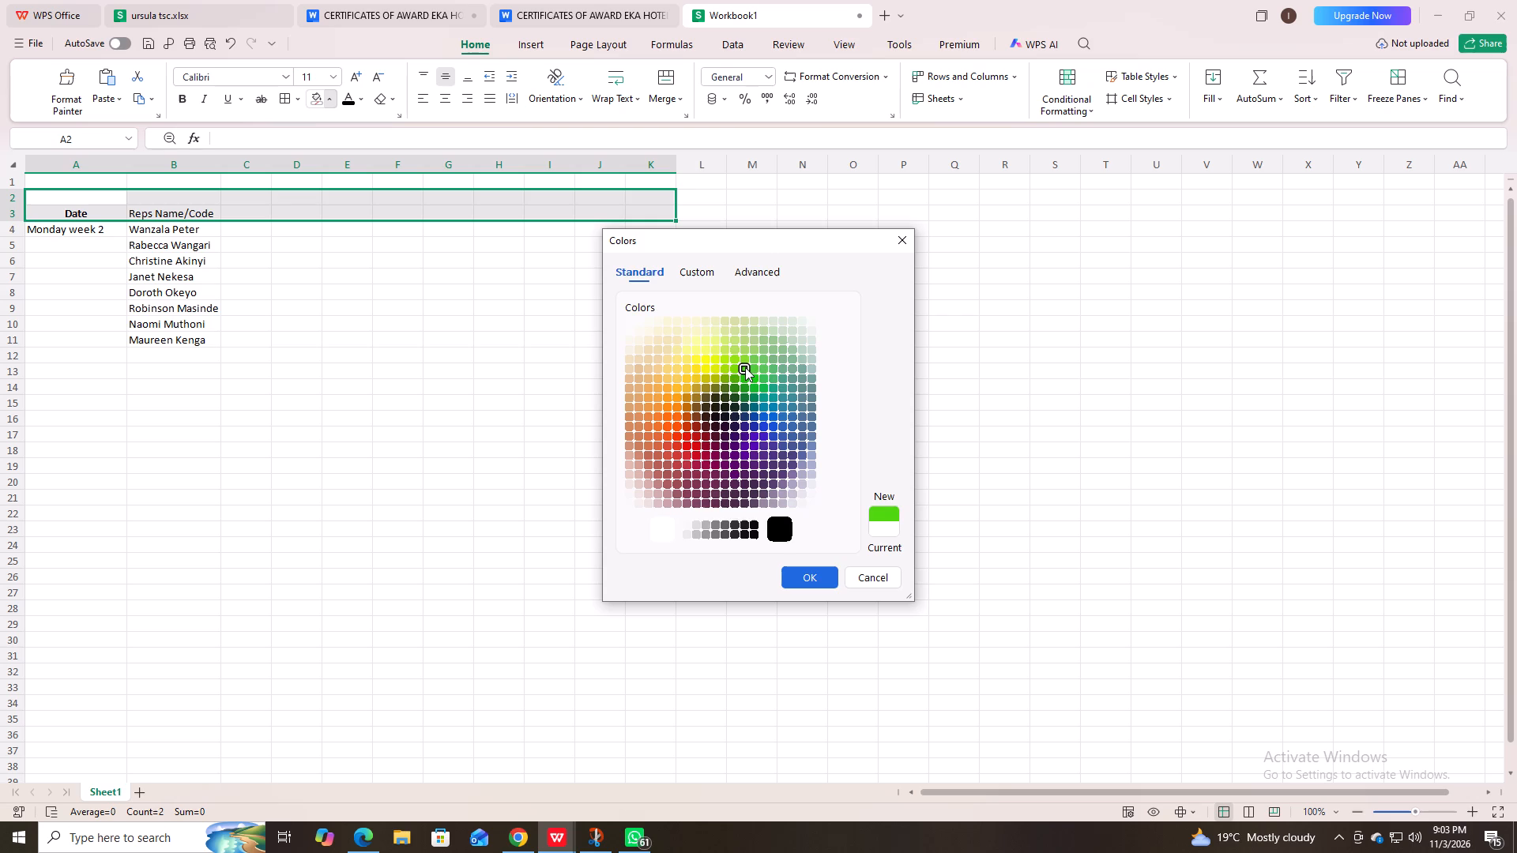
click(755, 378)
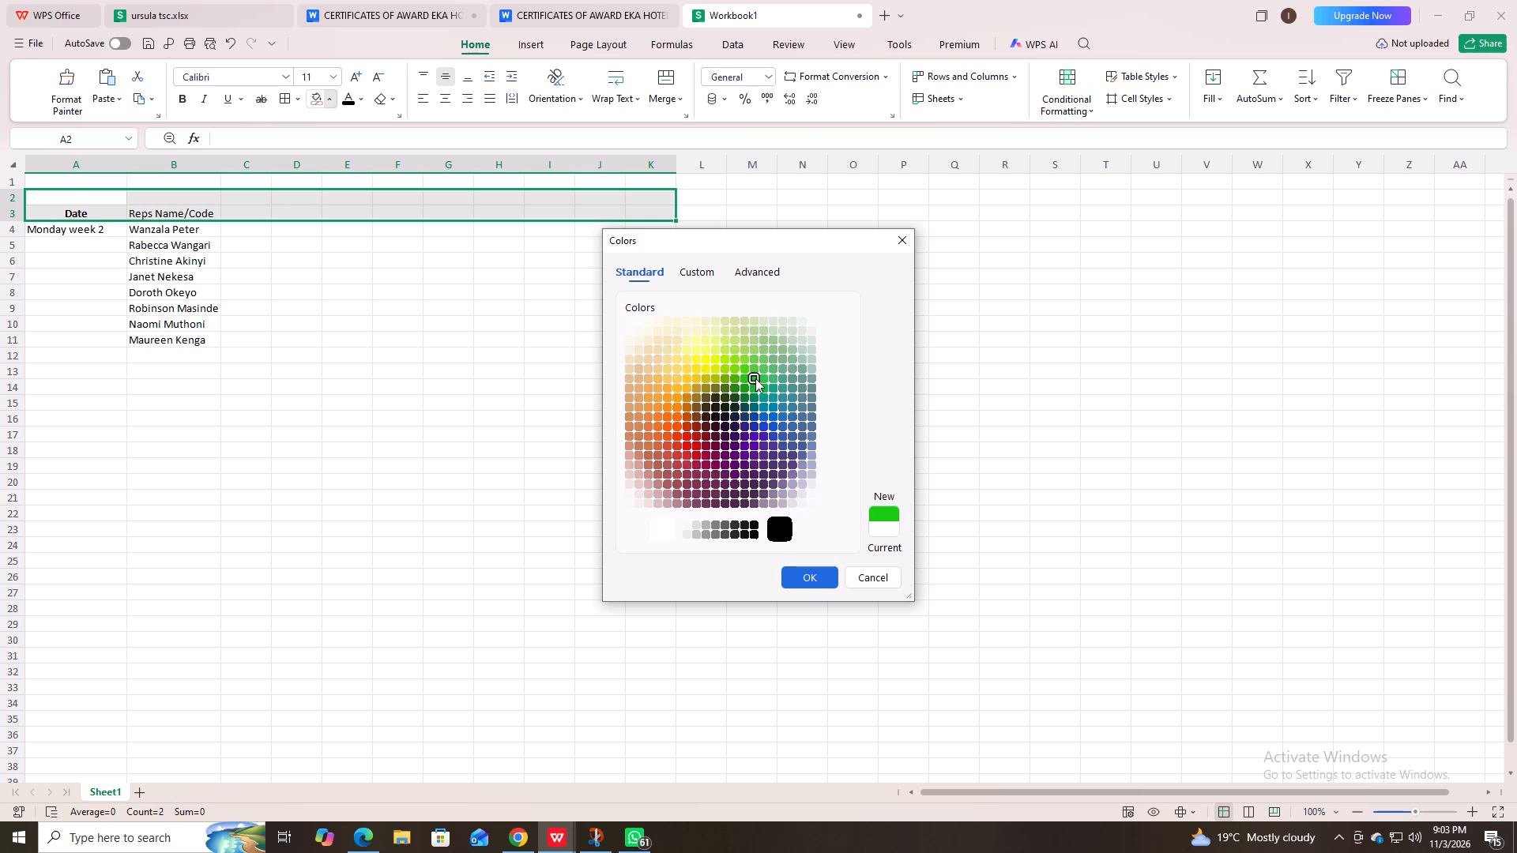
click(757, 378)
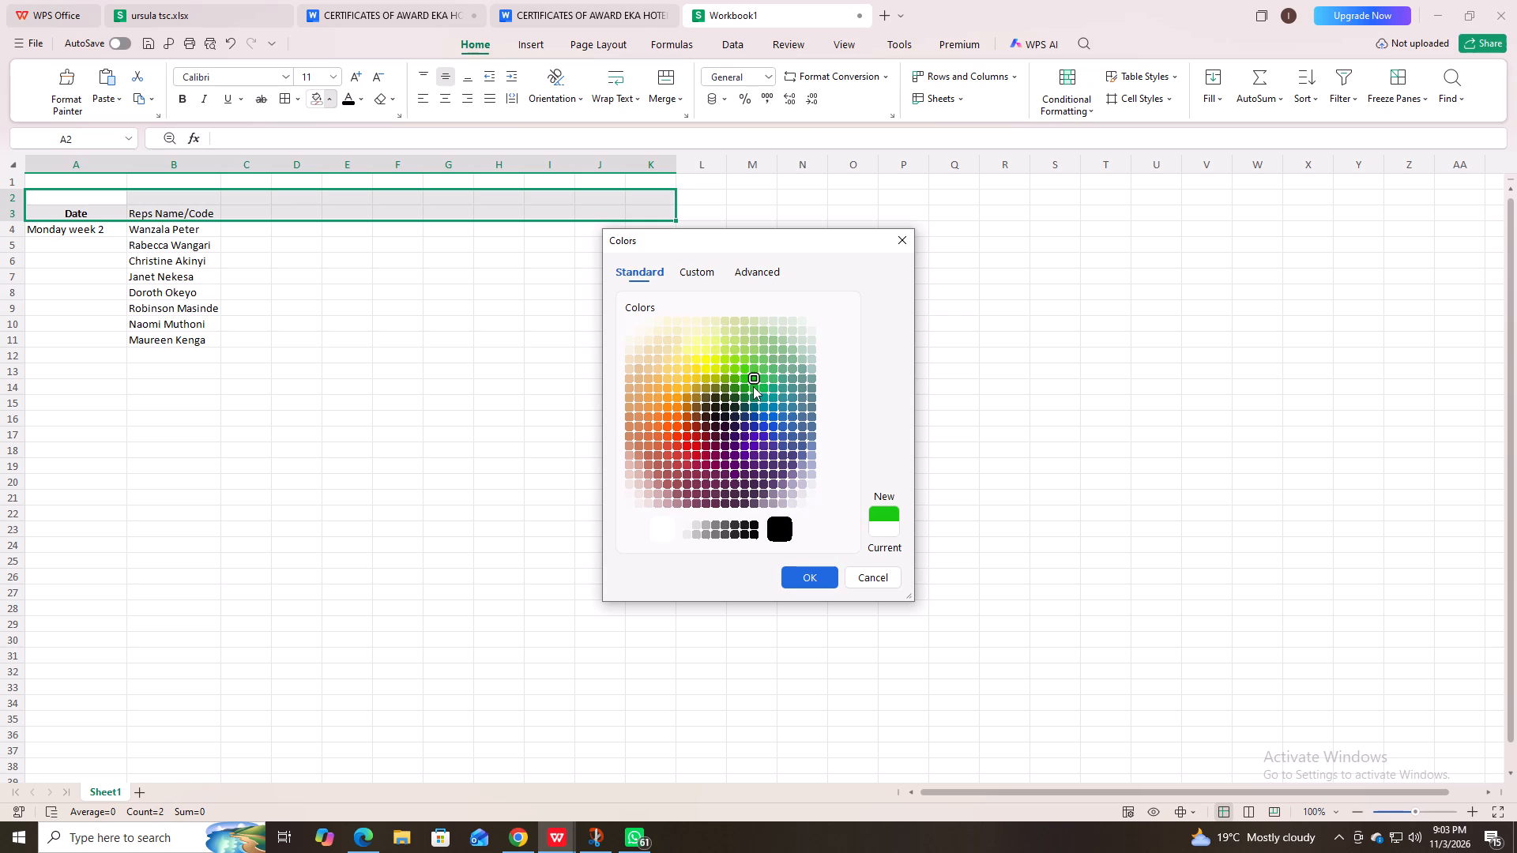
click(751, 388)
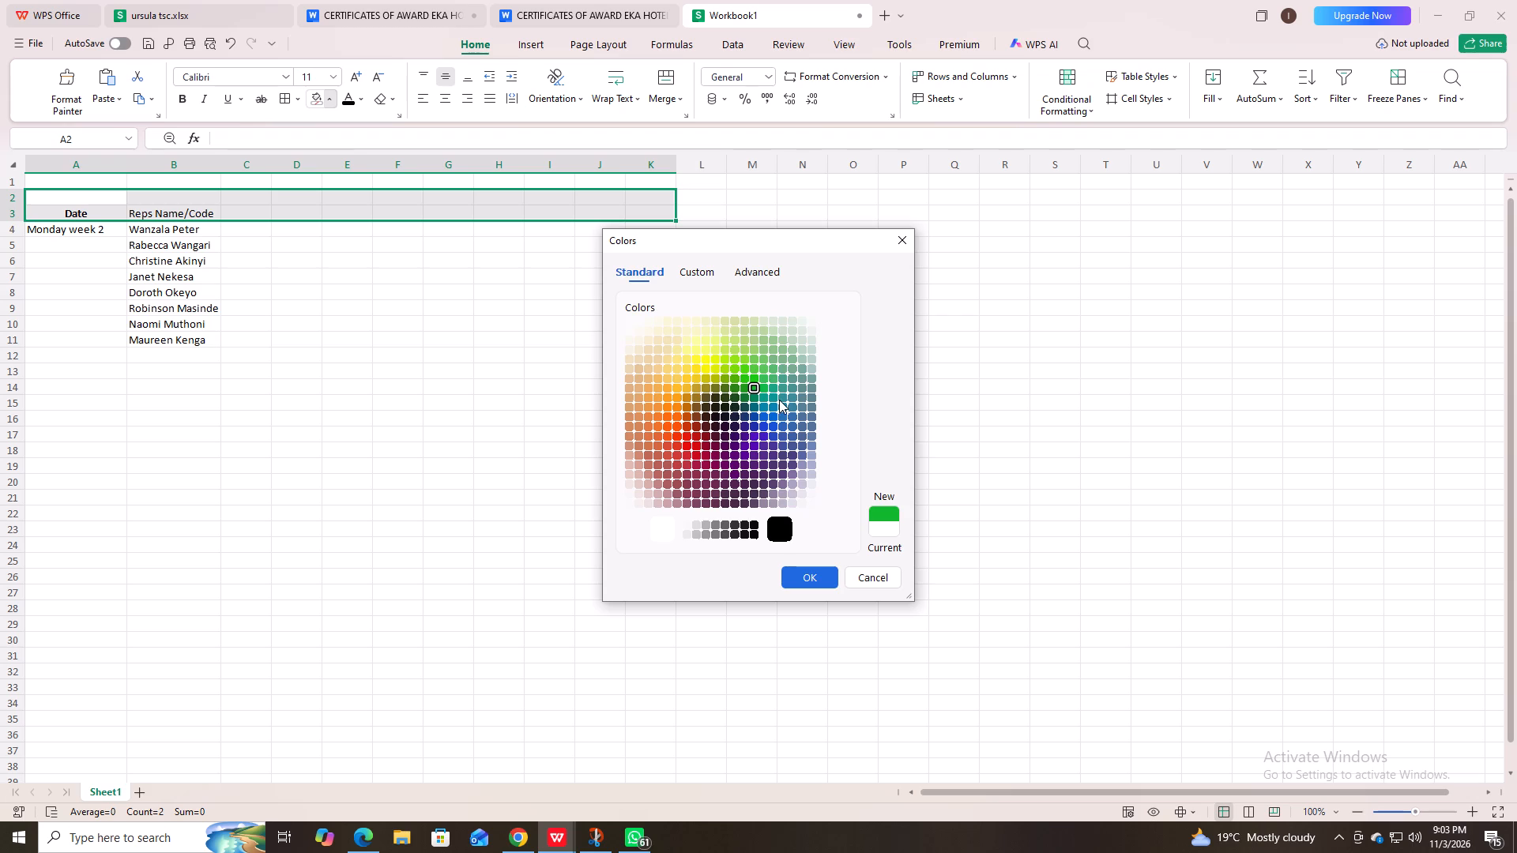
click(774, 396)
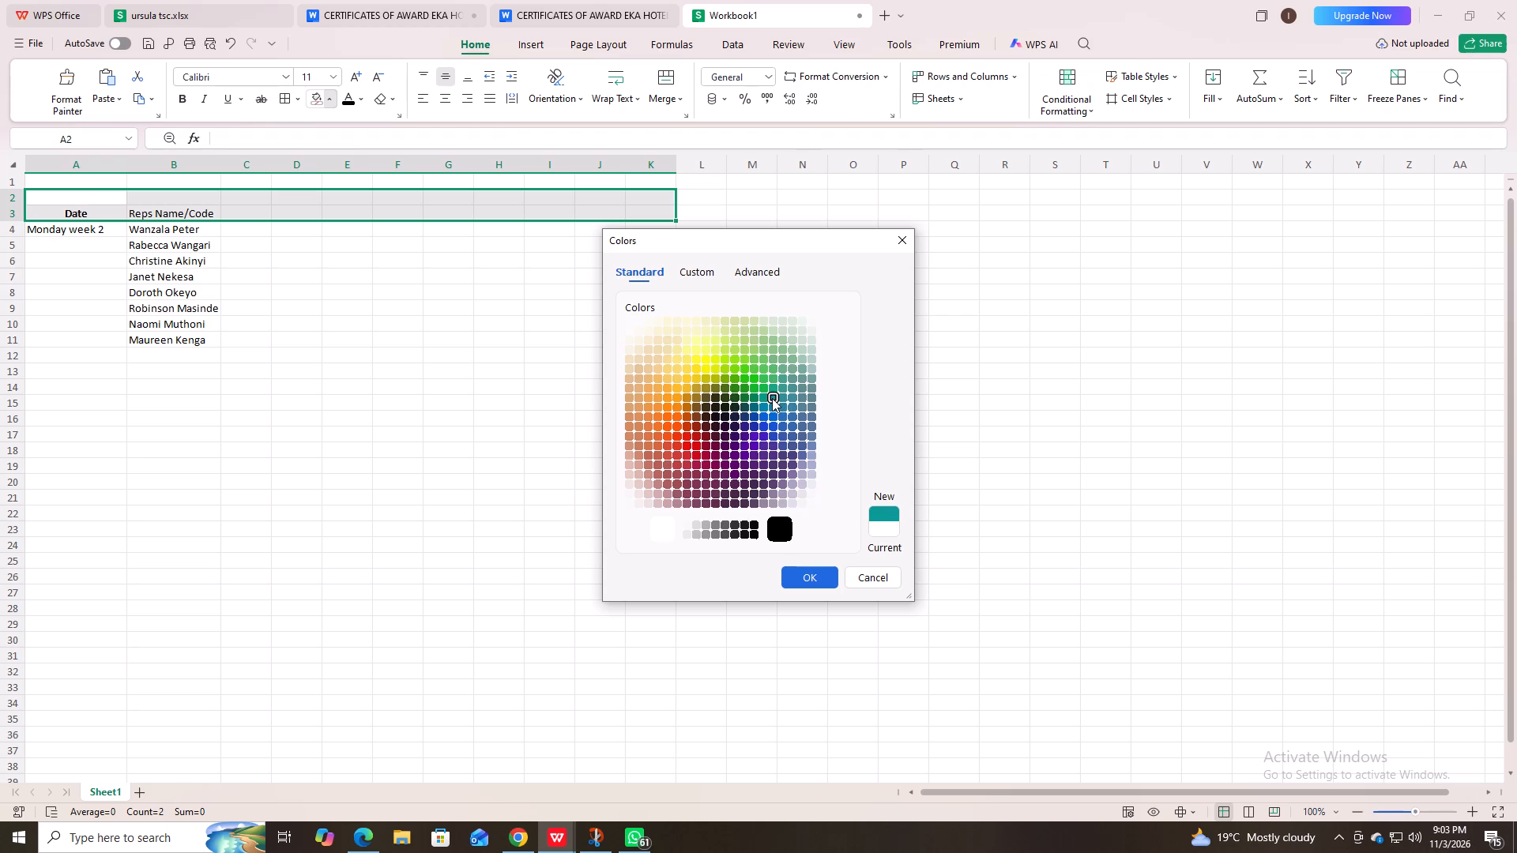
click(770, 385)
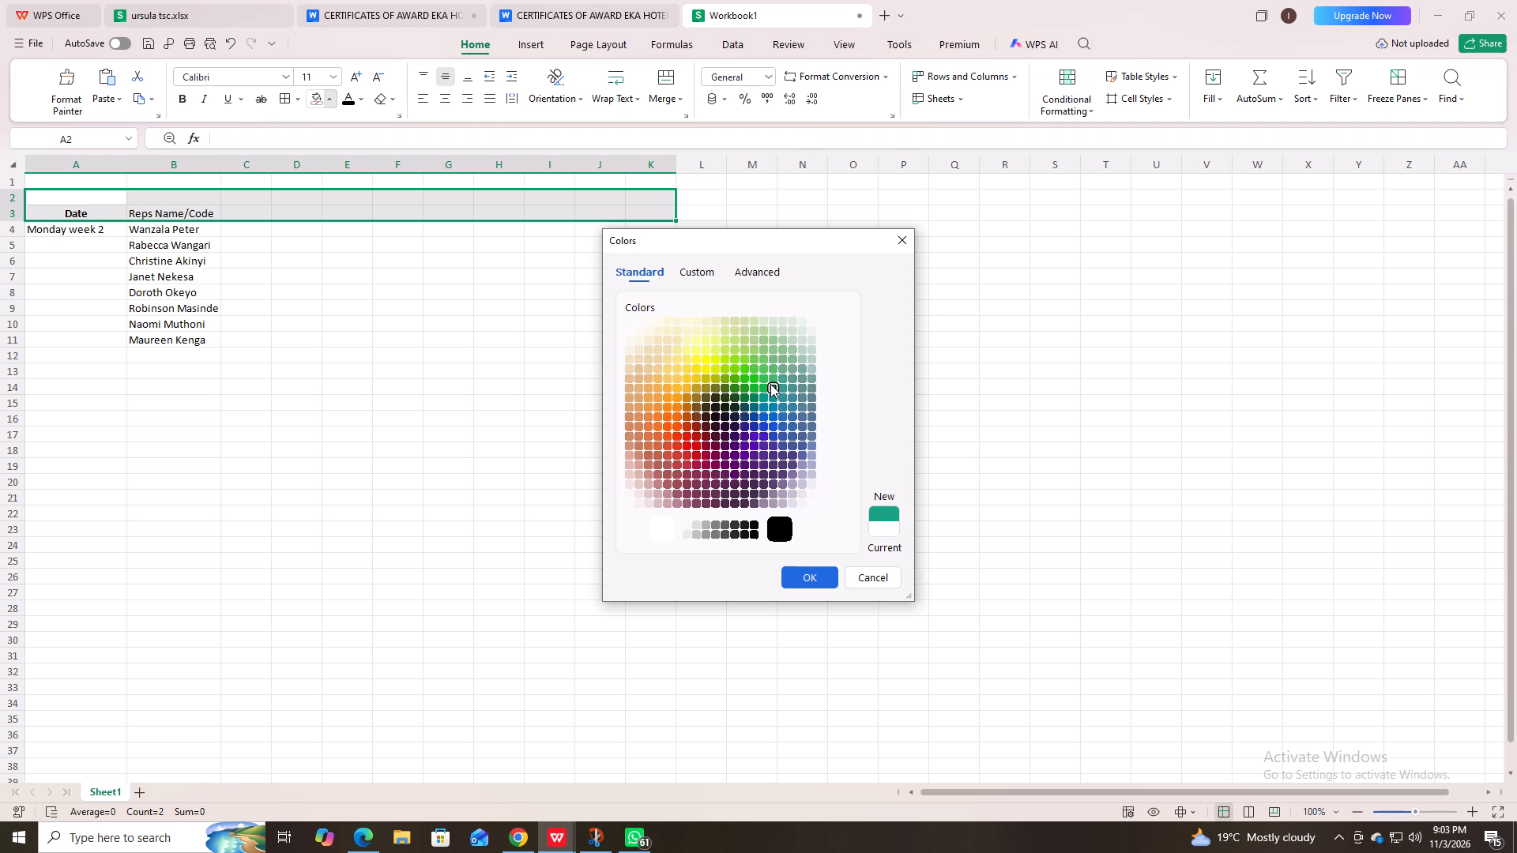
click(764, 373)
click(810, 577)
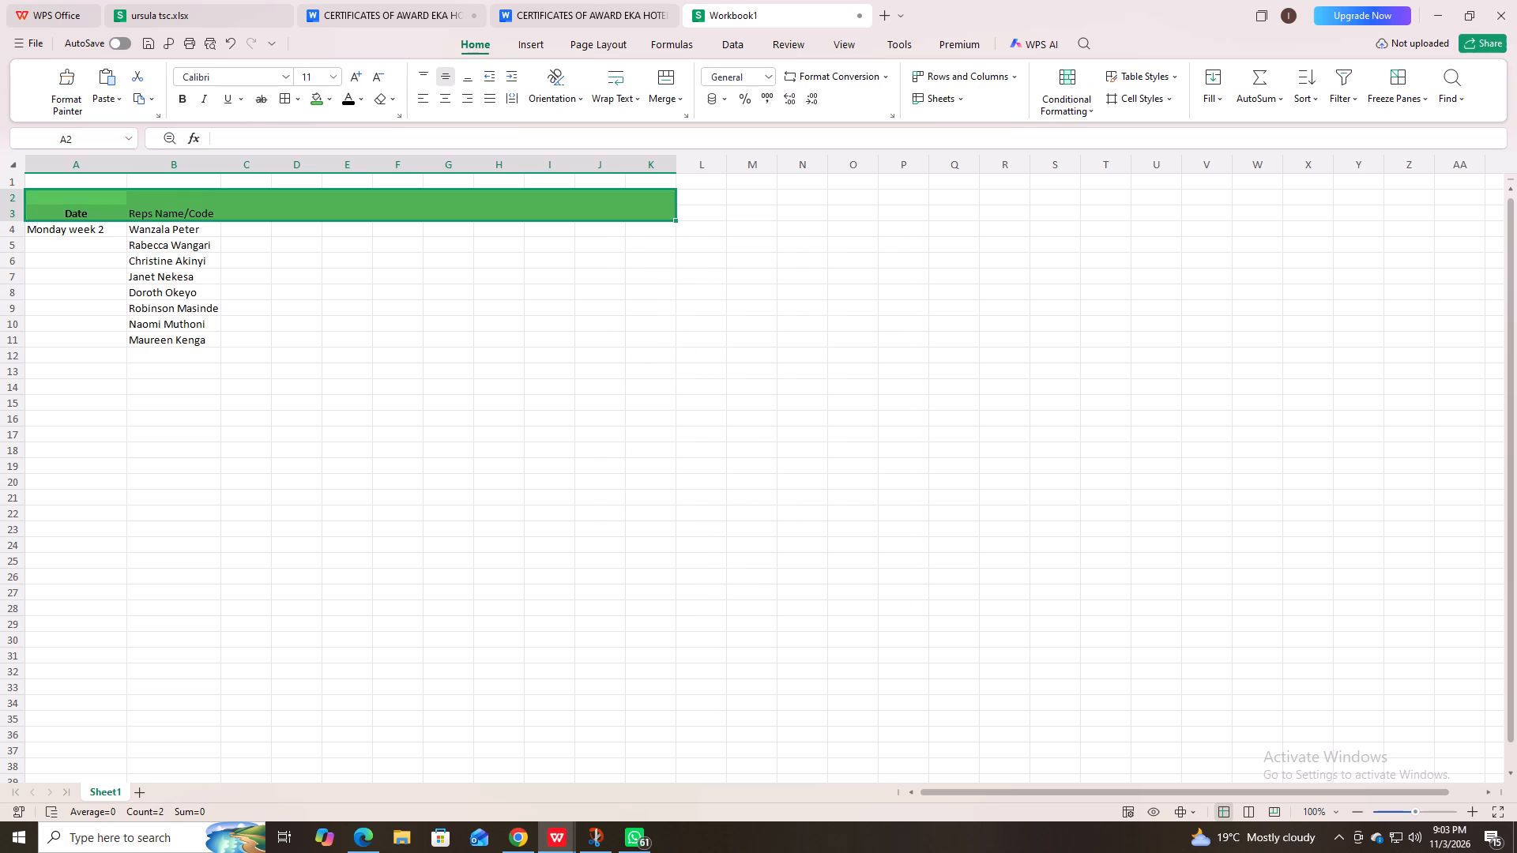
click(237, 240)
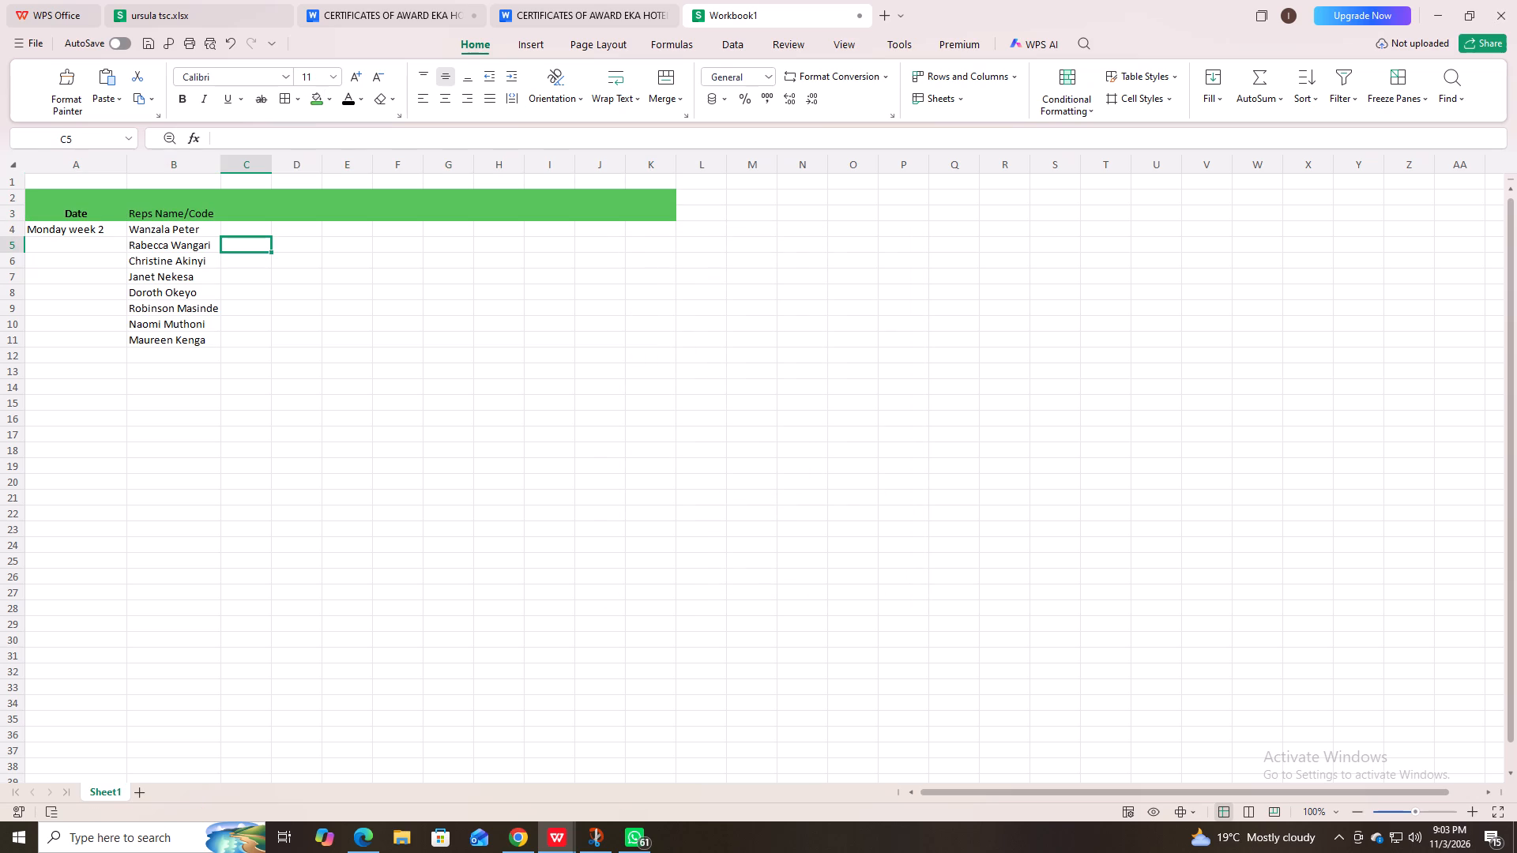
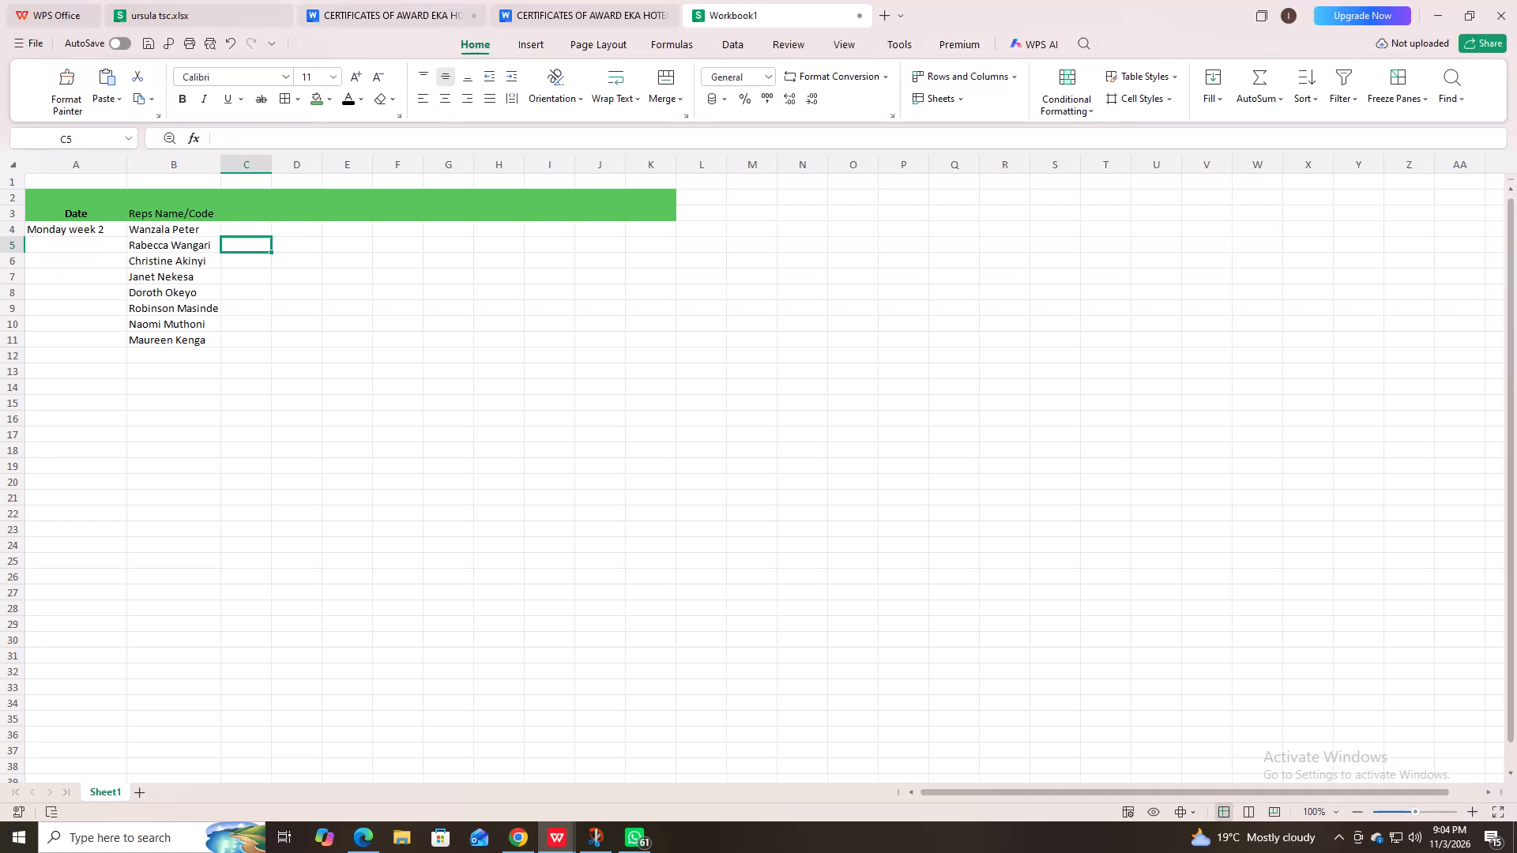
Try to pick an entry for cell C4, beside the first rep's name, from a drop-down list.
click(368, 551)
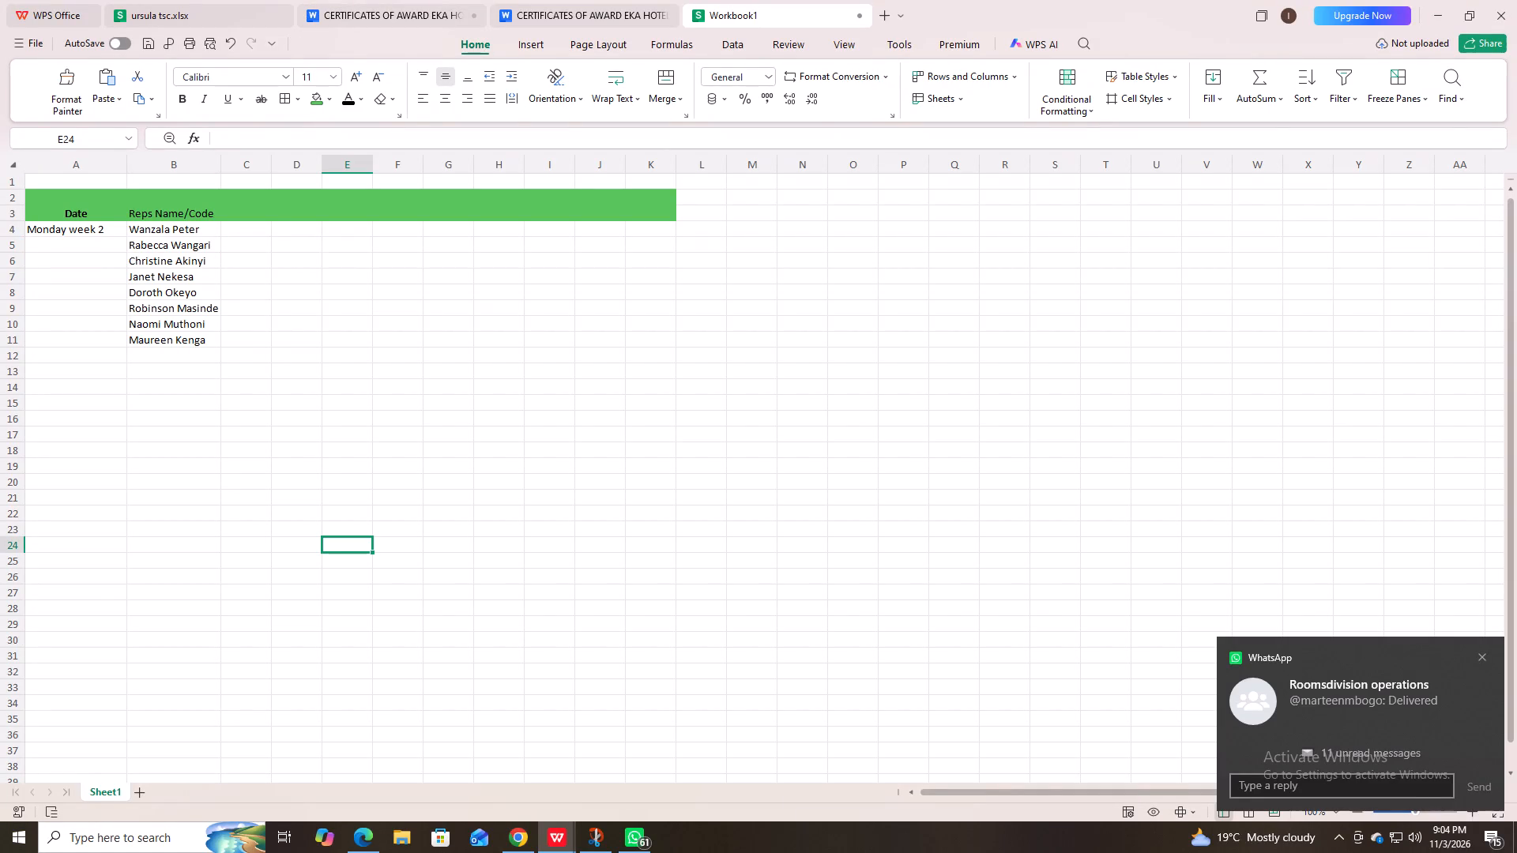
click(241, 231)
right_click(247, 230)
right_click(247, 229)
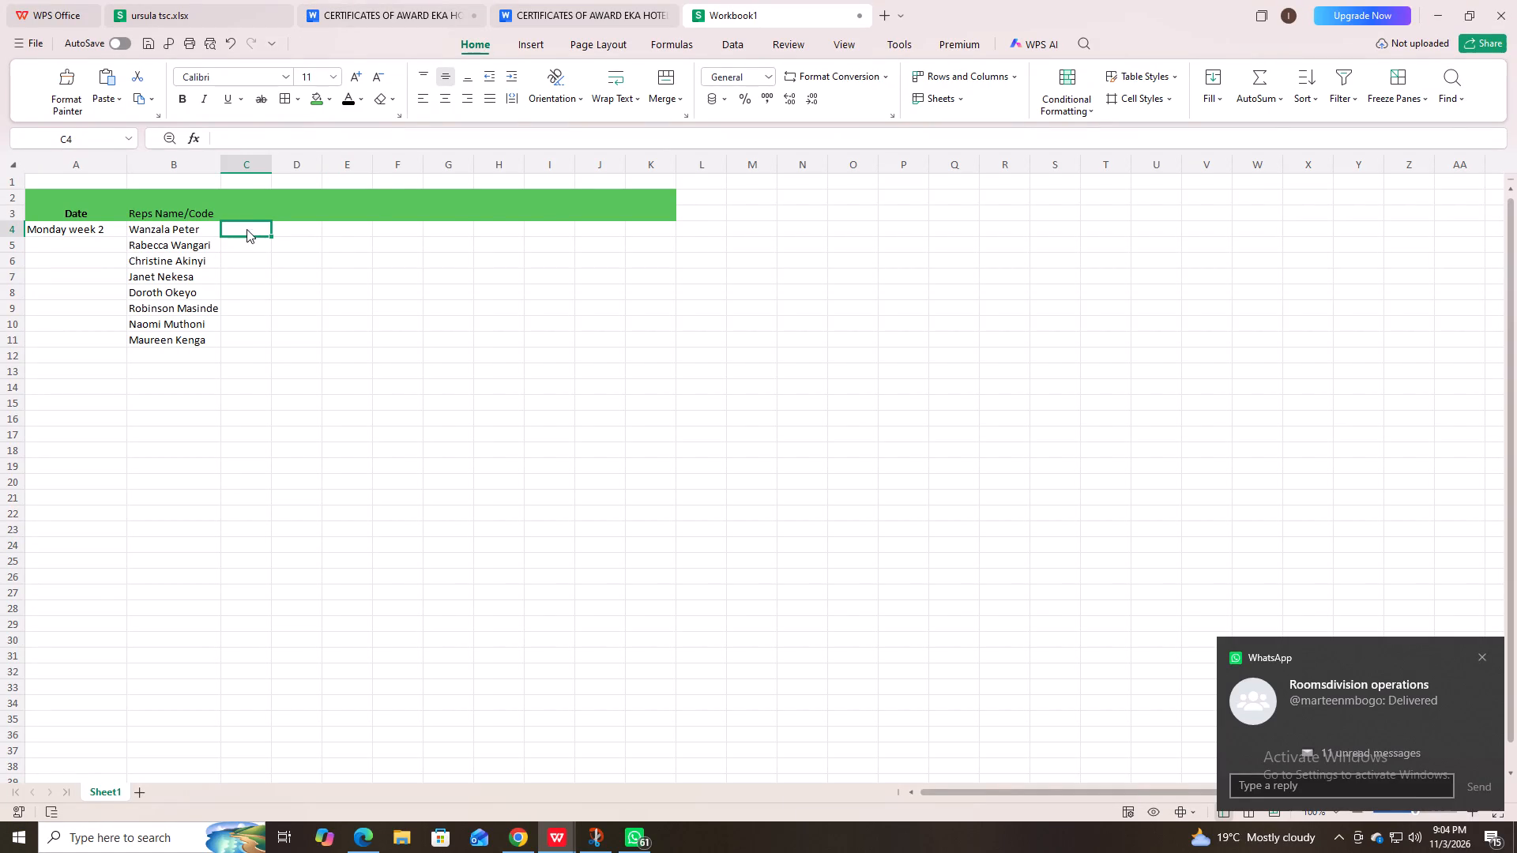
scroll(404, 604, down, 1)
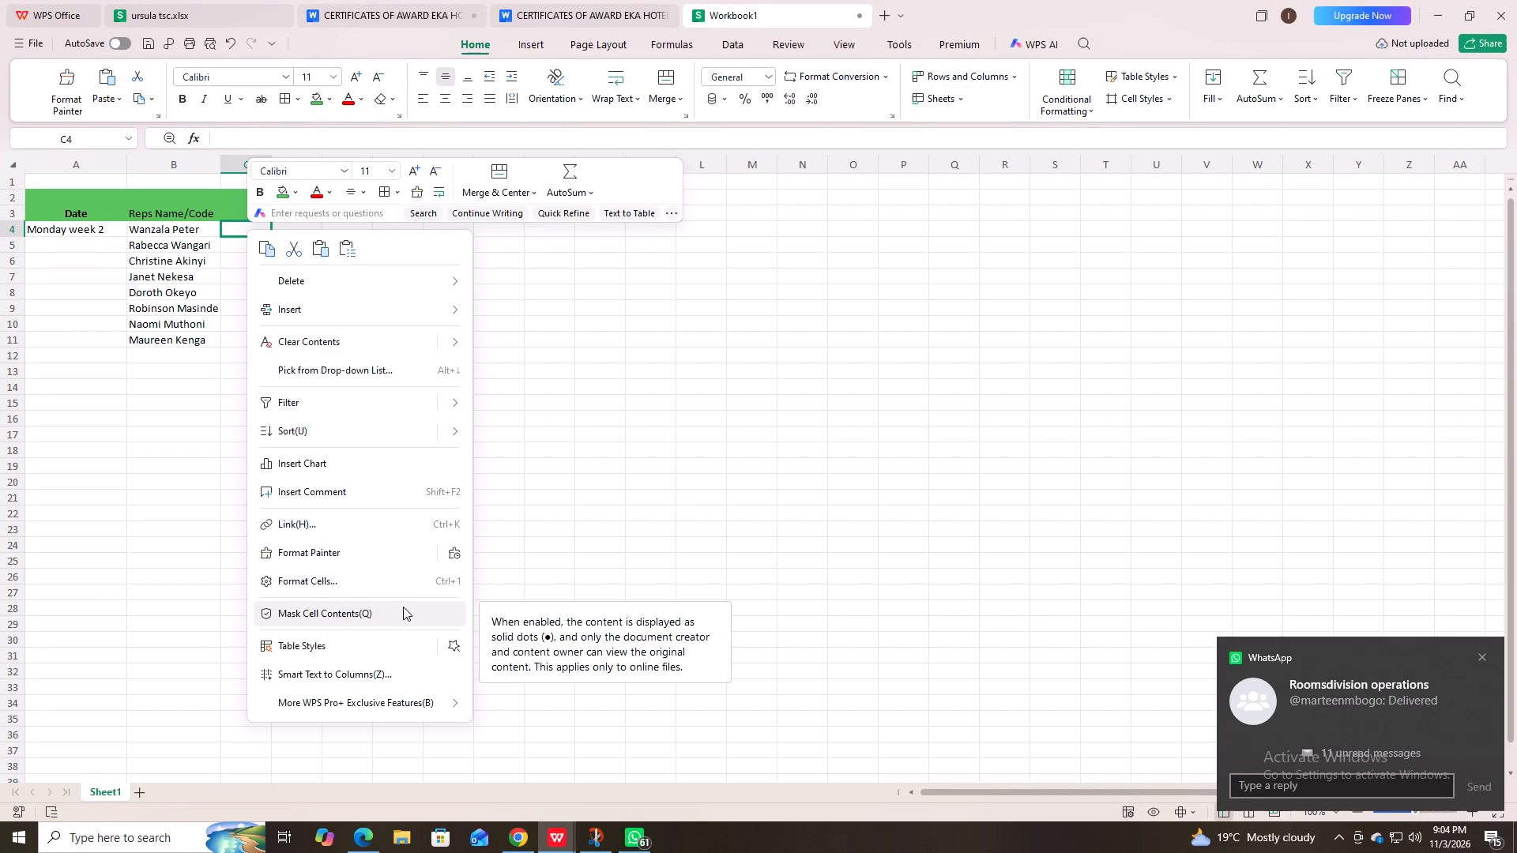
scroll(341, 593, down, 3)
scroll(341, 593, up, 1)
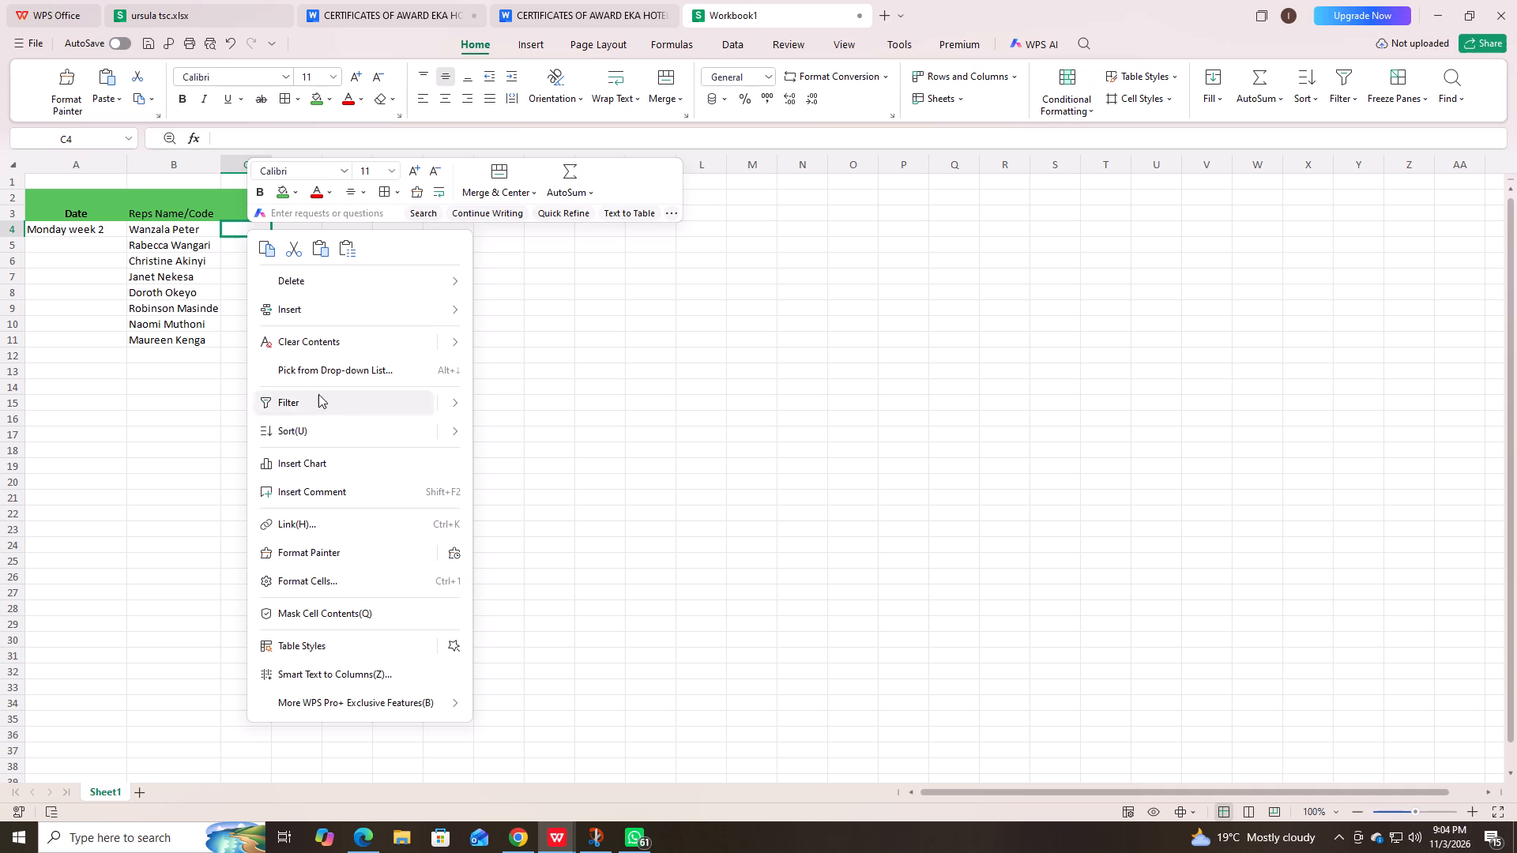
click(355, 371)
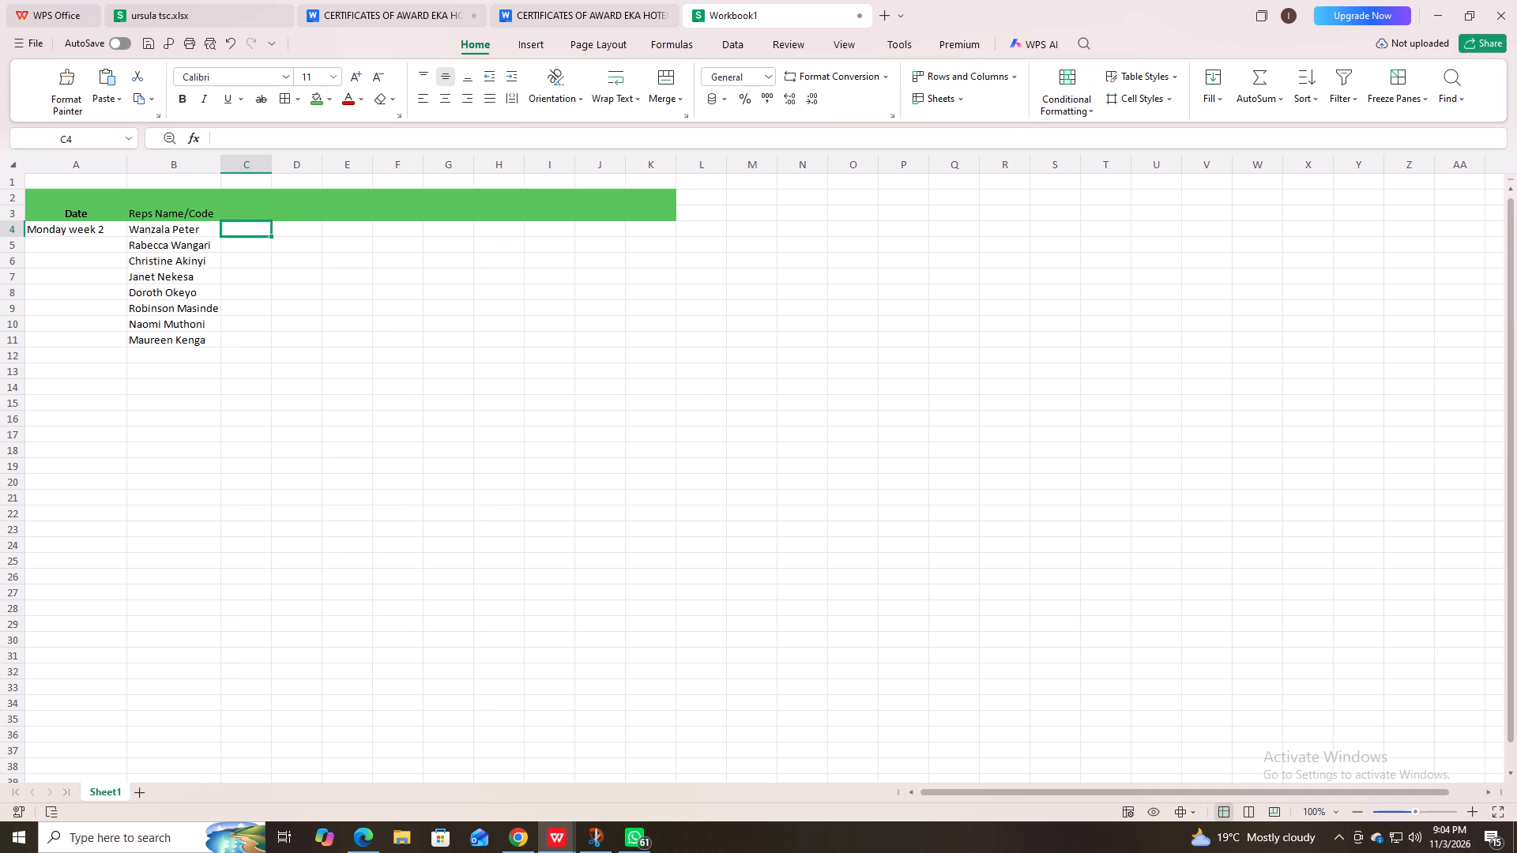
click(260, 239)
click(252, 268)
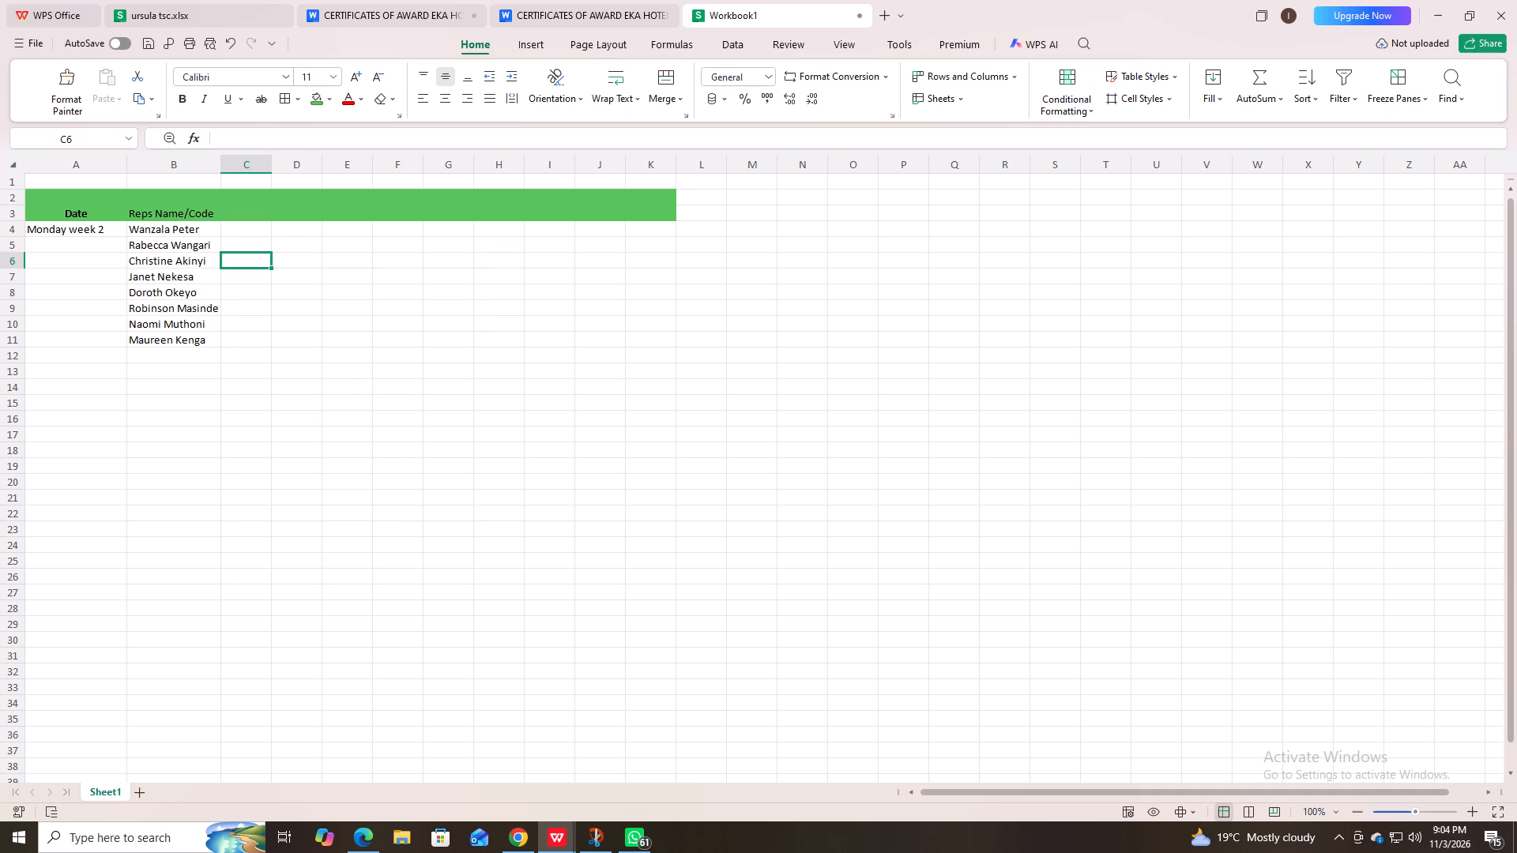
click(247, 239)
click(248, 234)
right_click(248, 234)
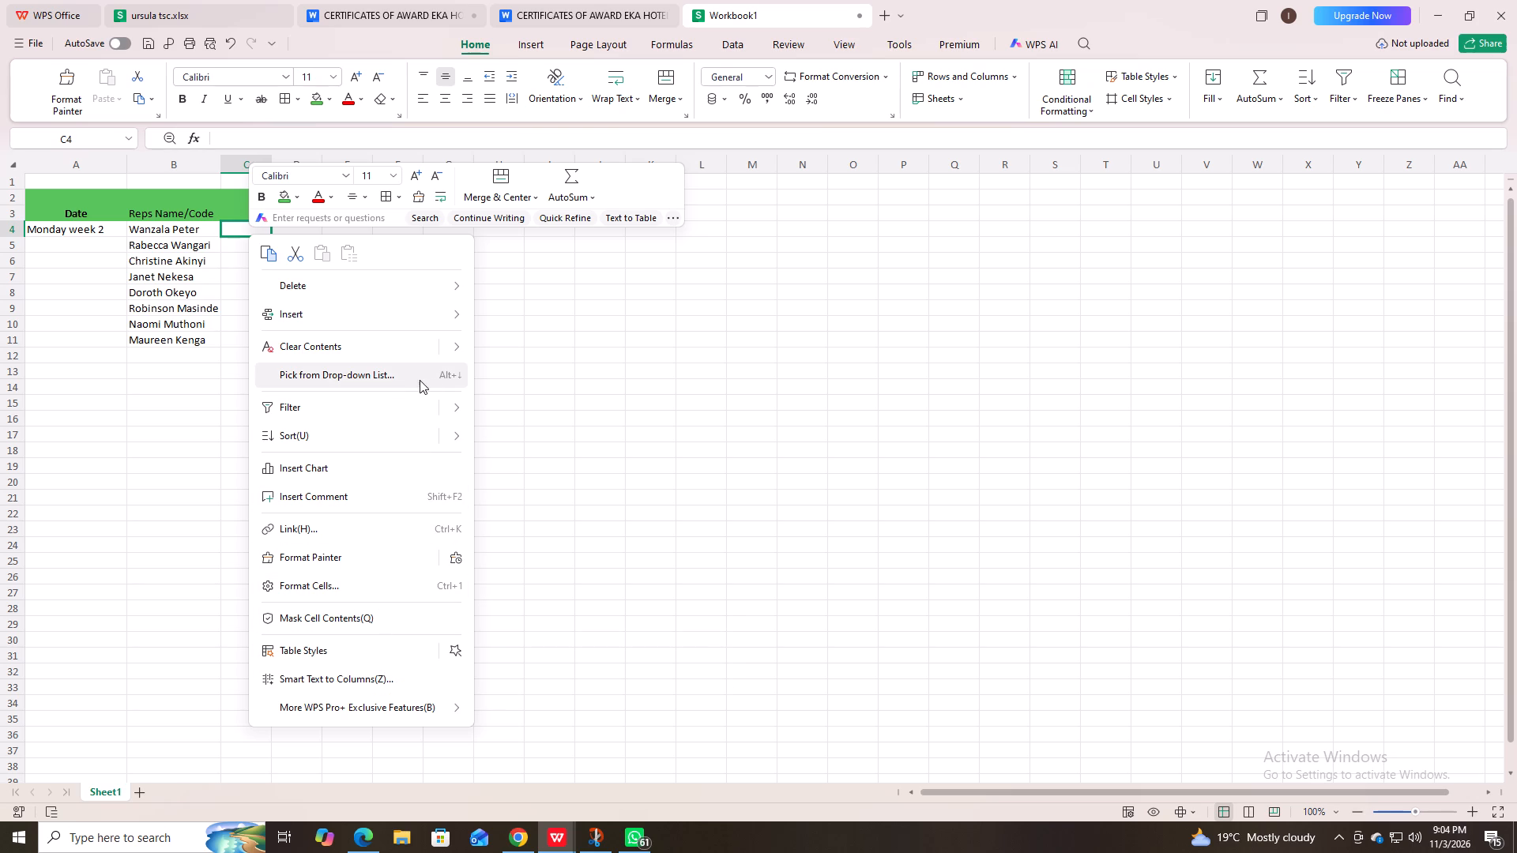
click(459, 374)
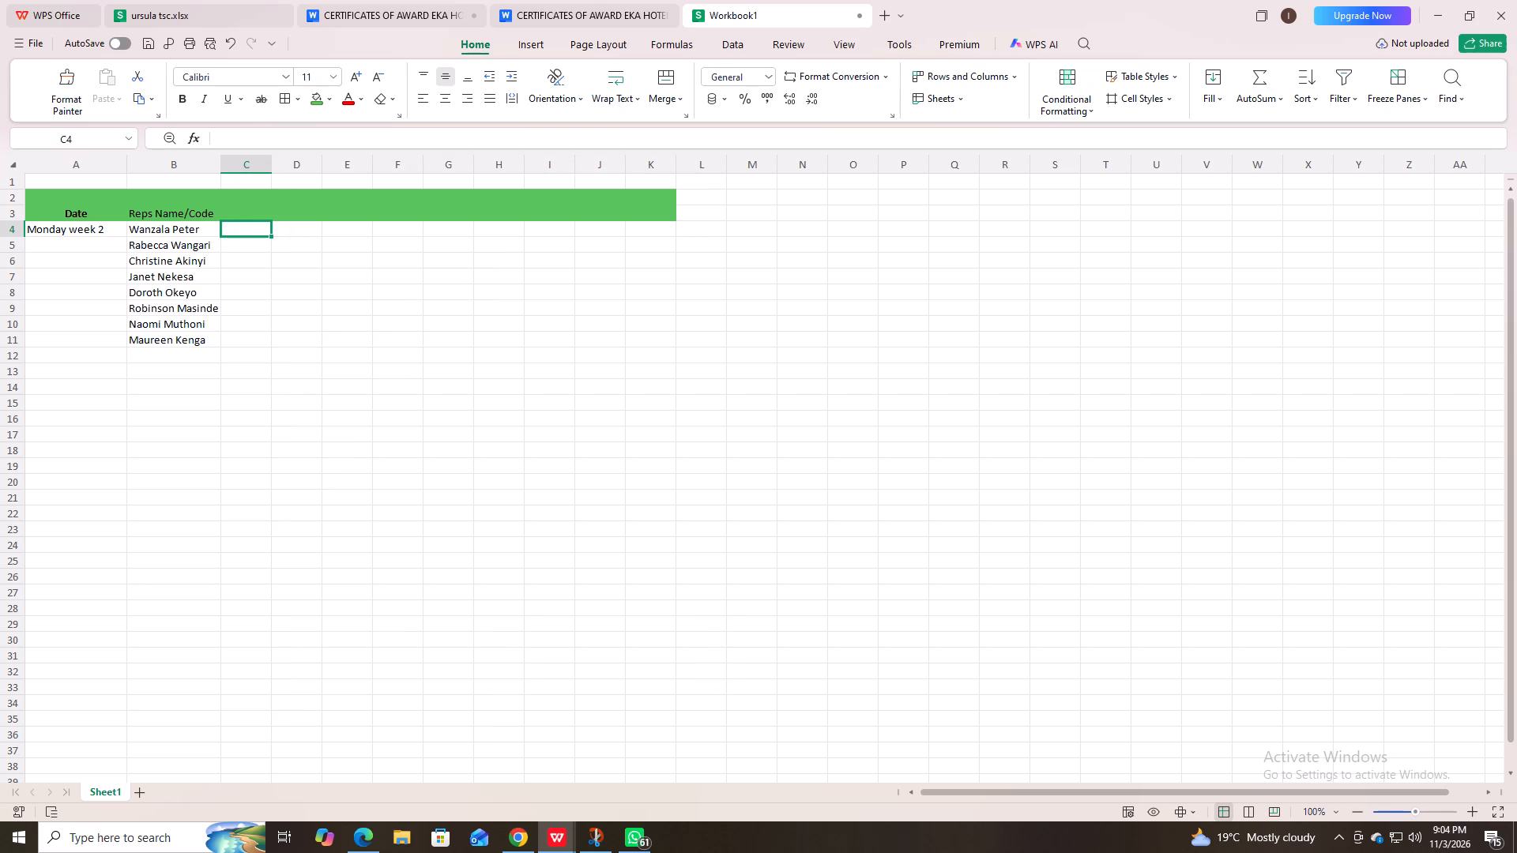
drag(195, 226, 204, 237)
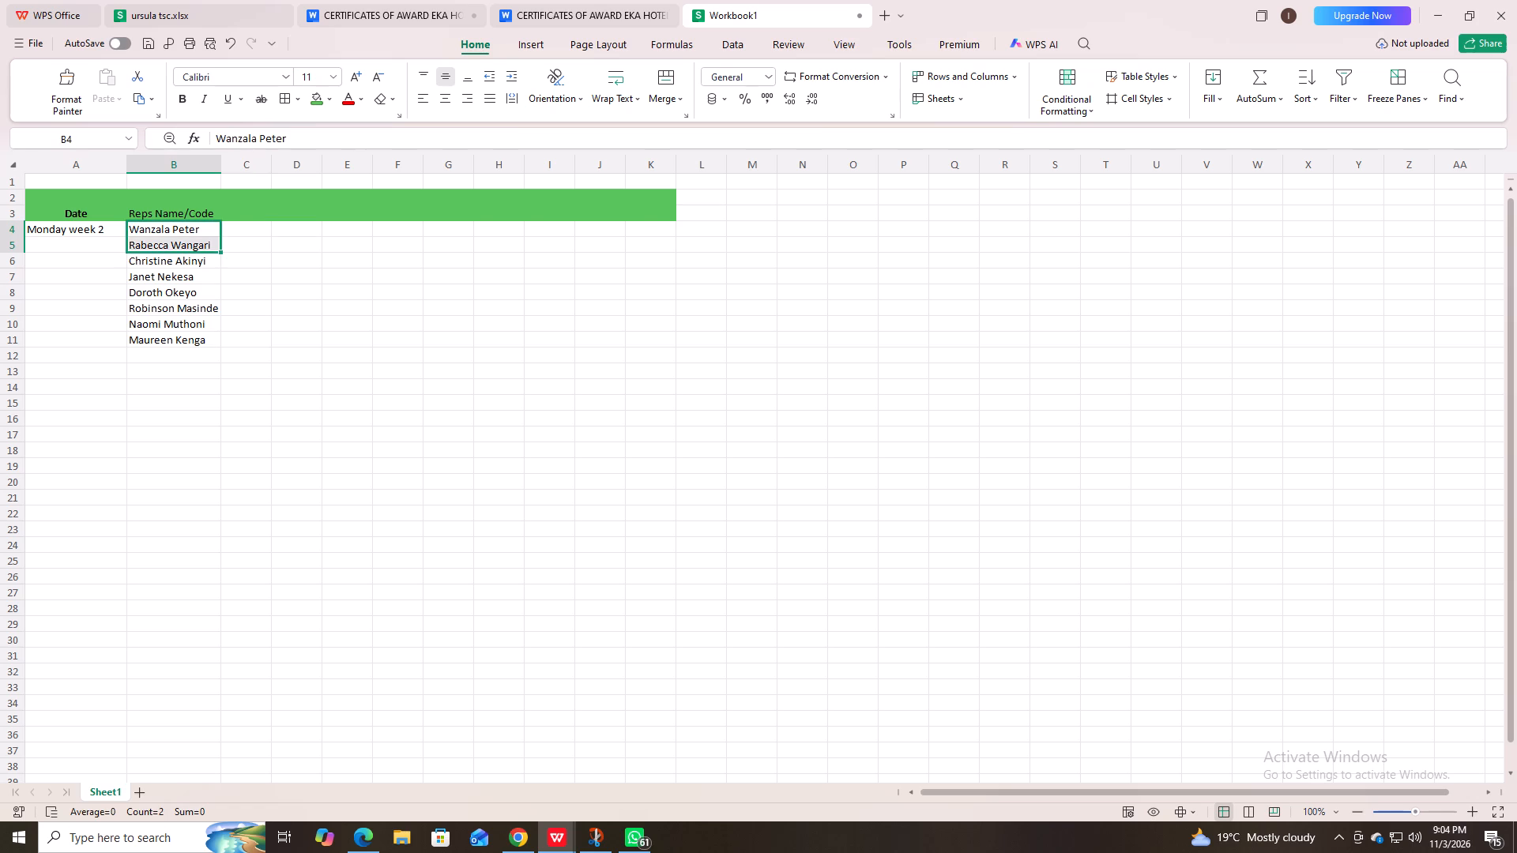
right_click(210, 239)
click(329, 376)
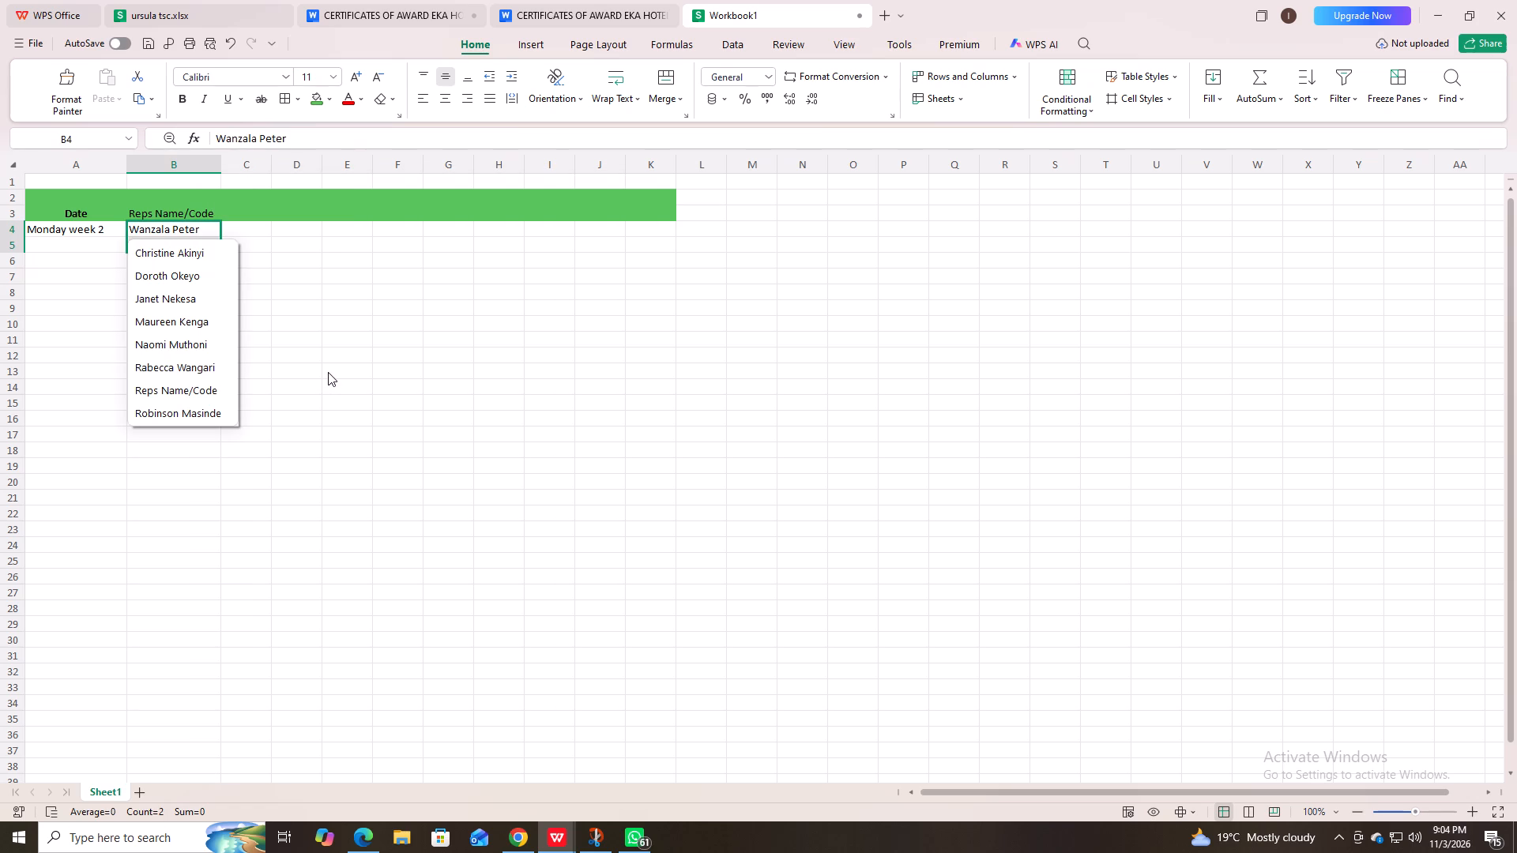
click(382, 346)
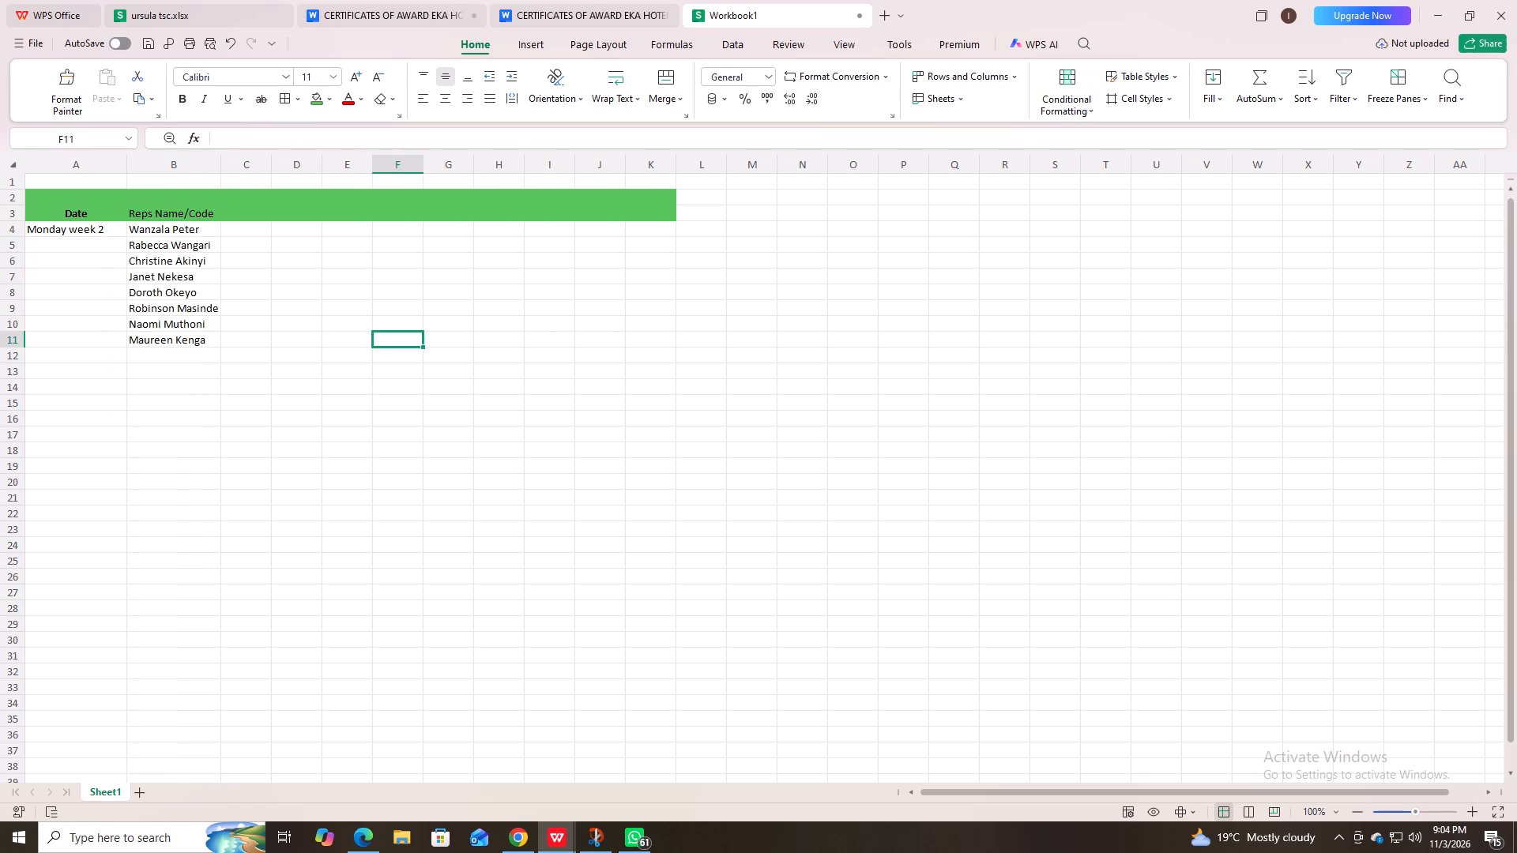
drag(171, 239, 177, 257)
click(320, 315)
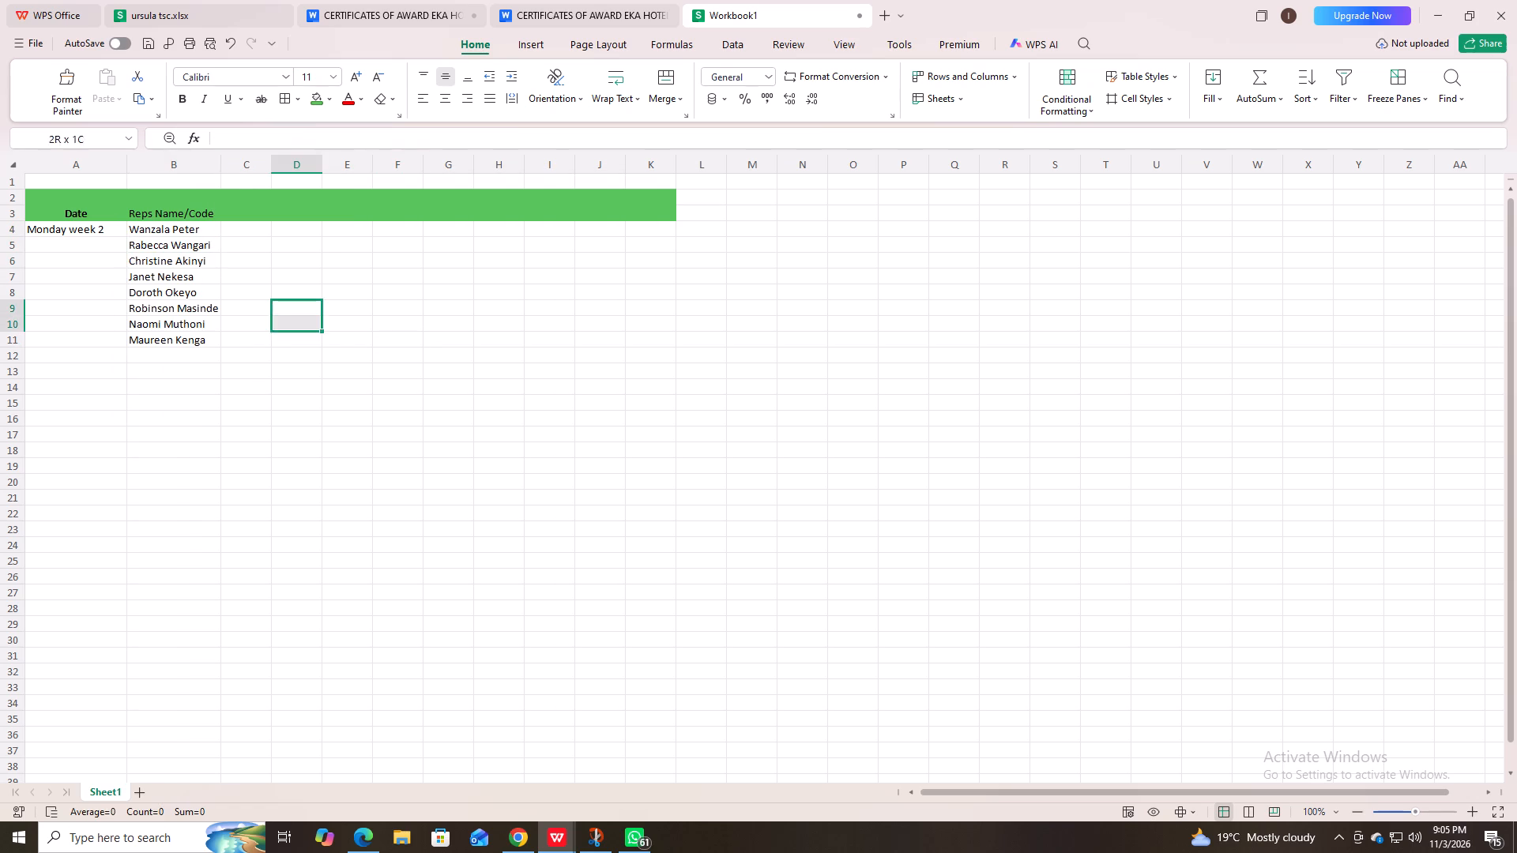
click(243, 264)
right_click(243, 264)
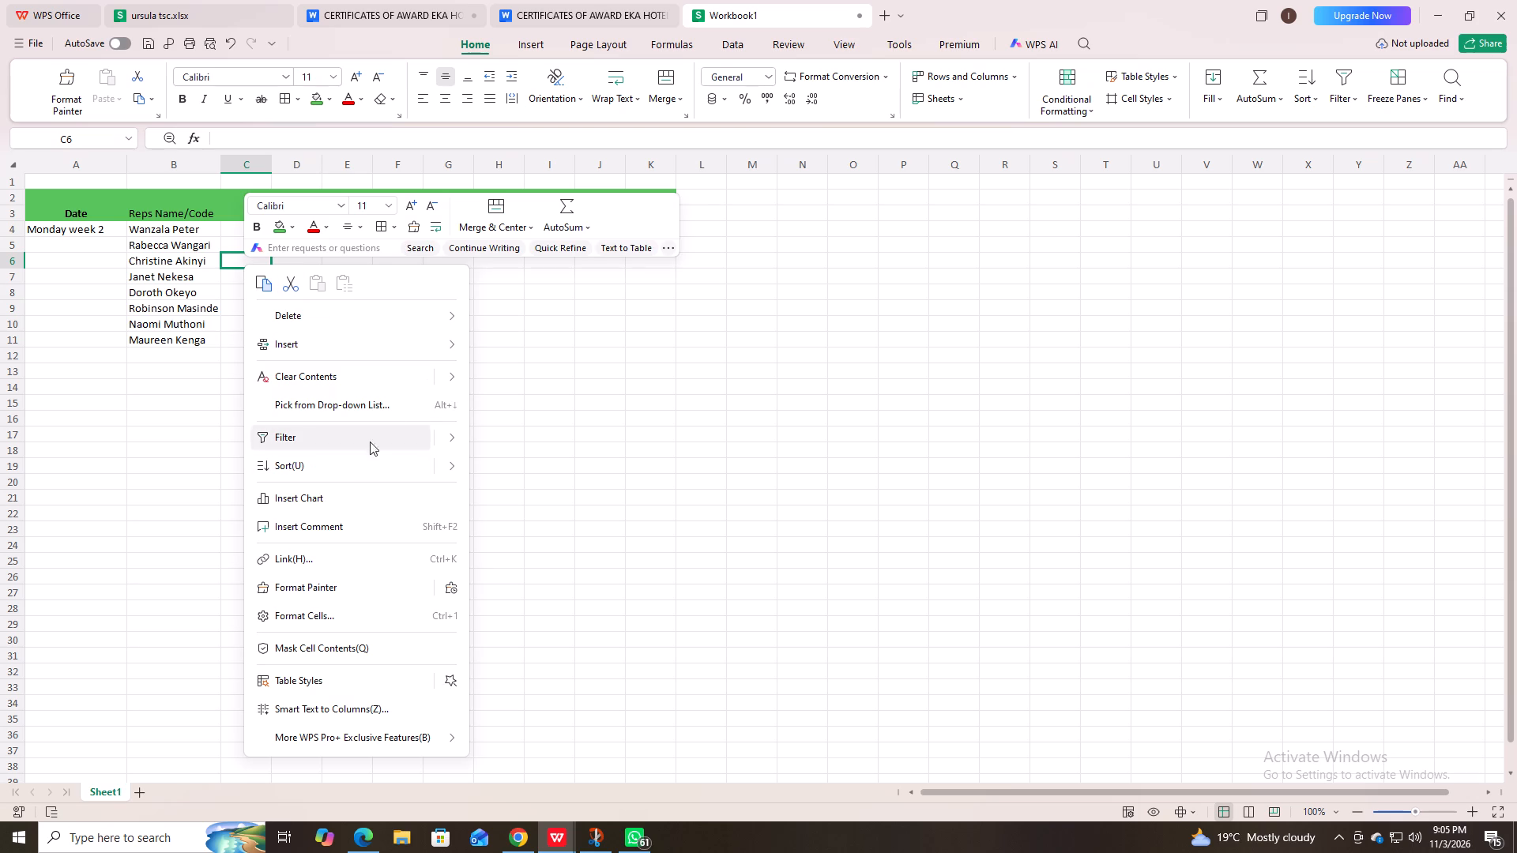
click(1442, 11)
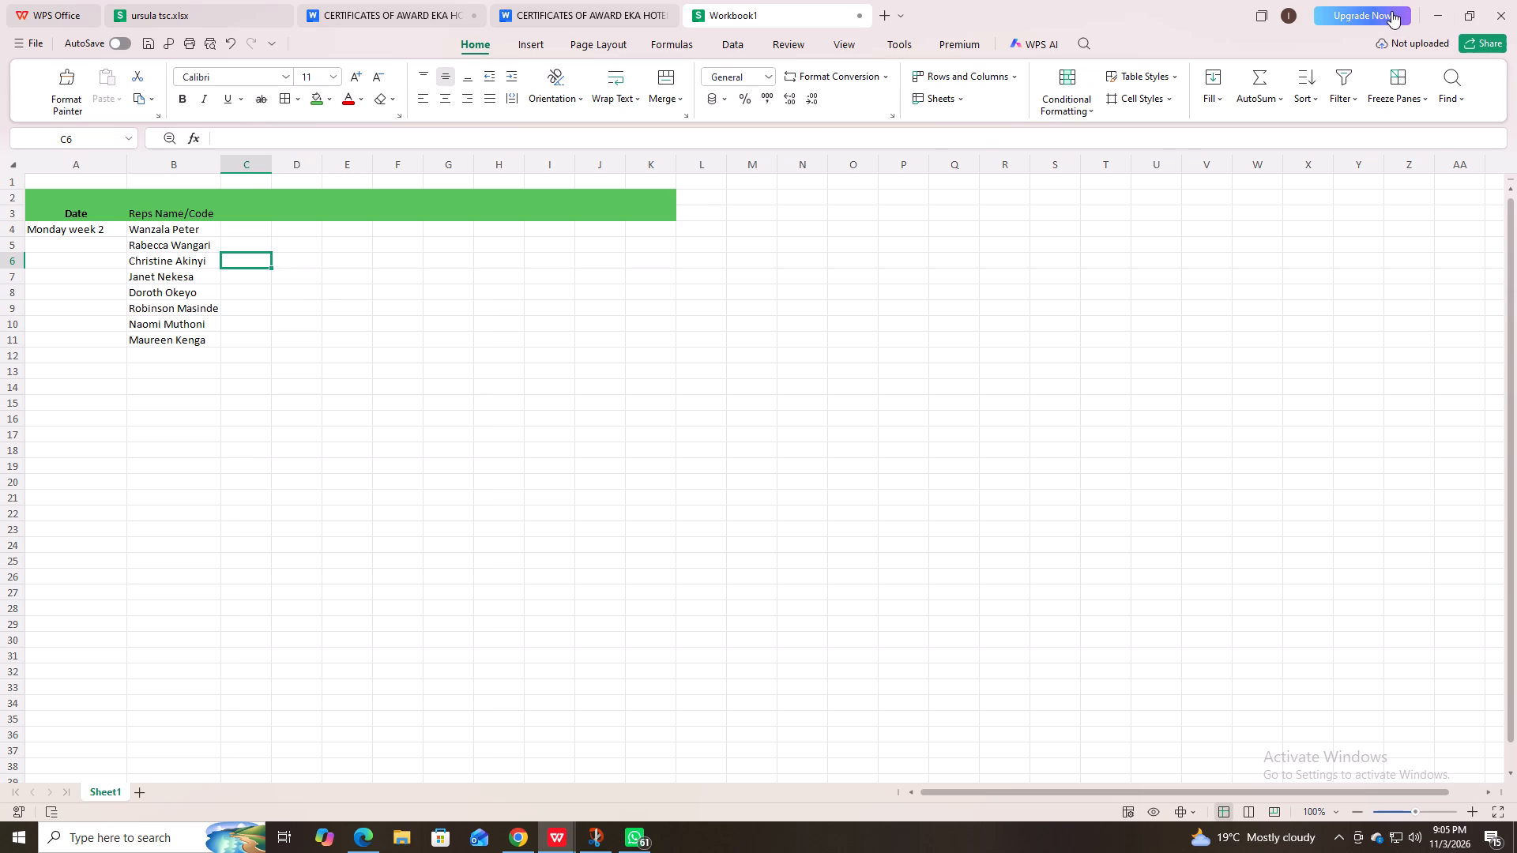
Switch to Chrome, dismiss the session notice, and create a blank Google Sheets spreadsheet in a new browser tab.
click(1436, 17)
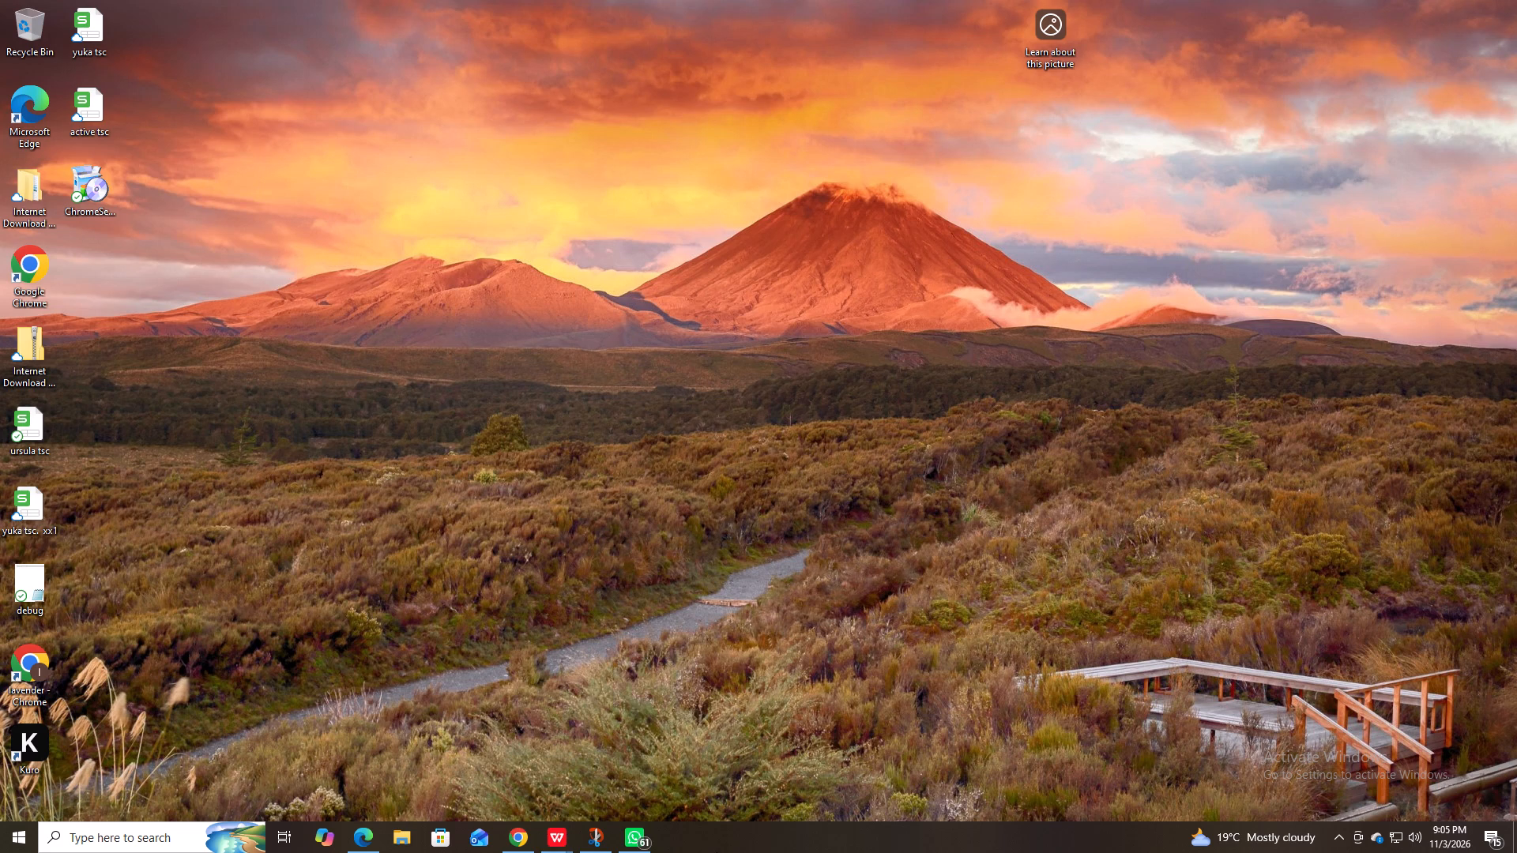
click(525, 844)
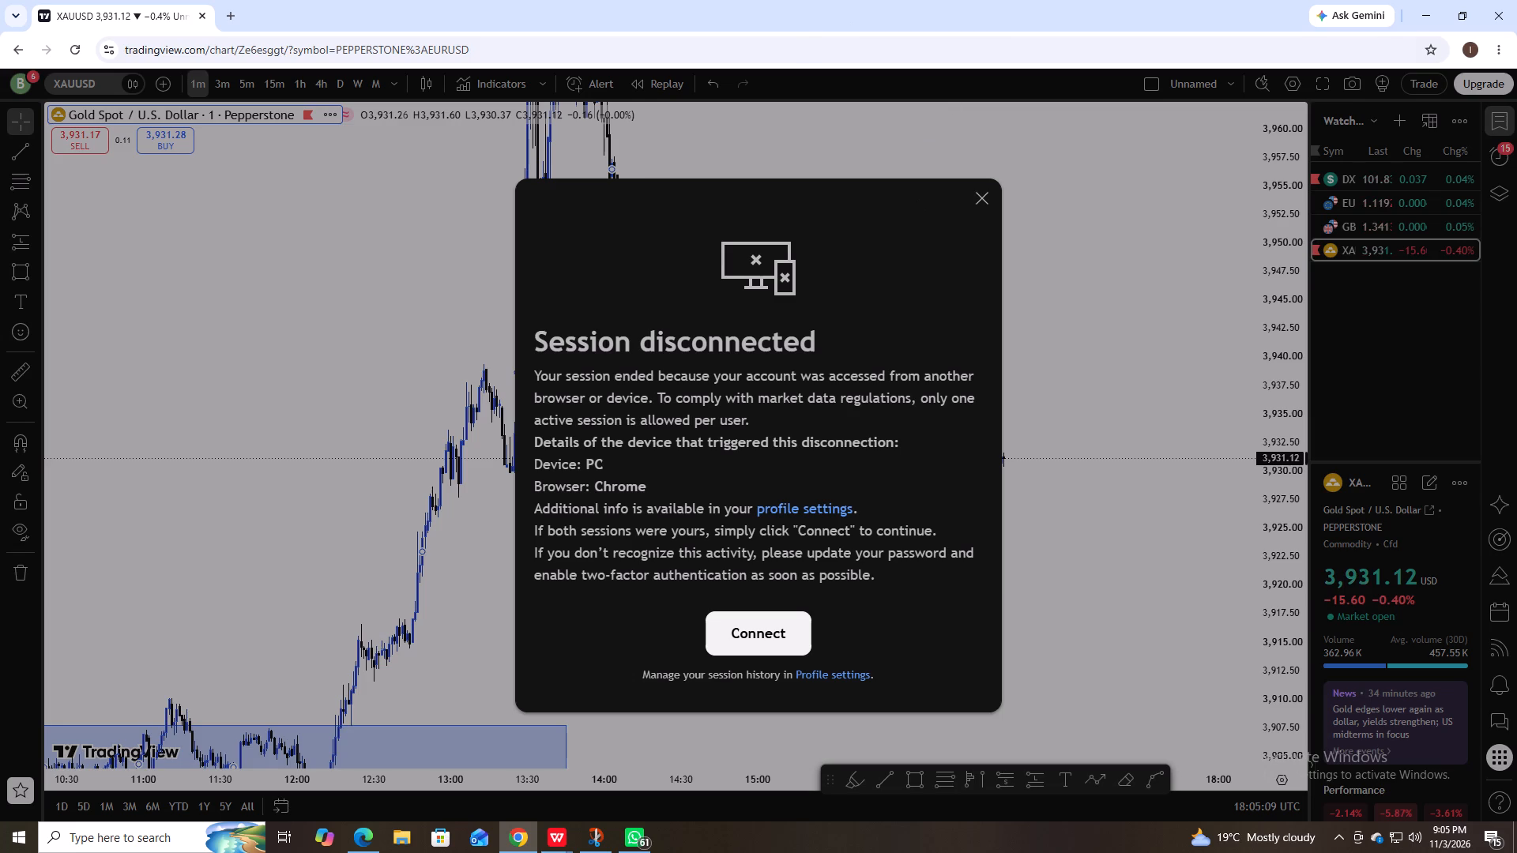
click(978, 198)
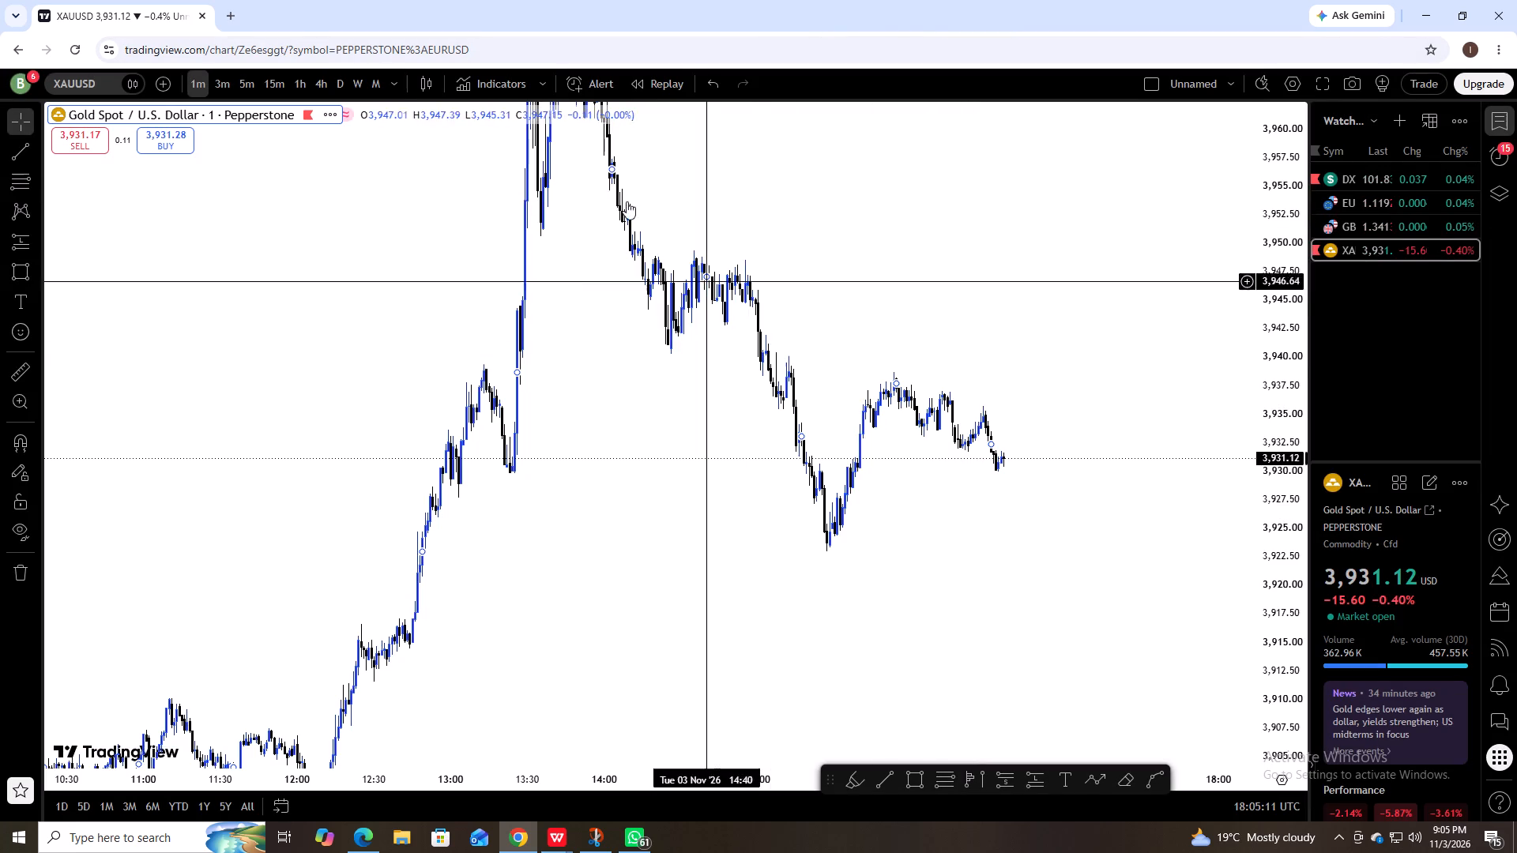
click(232, 16)
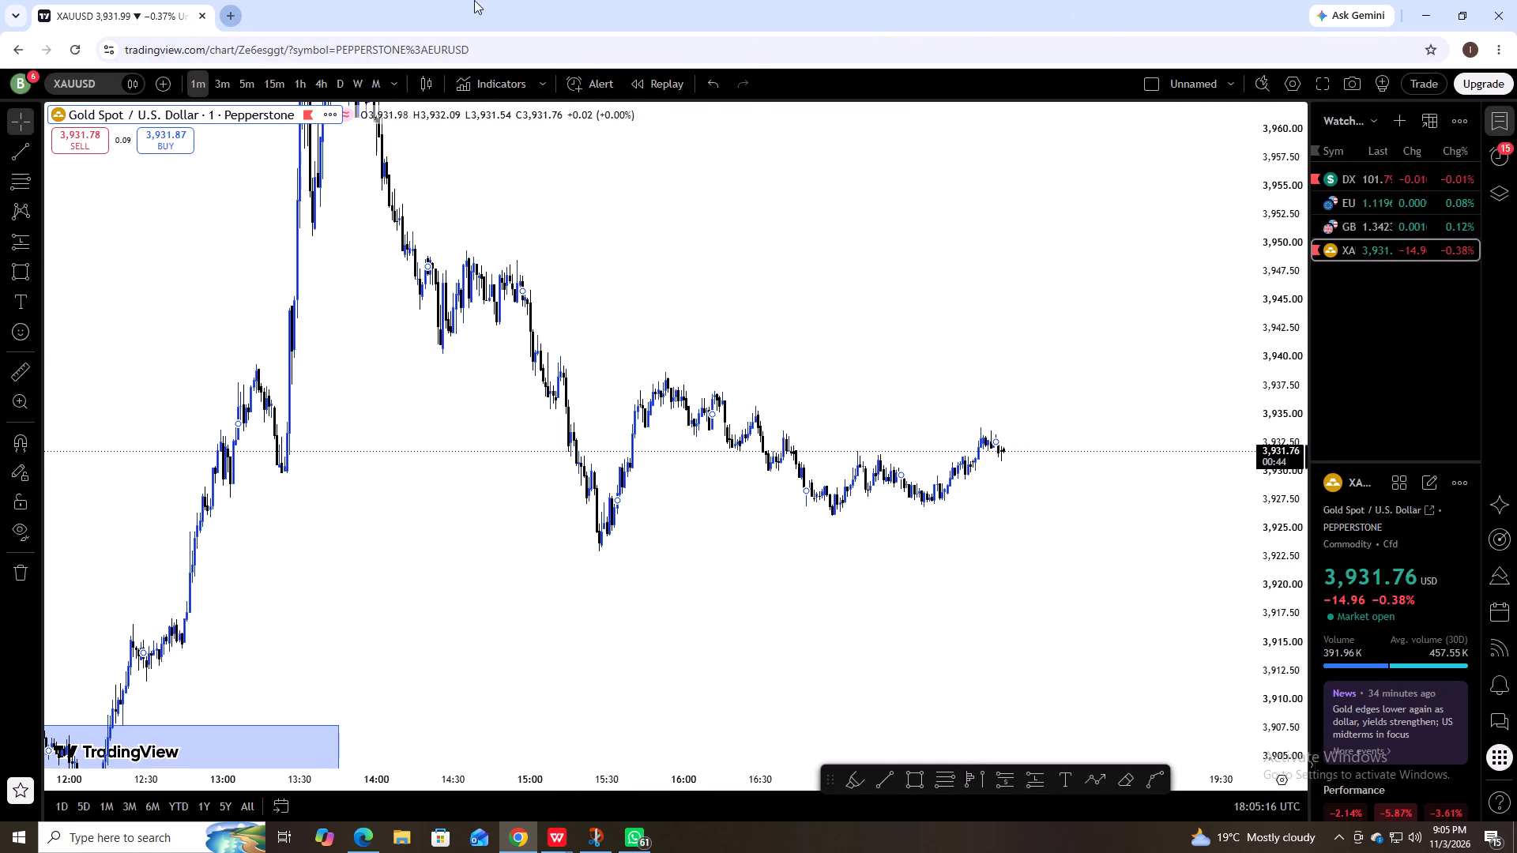
click(229, 16)
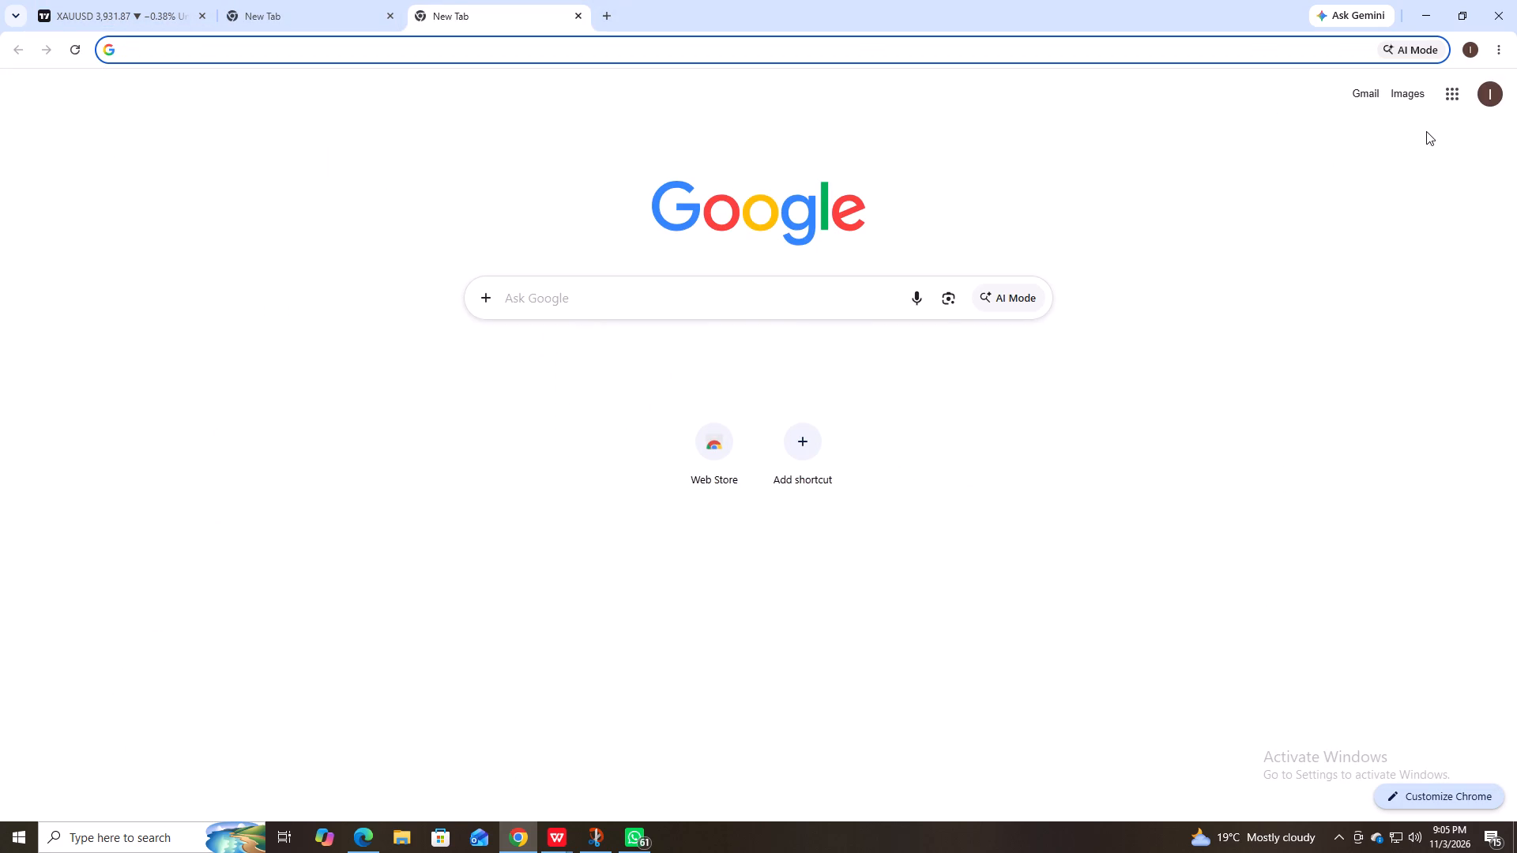
click(1451, 89)
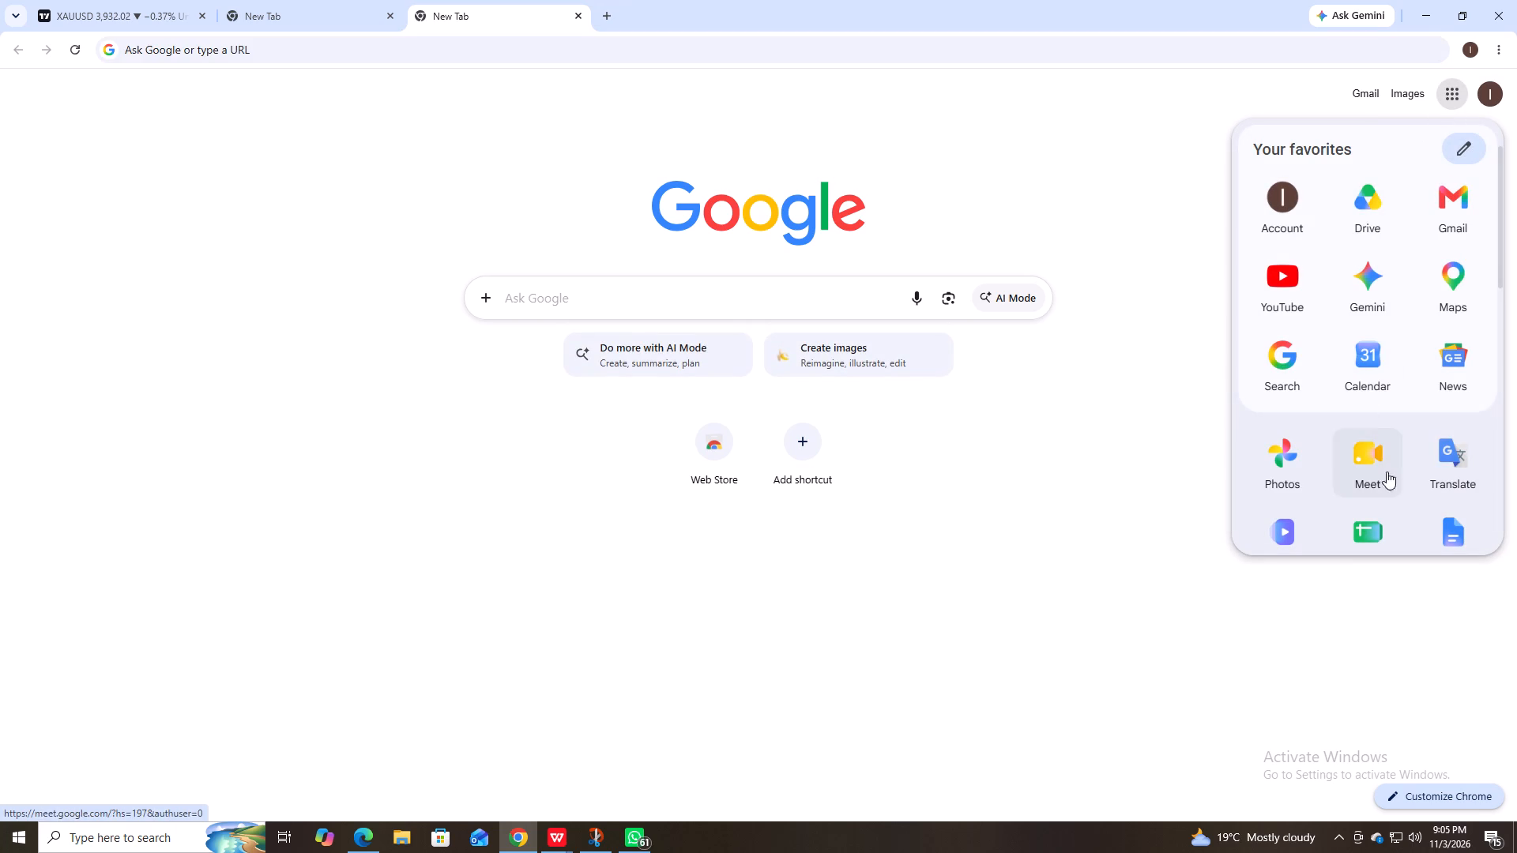
click(1348, 529)
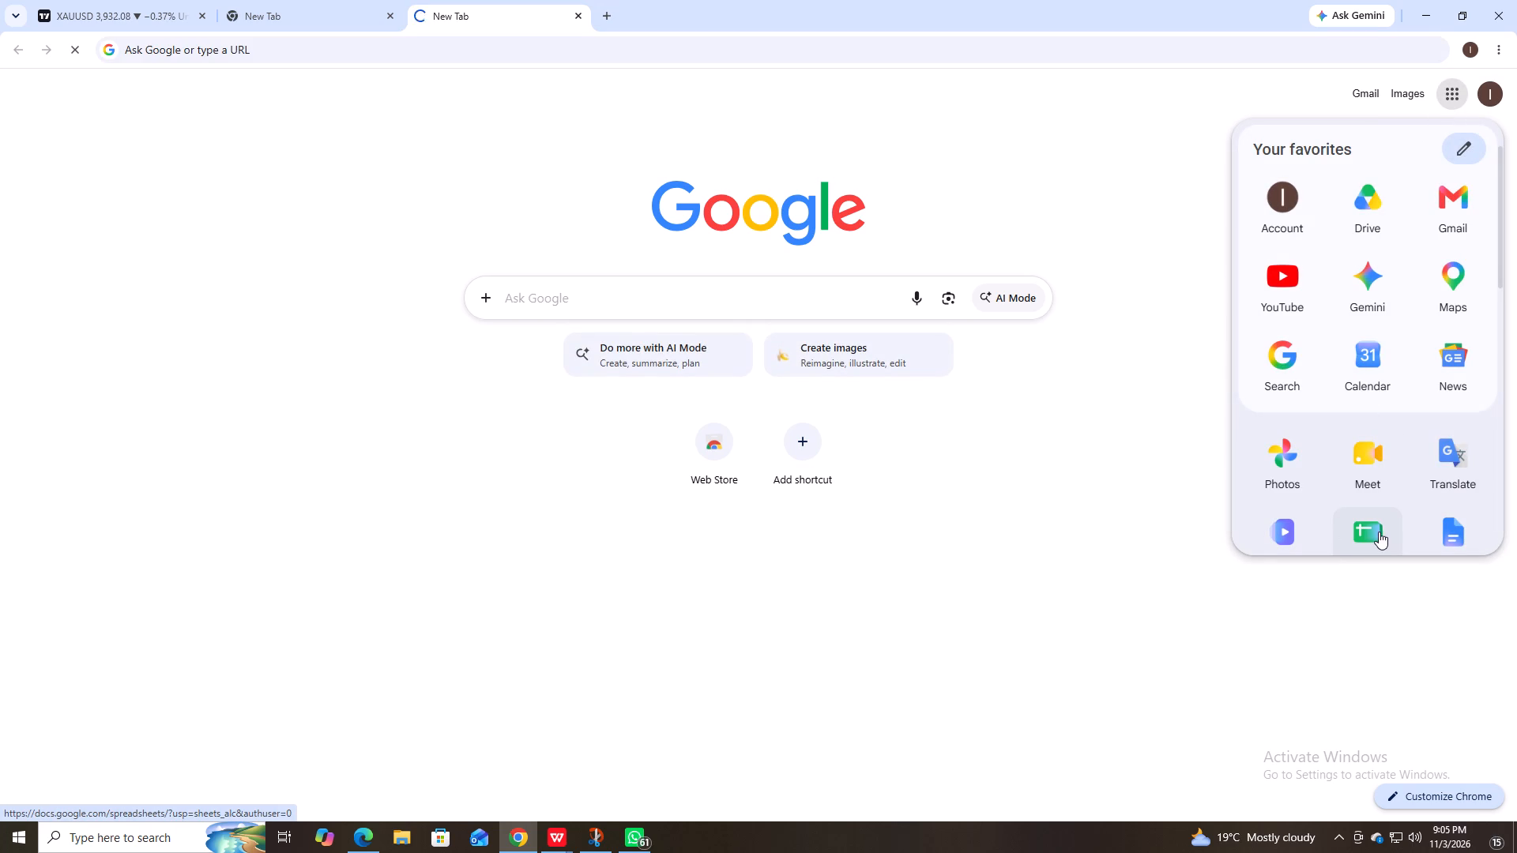
click(1357, 528)
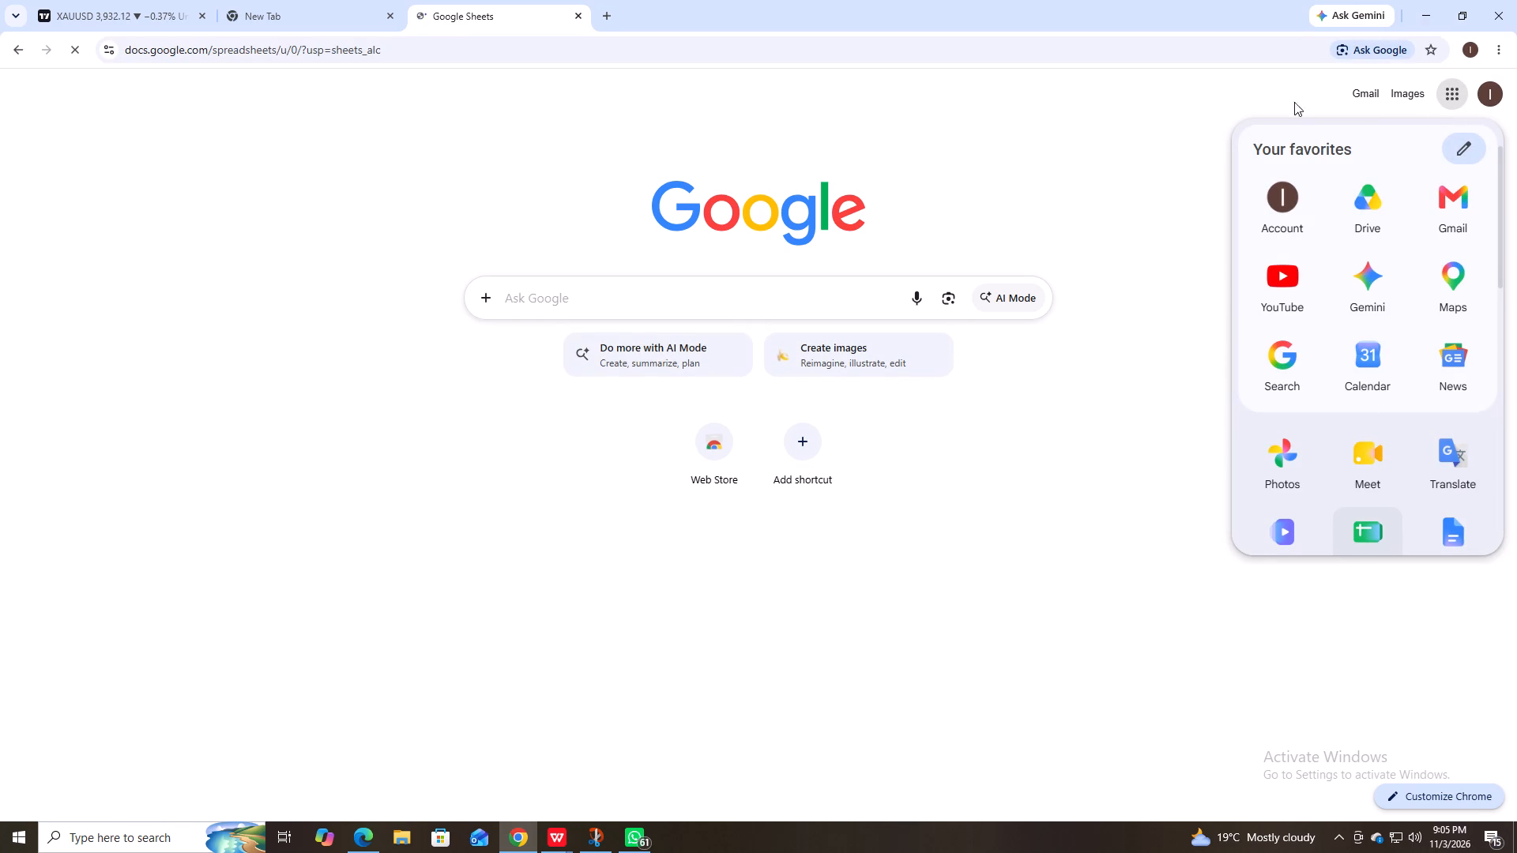
click(299, 11)
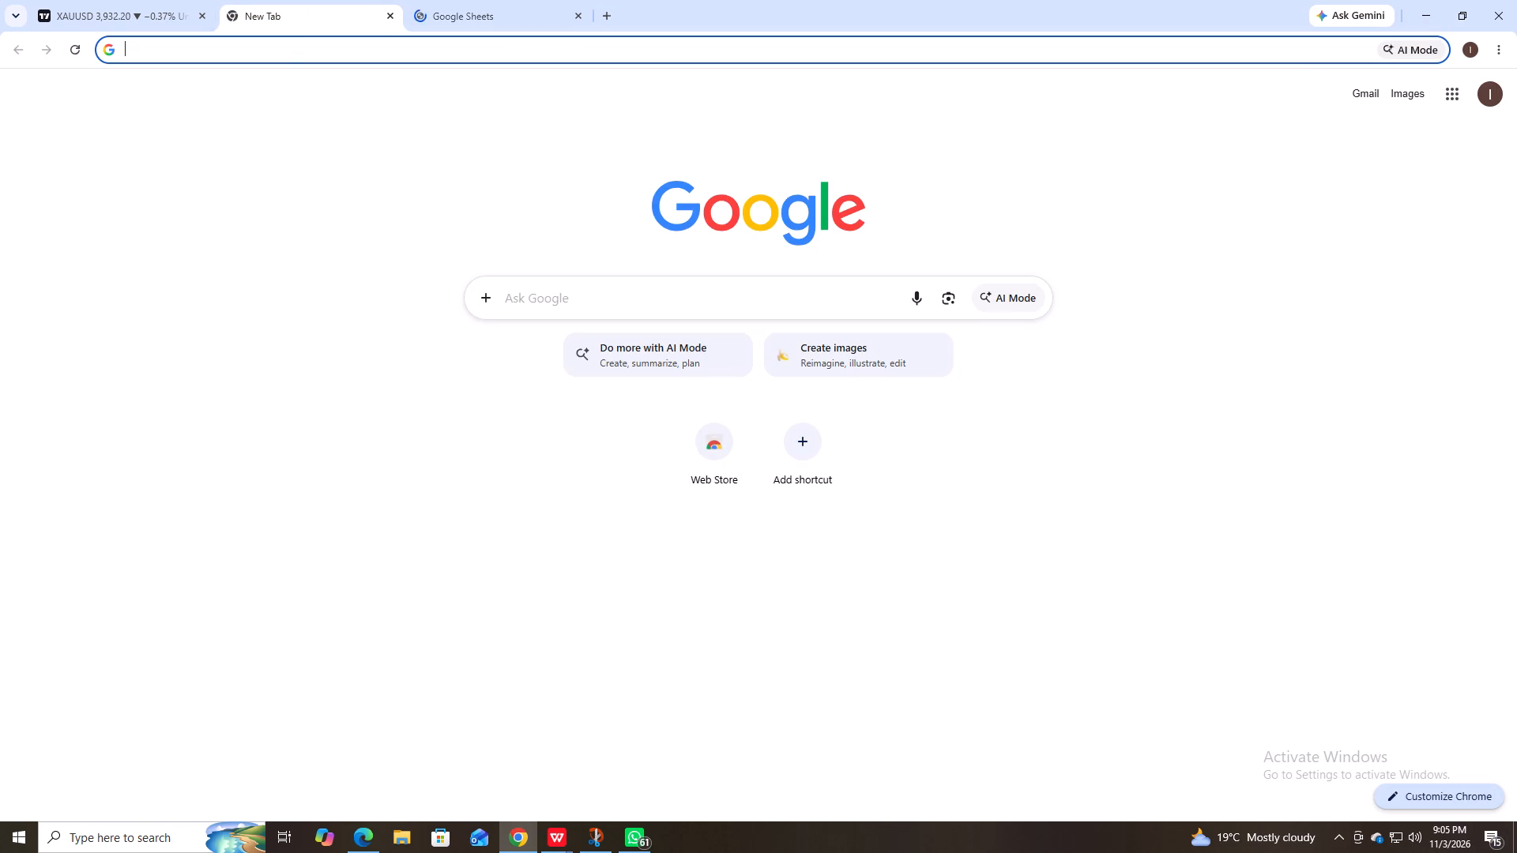
click(1455, 100)
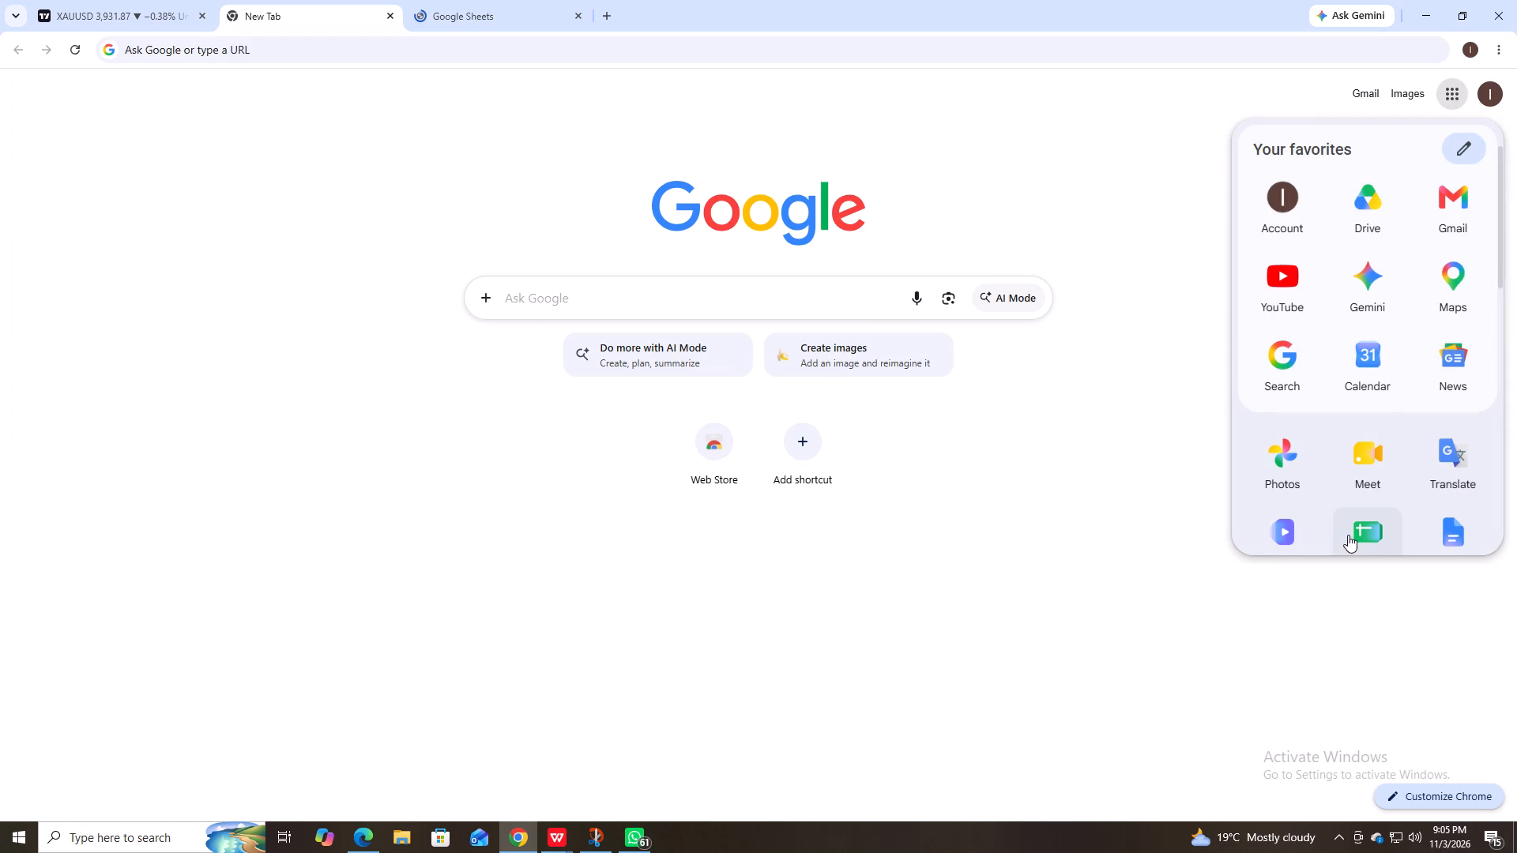
click(1361, 524)
scroll(1361, 524, down, 2)
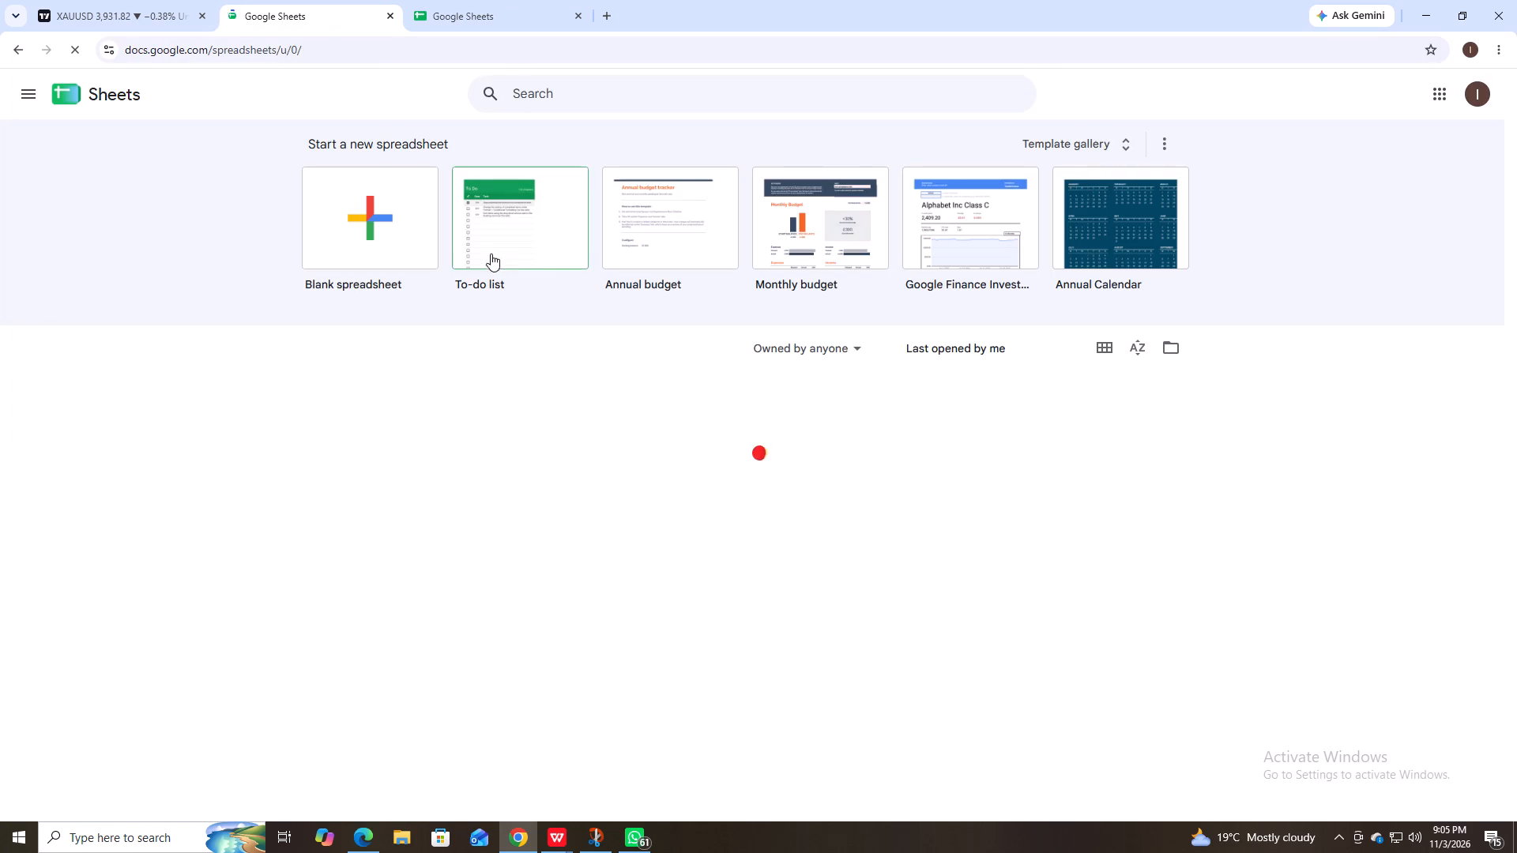
click(375, 202)
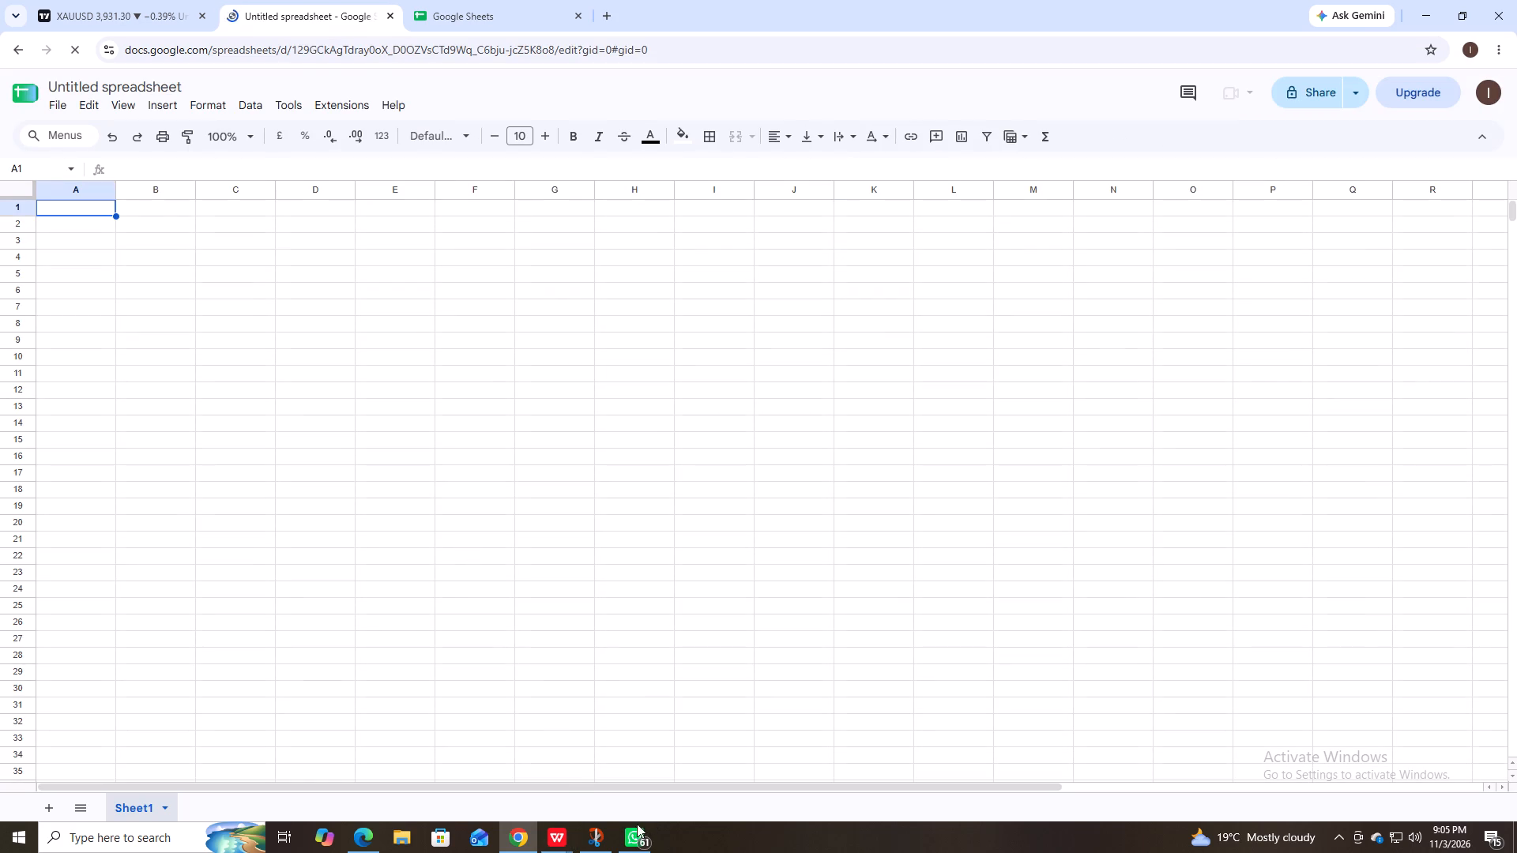
Copy the range A1:K14 from Workbook1 in WPS Office and paste it at cell A1 of the new Google Sheets spreadsheet in Chrome.
click(552, 836)
click(341, 415)
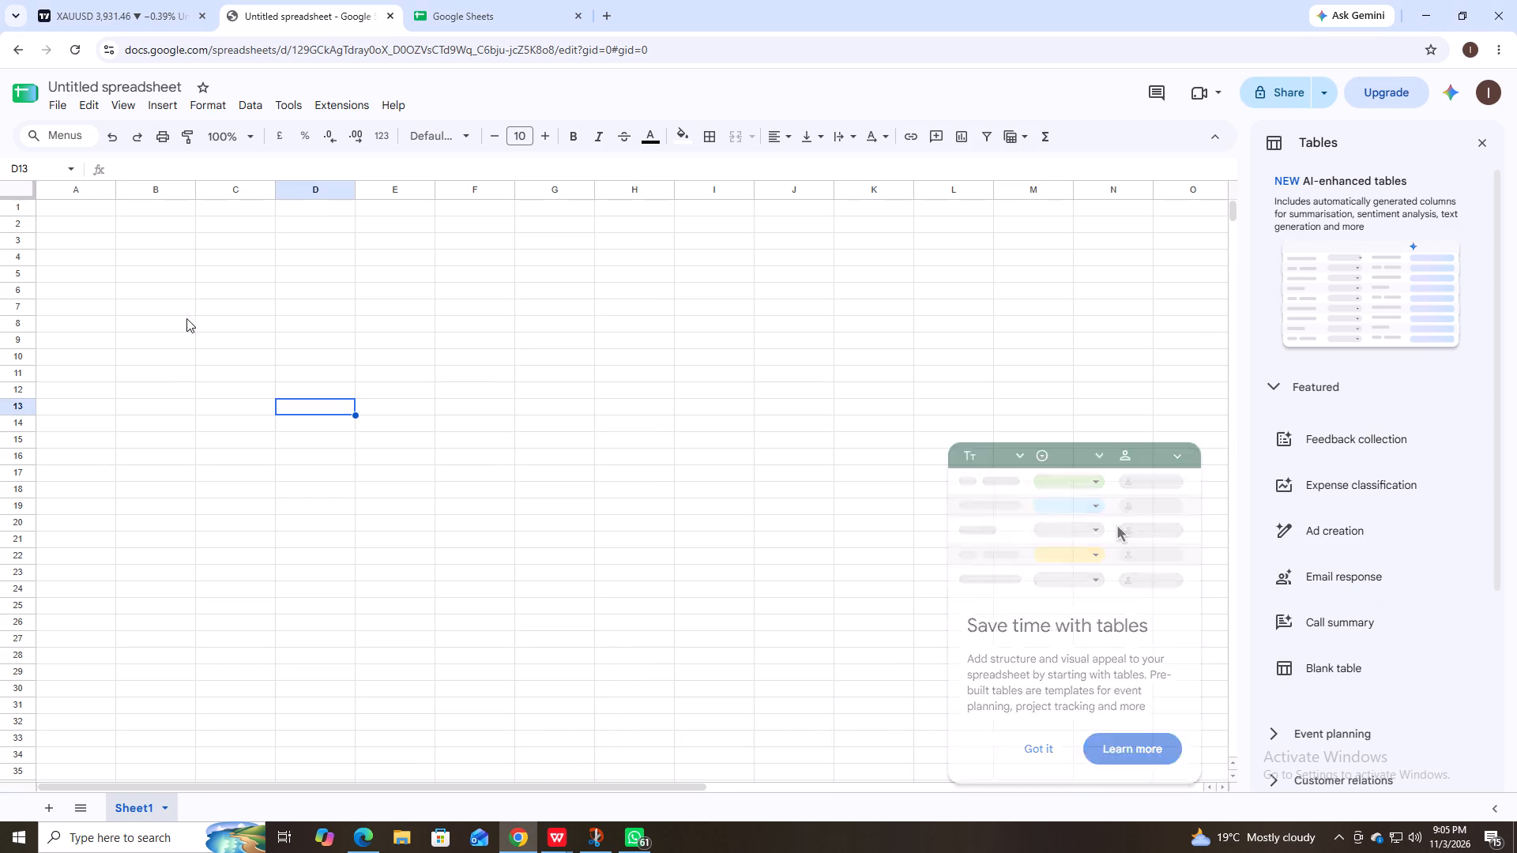
click(562, 835)
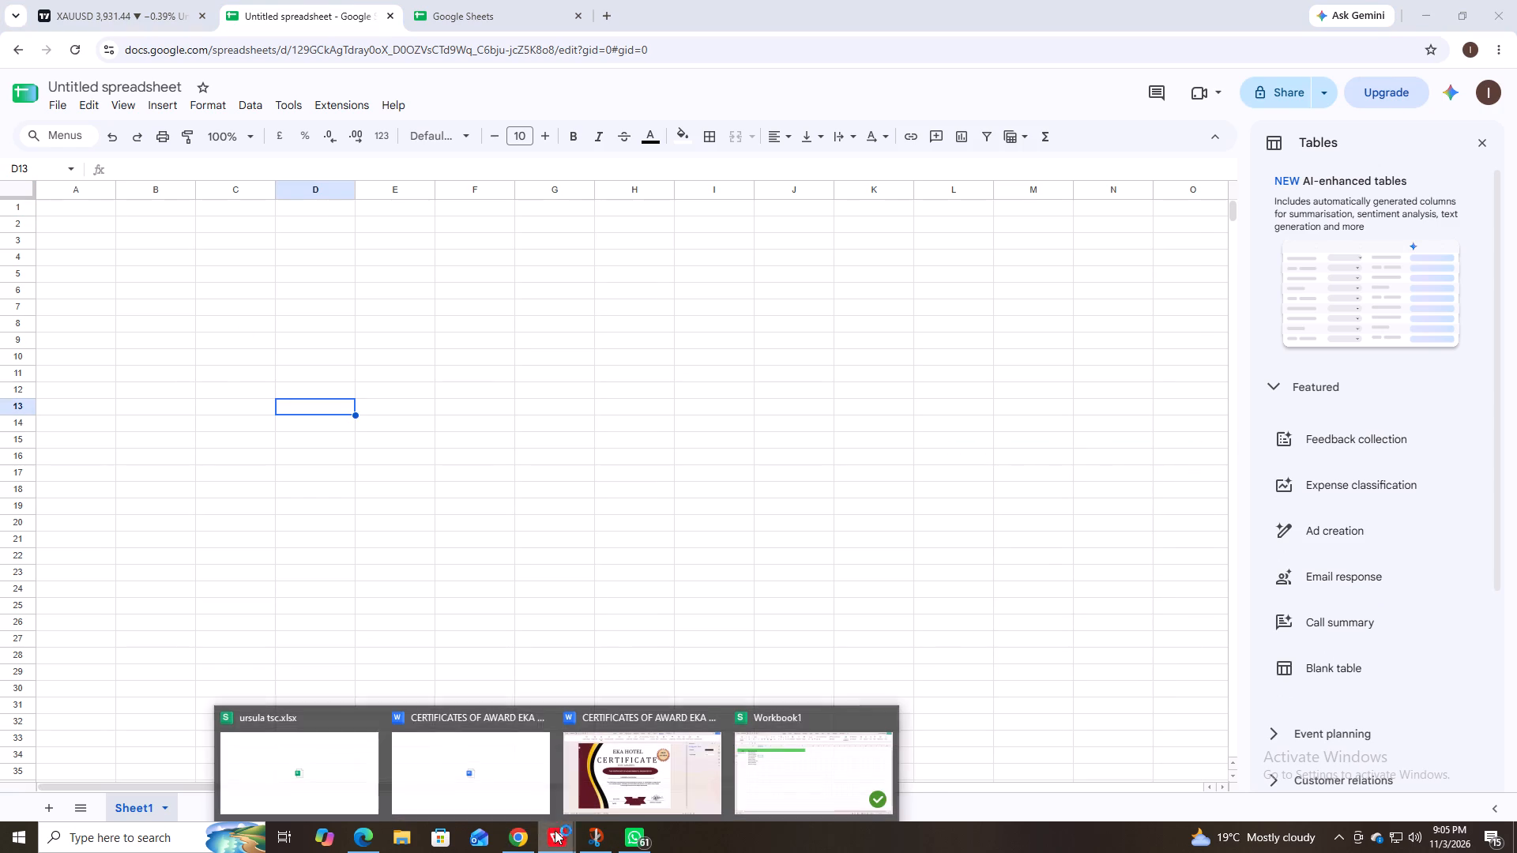
click(775, 772)
click(320, 387)
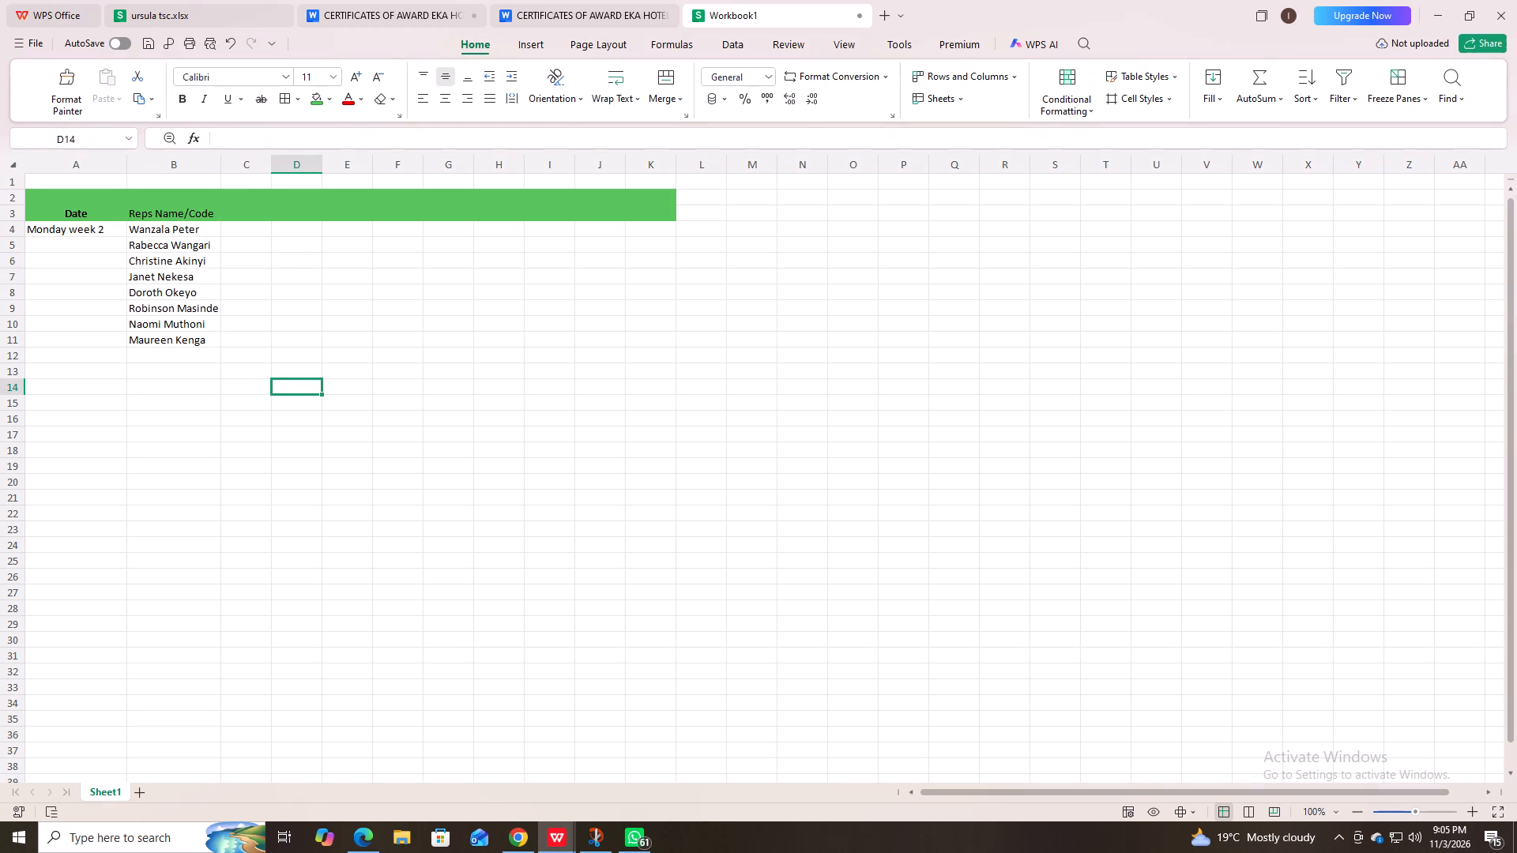
drag(40, 187, 664, 385)
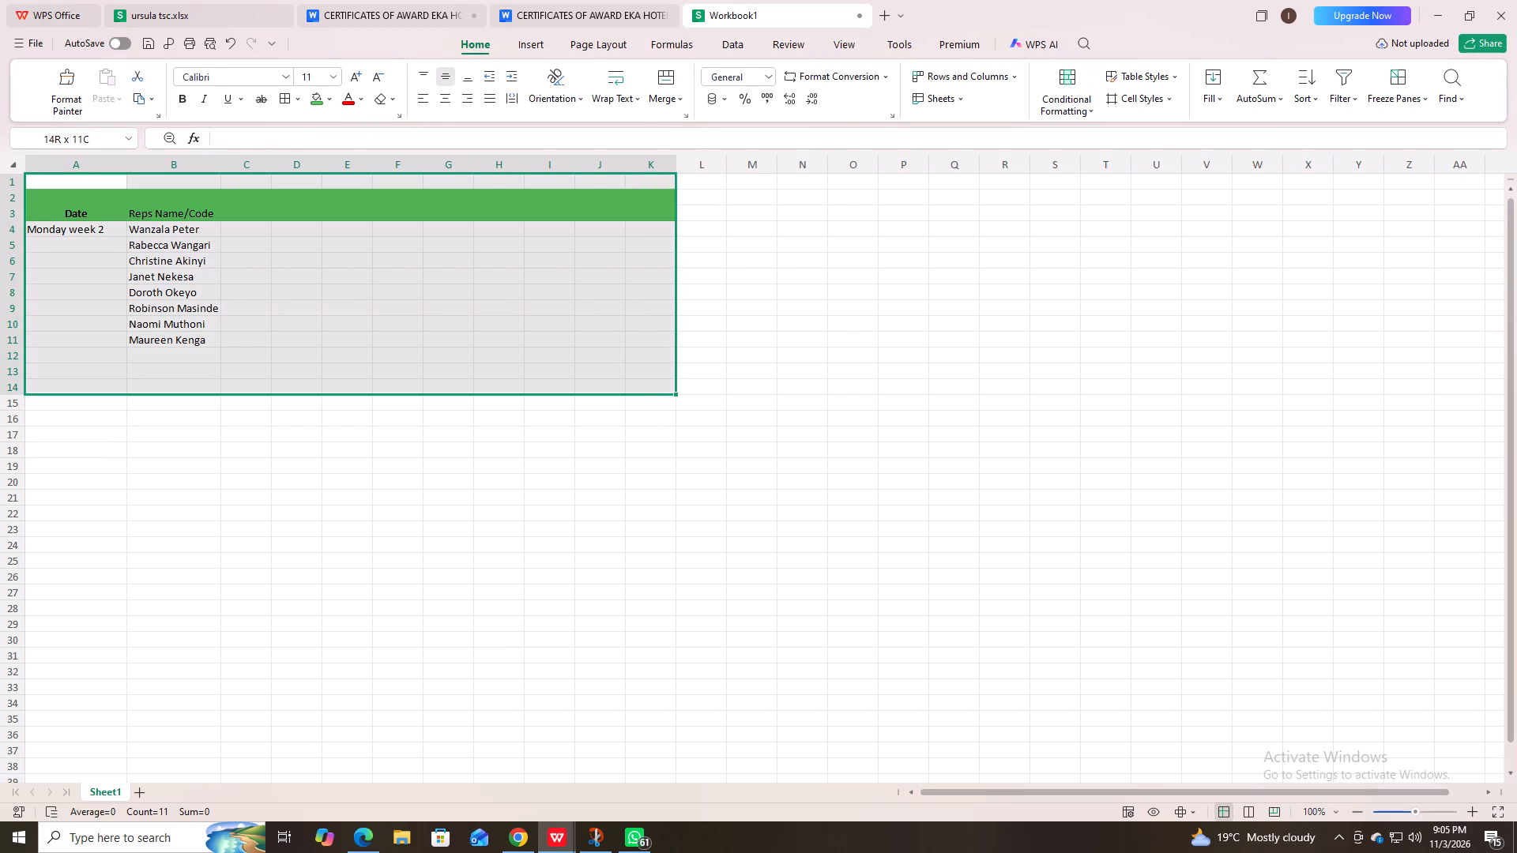
right_click(614, 354)
click(622, 16)
click(1429, 8)
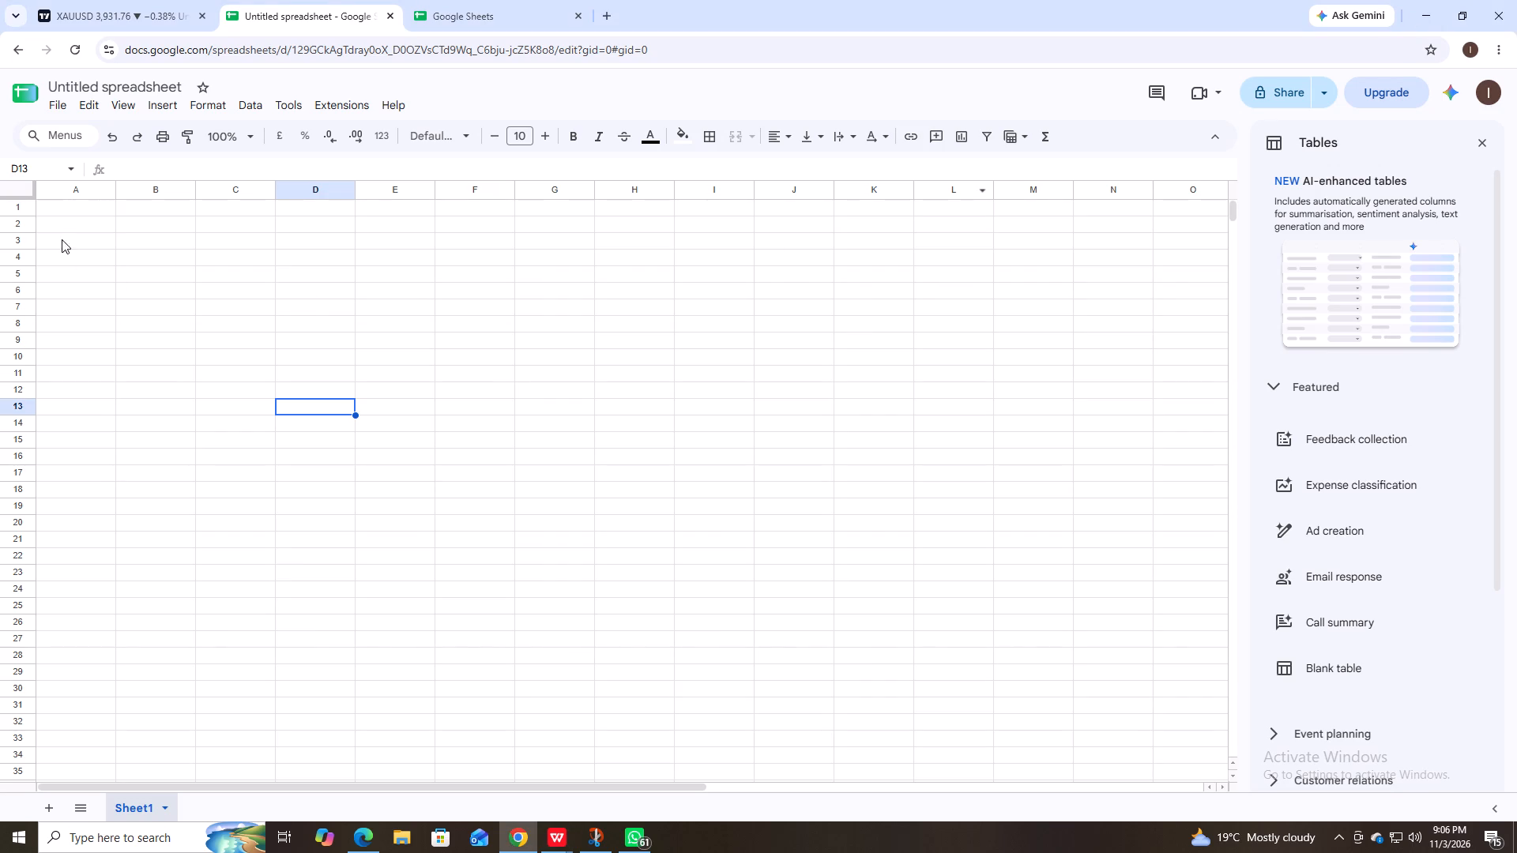
click(78, 212)
right_click(77, 211)
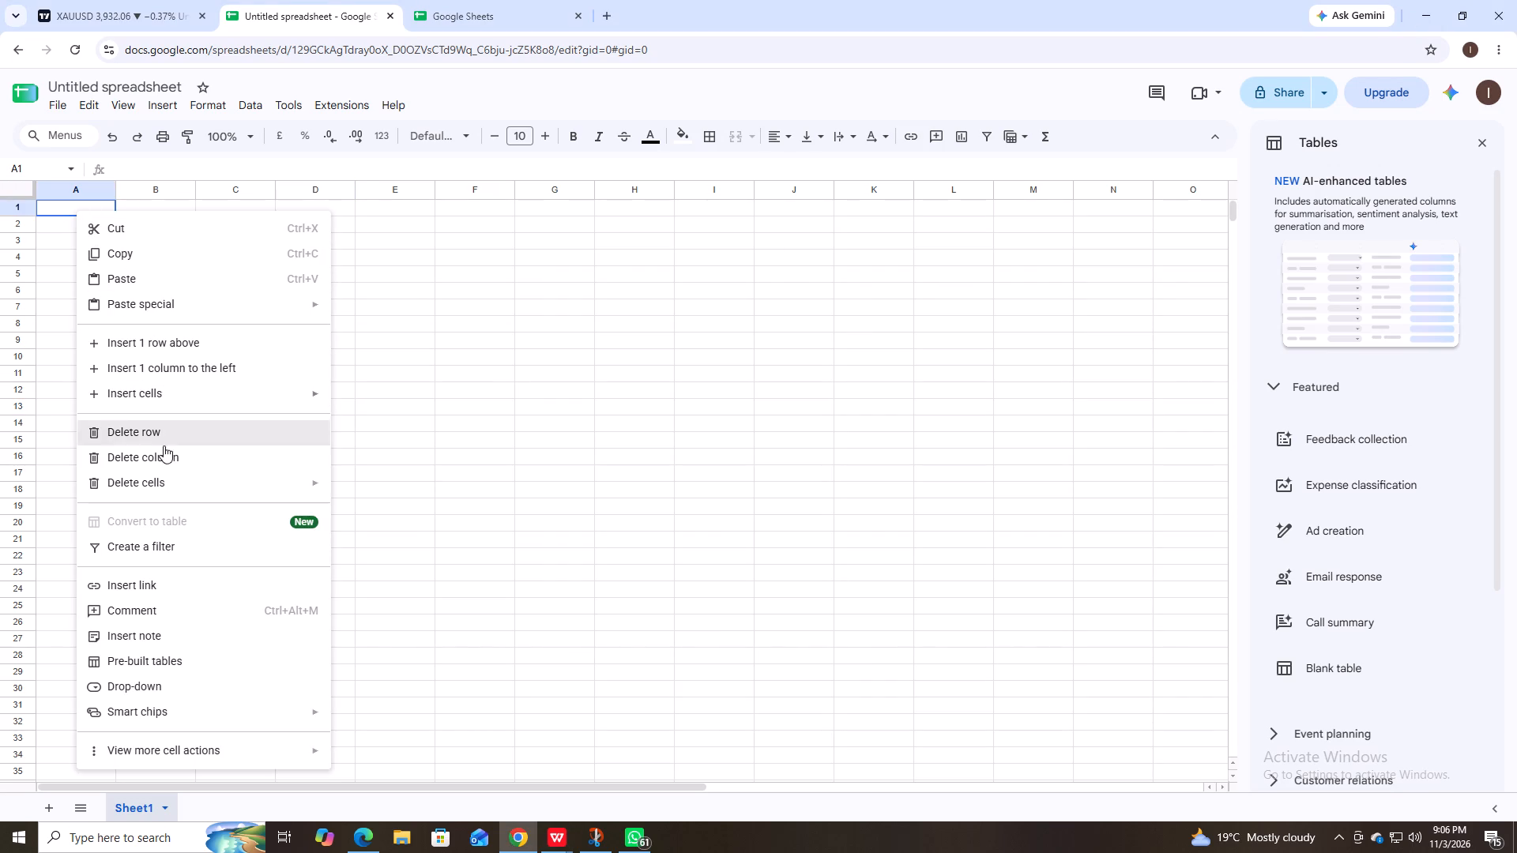
click(139, 284)
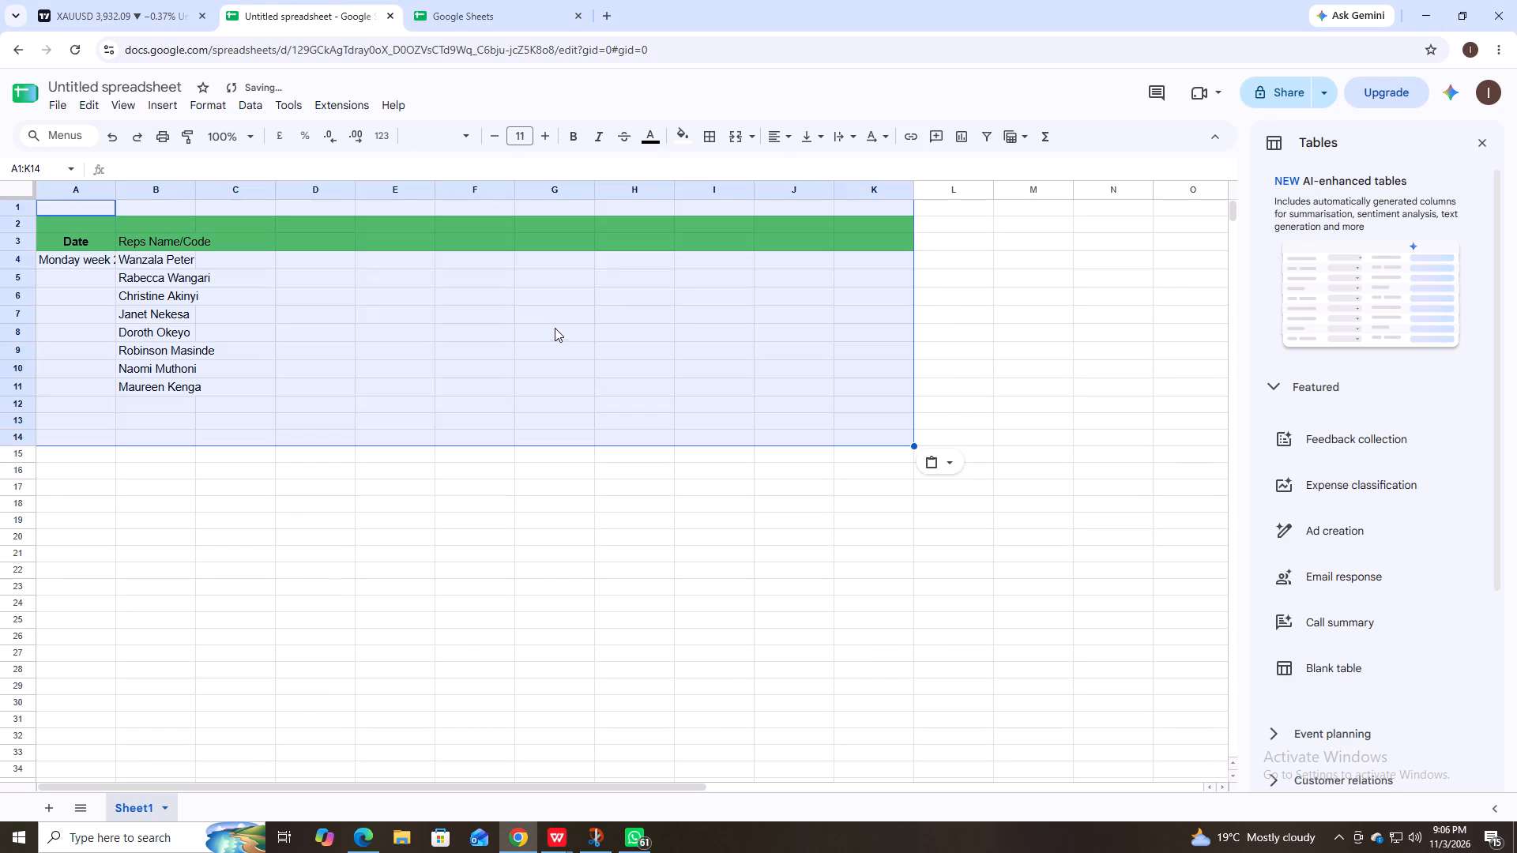
click(560, 330)
click(447, 518)
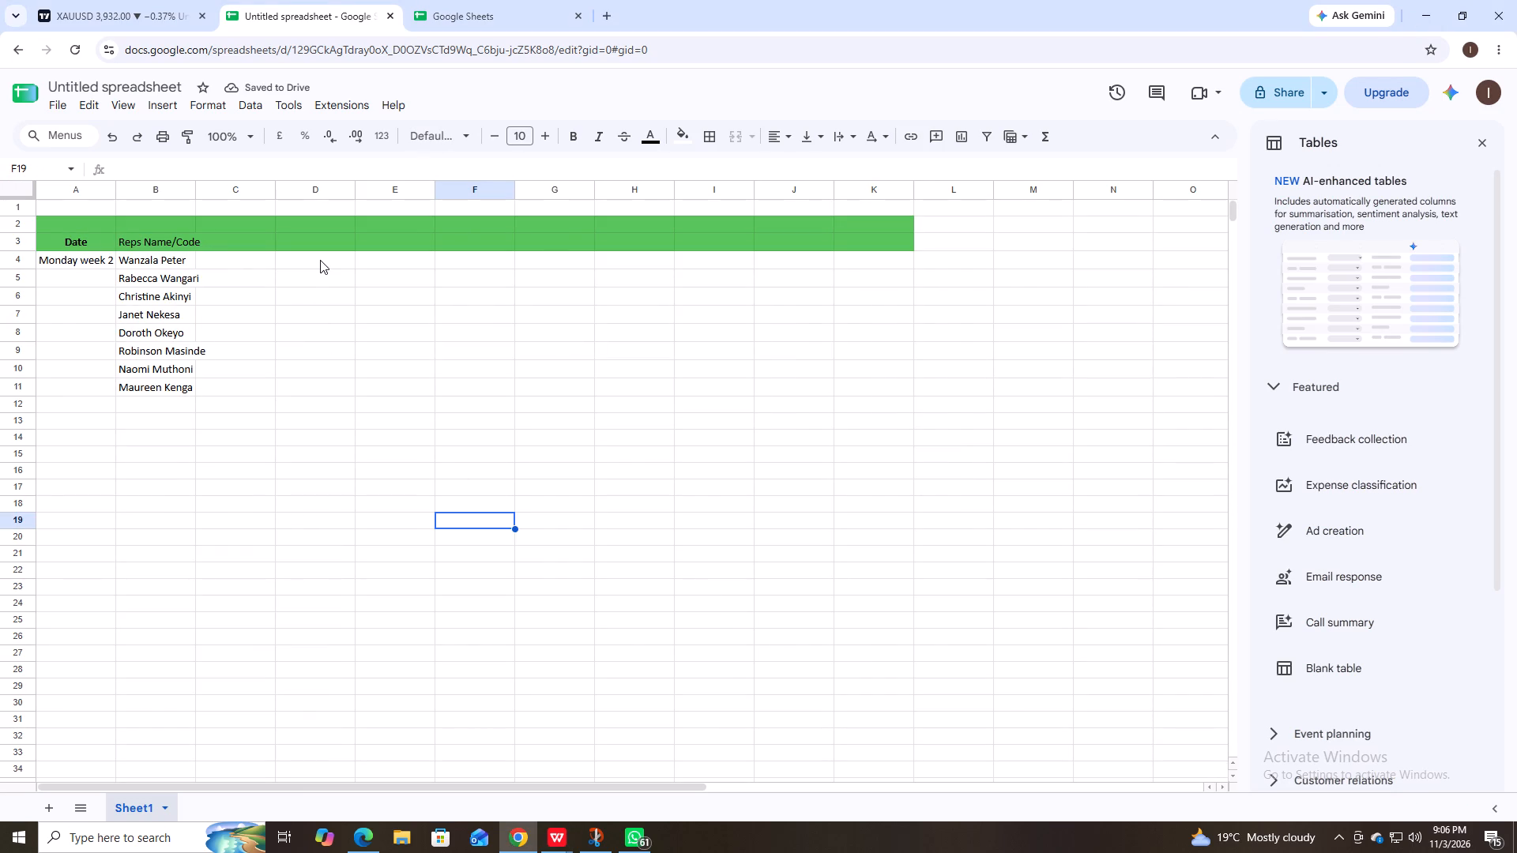
Add a drop-down to cell C4, beside the first rep's name.
click(322, 231)
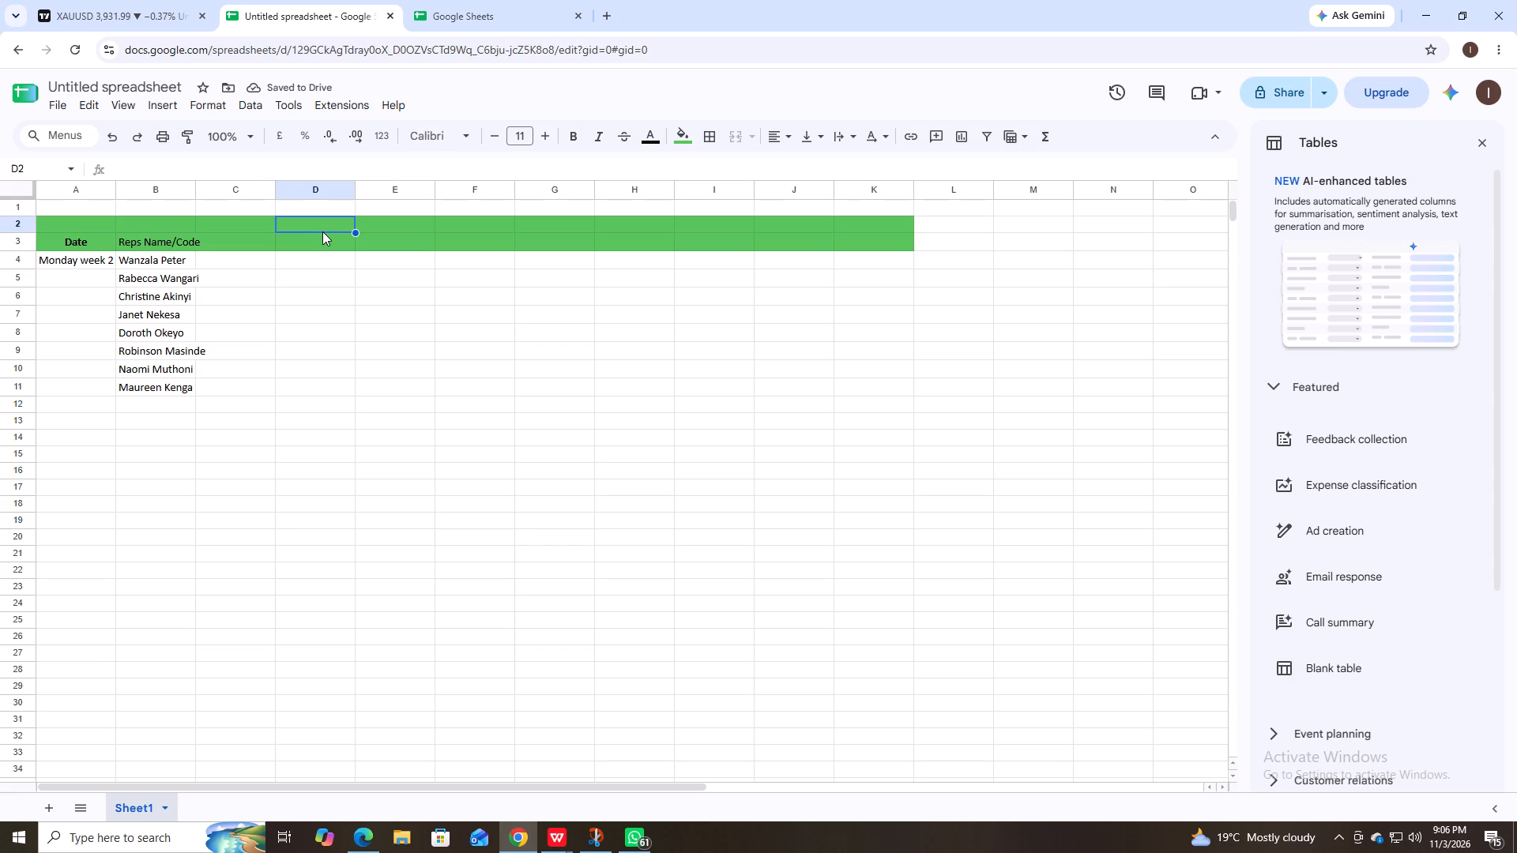
click(309, 276)
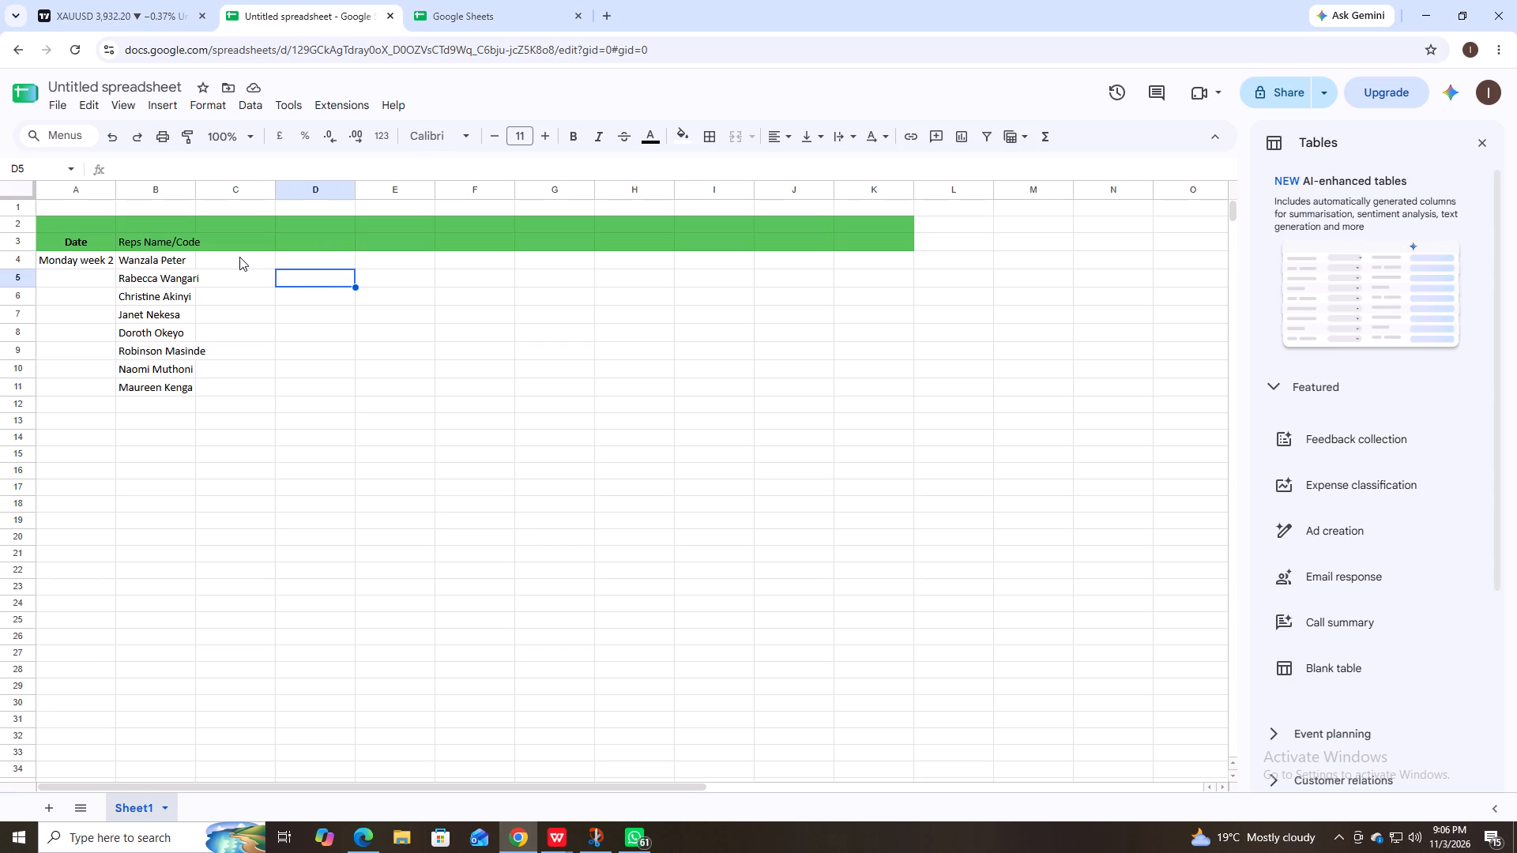
click(250, 261)
right_click(251, 263)
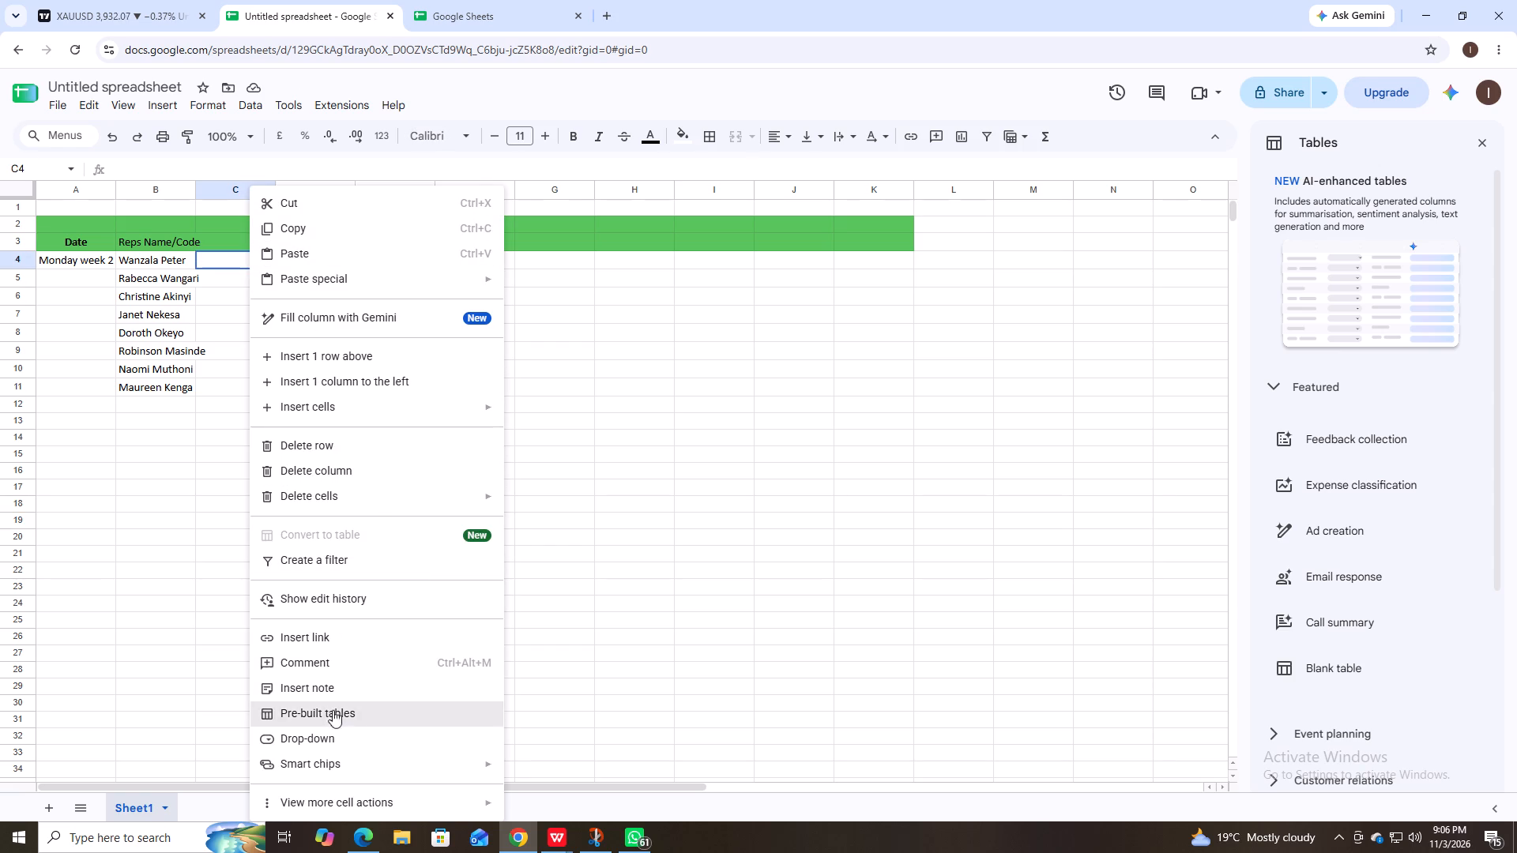
click(336, 740)
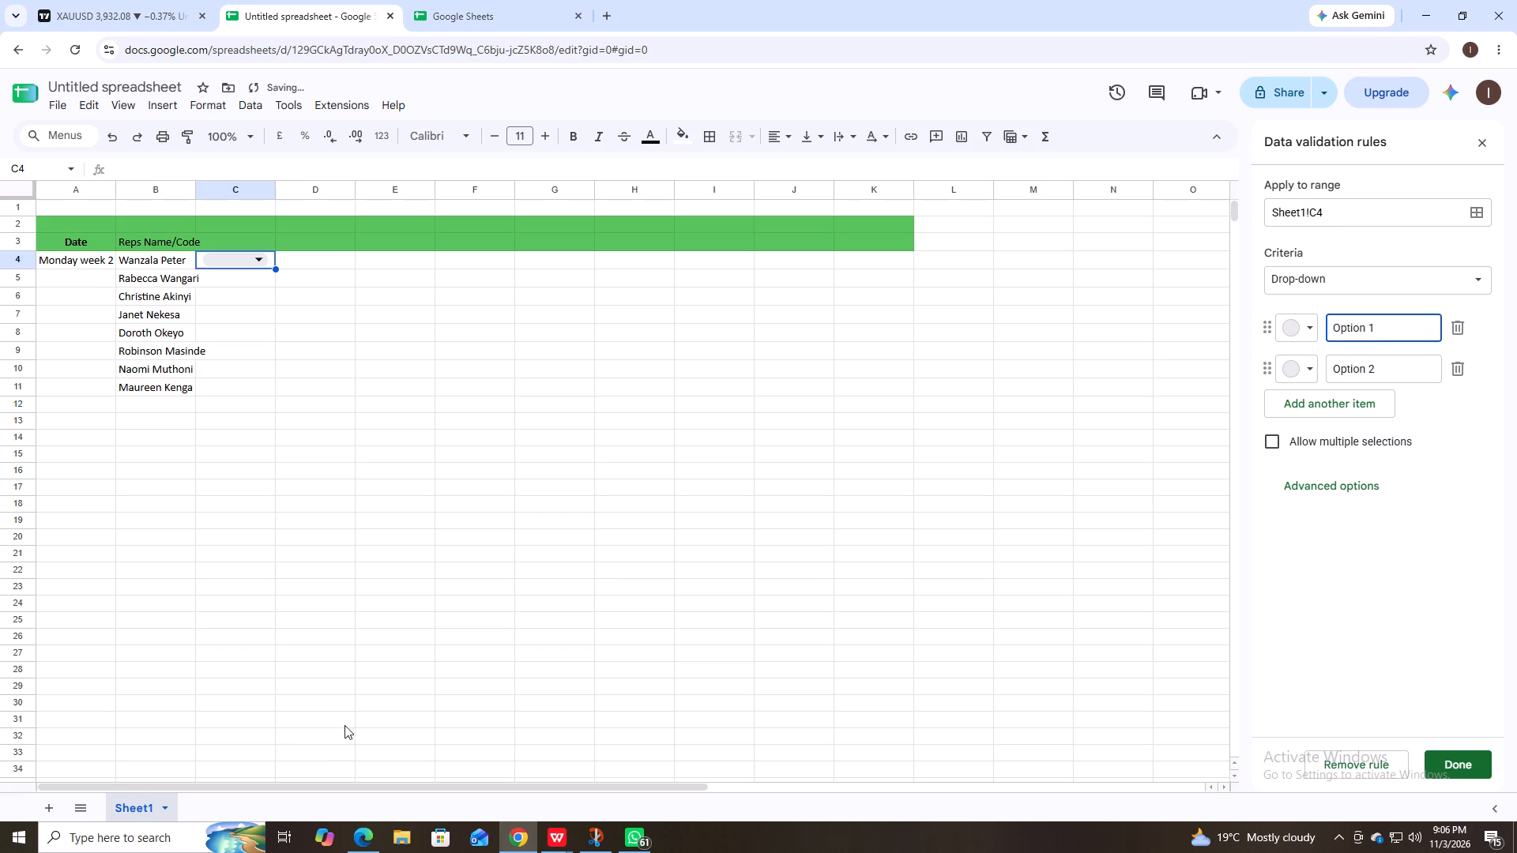
Colour the drop-down items, dark red for Option 1 and dark green for Option 2.
click(1308, 325)
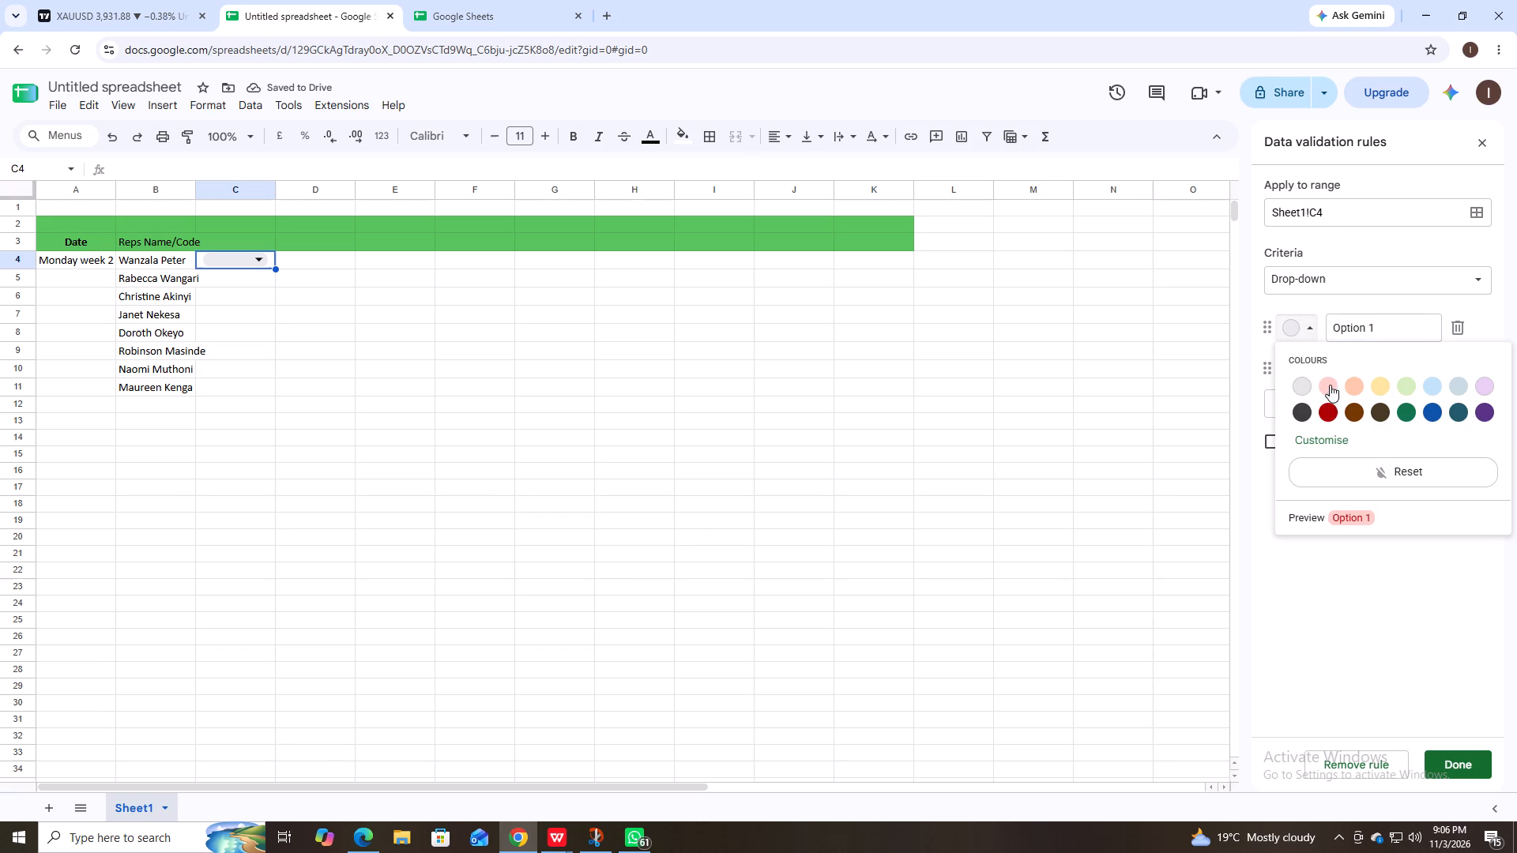
click(1335, 409)
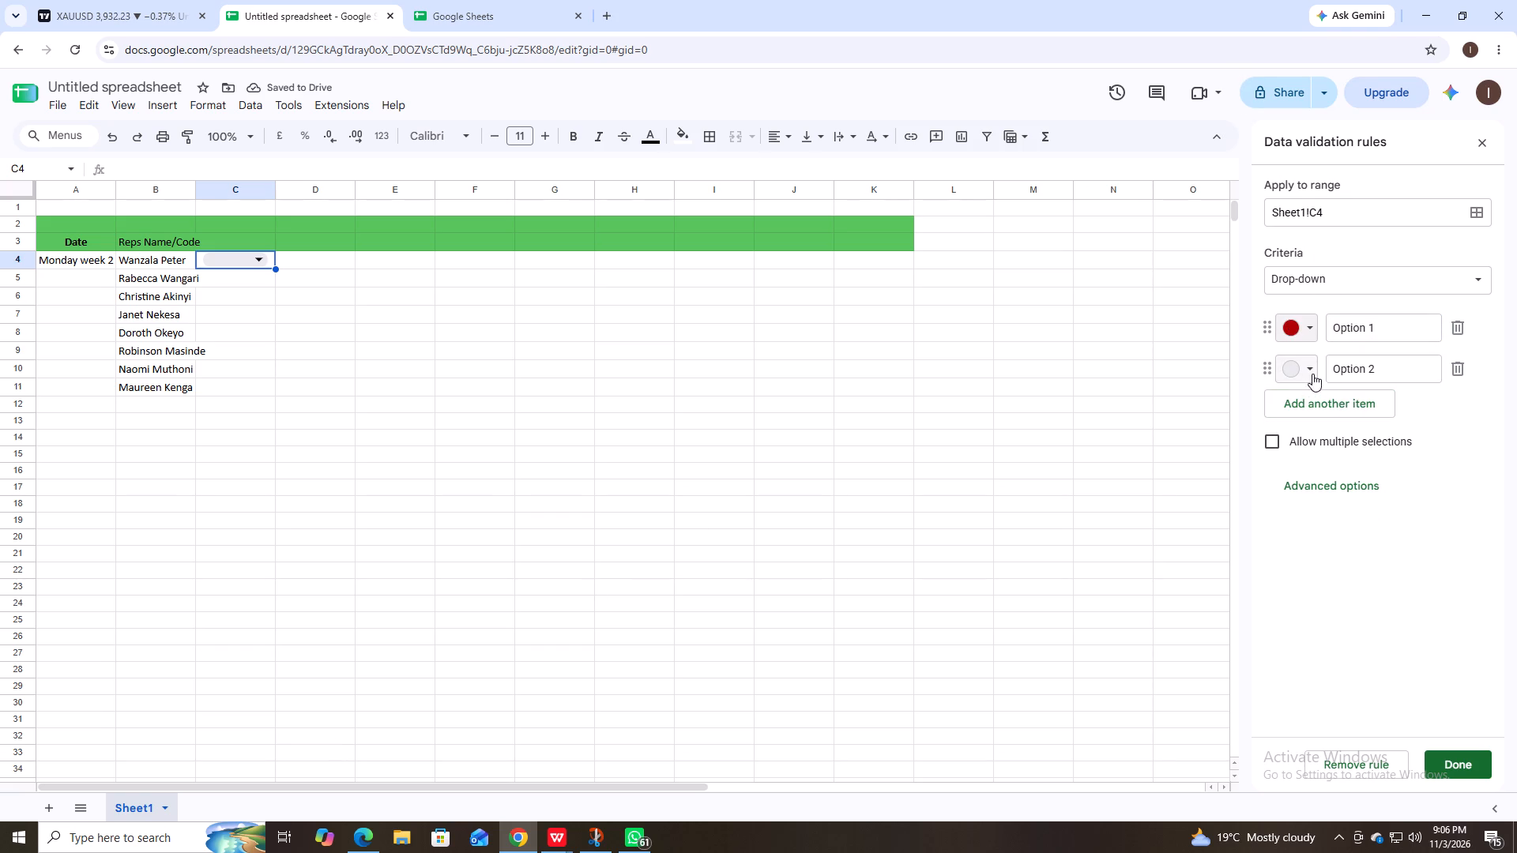
click(1312, 374)
click(1403, 451)
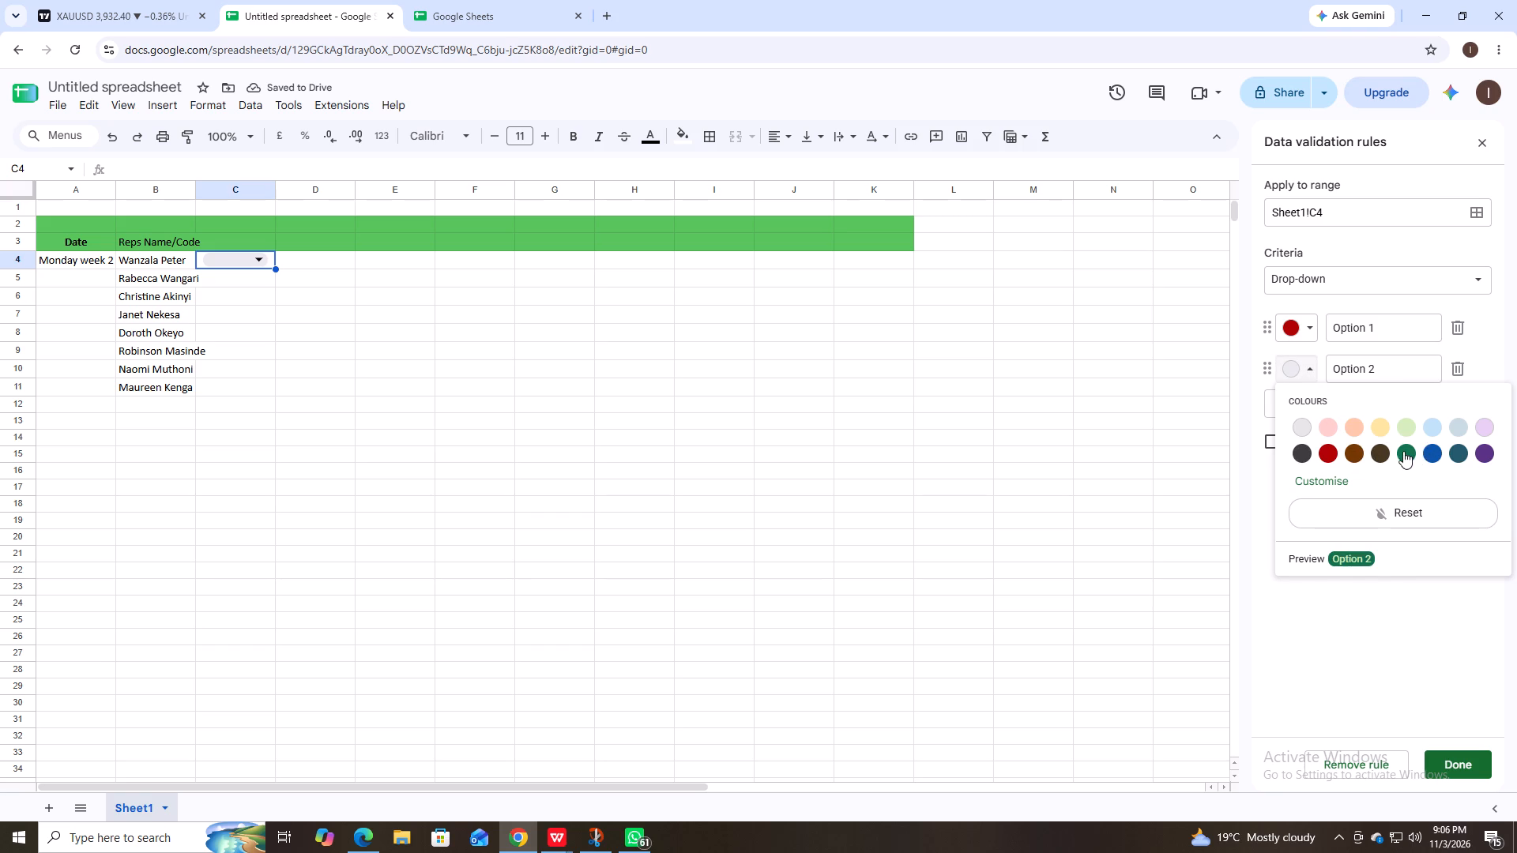
Add a third item to the C4 drop-down and rename the dark red Option 1 as M.
triple_click(1364, 327)
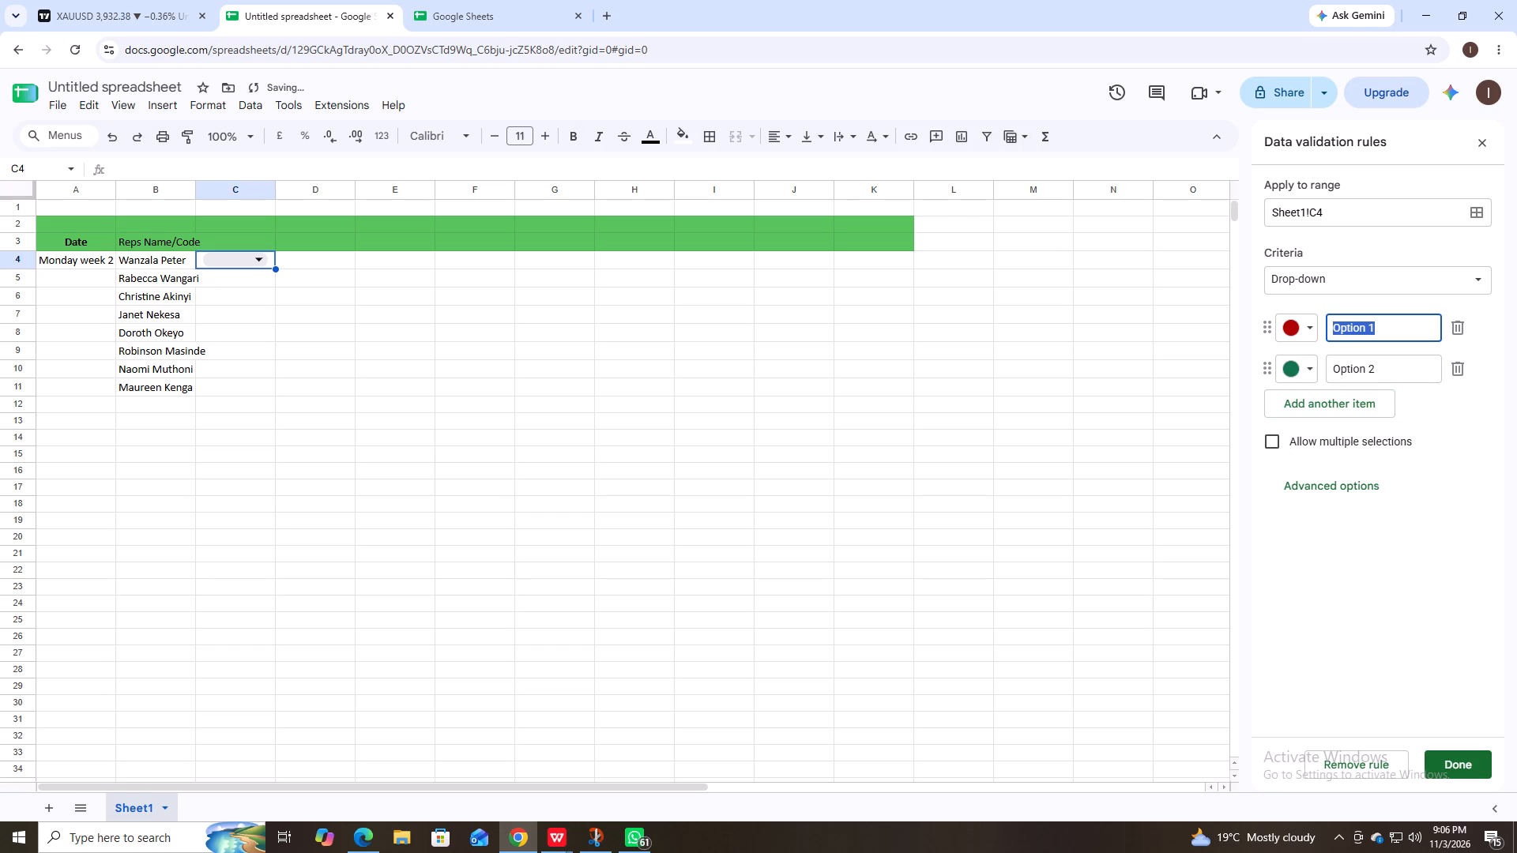
click(1342, 404)
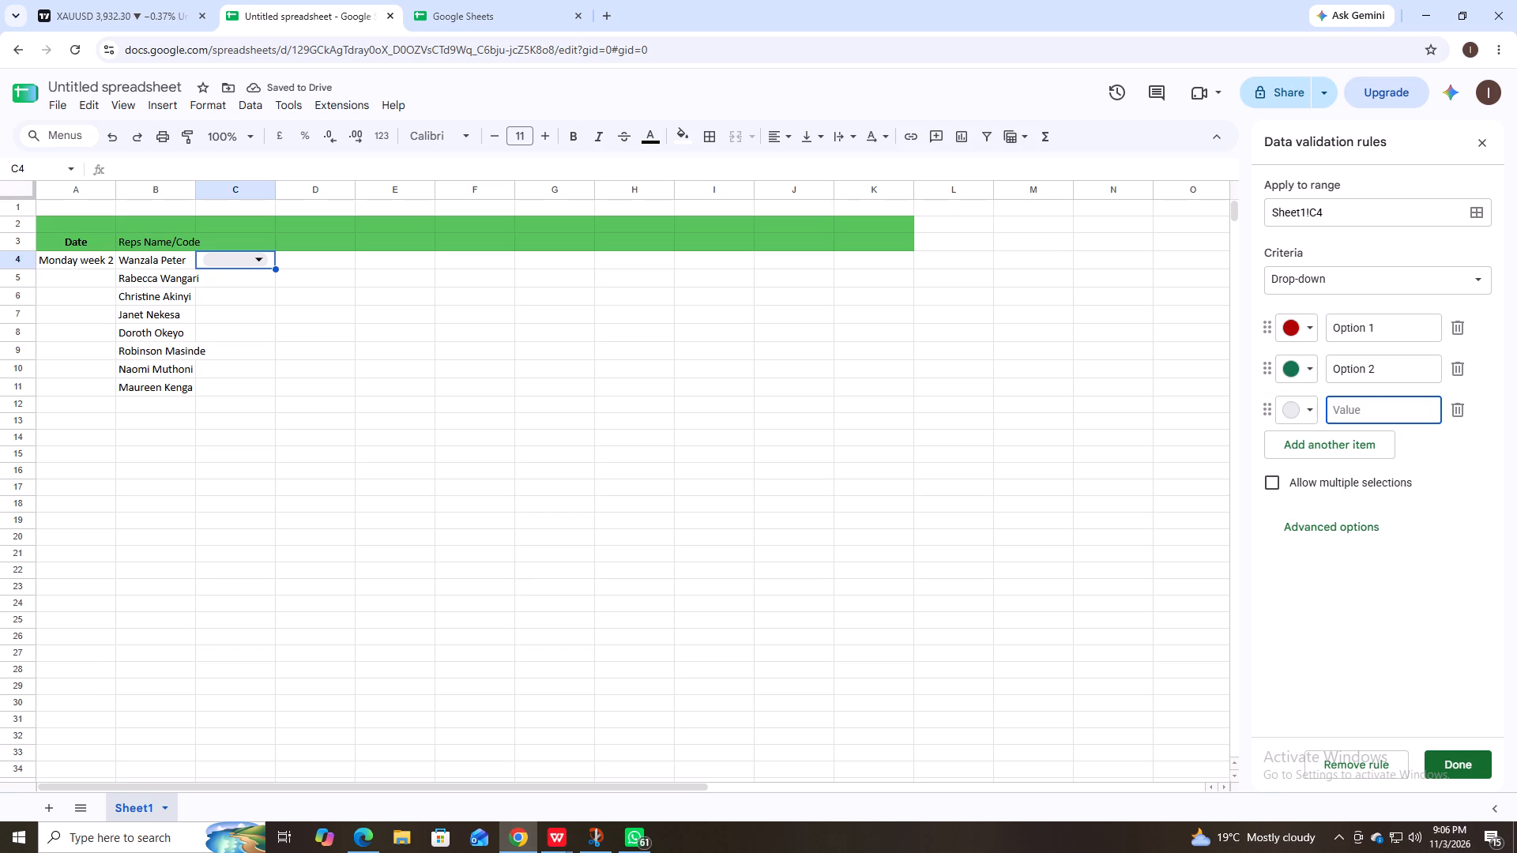
triple_click(1361, 333)
triple_click(1359, 370)
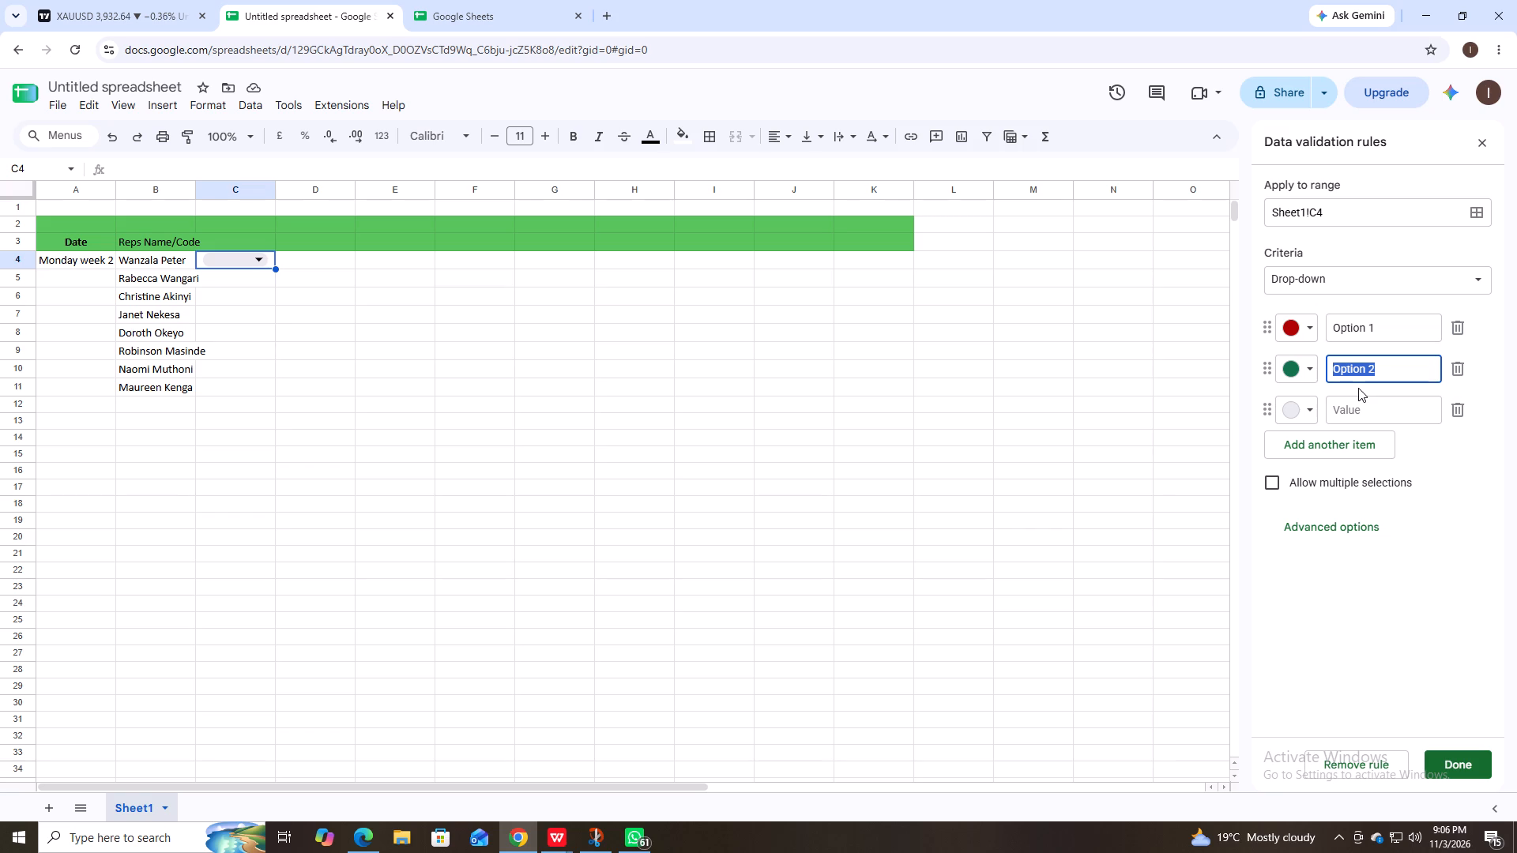
click(1341, 322)
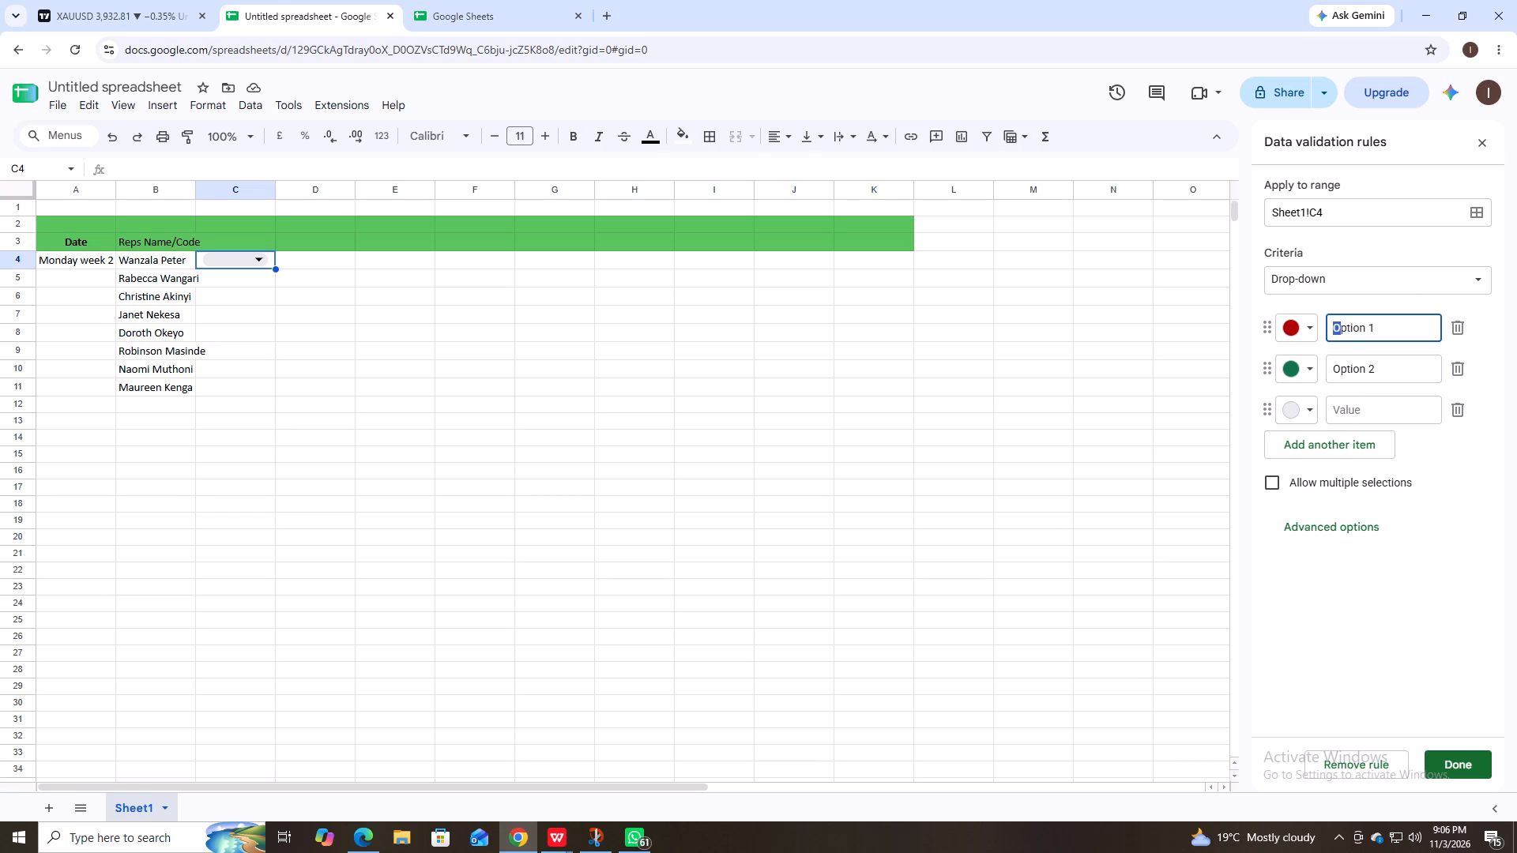
drag(1331, 331, 1323, 357)
drag(1323, 357, 1318, 350)
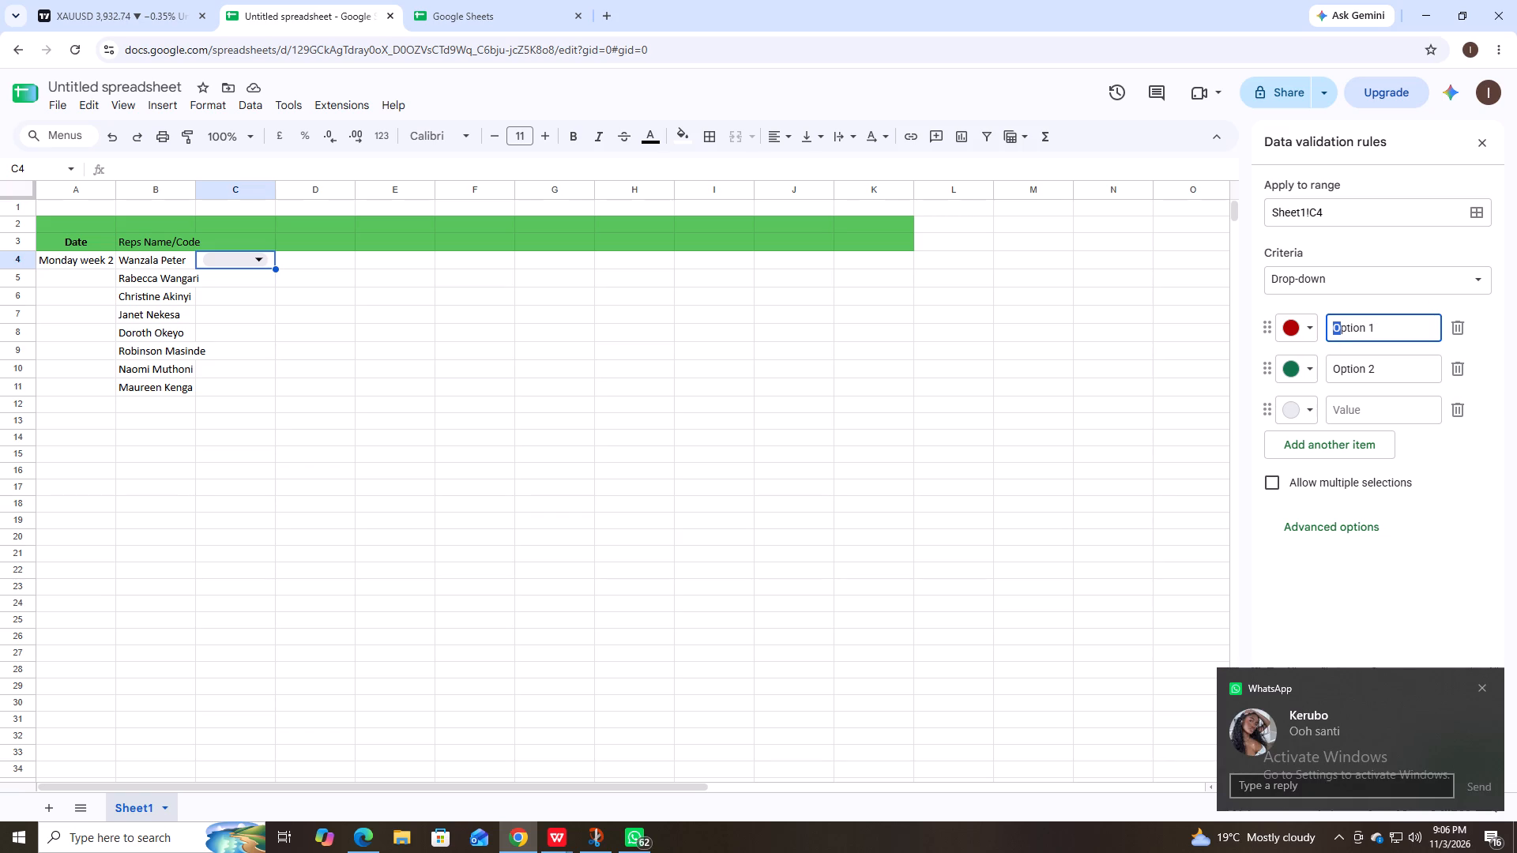
drag(1335, 325, 1368, 321)
drag(1368, 321, 1369, 321)
drag(1380, 322, 1260, 355)
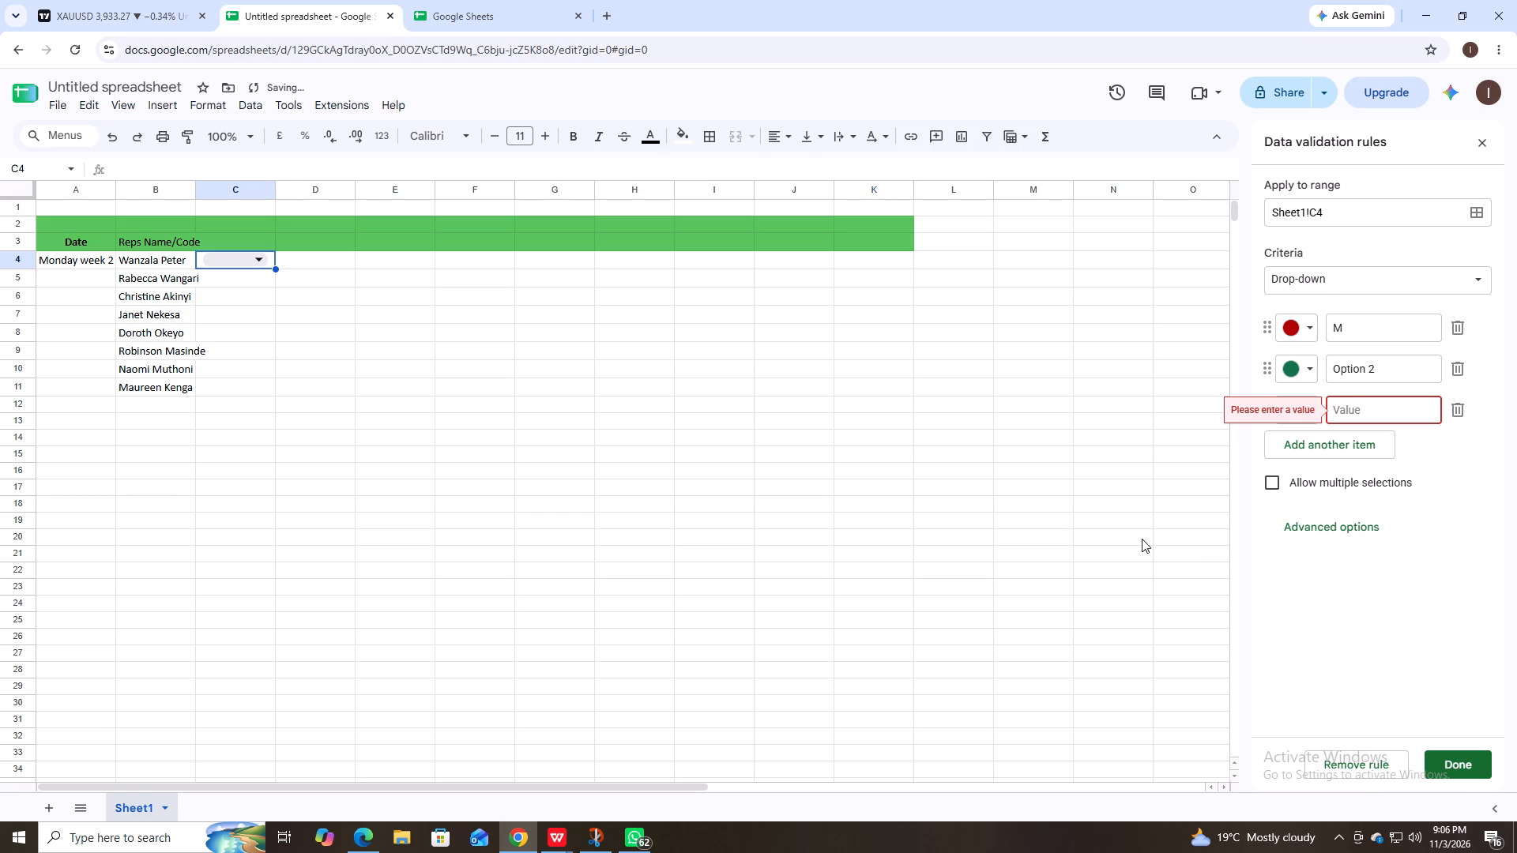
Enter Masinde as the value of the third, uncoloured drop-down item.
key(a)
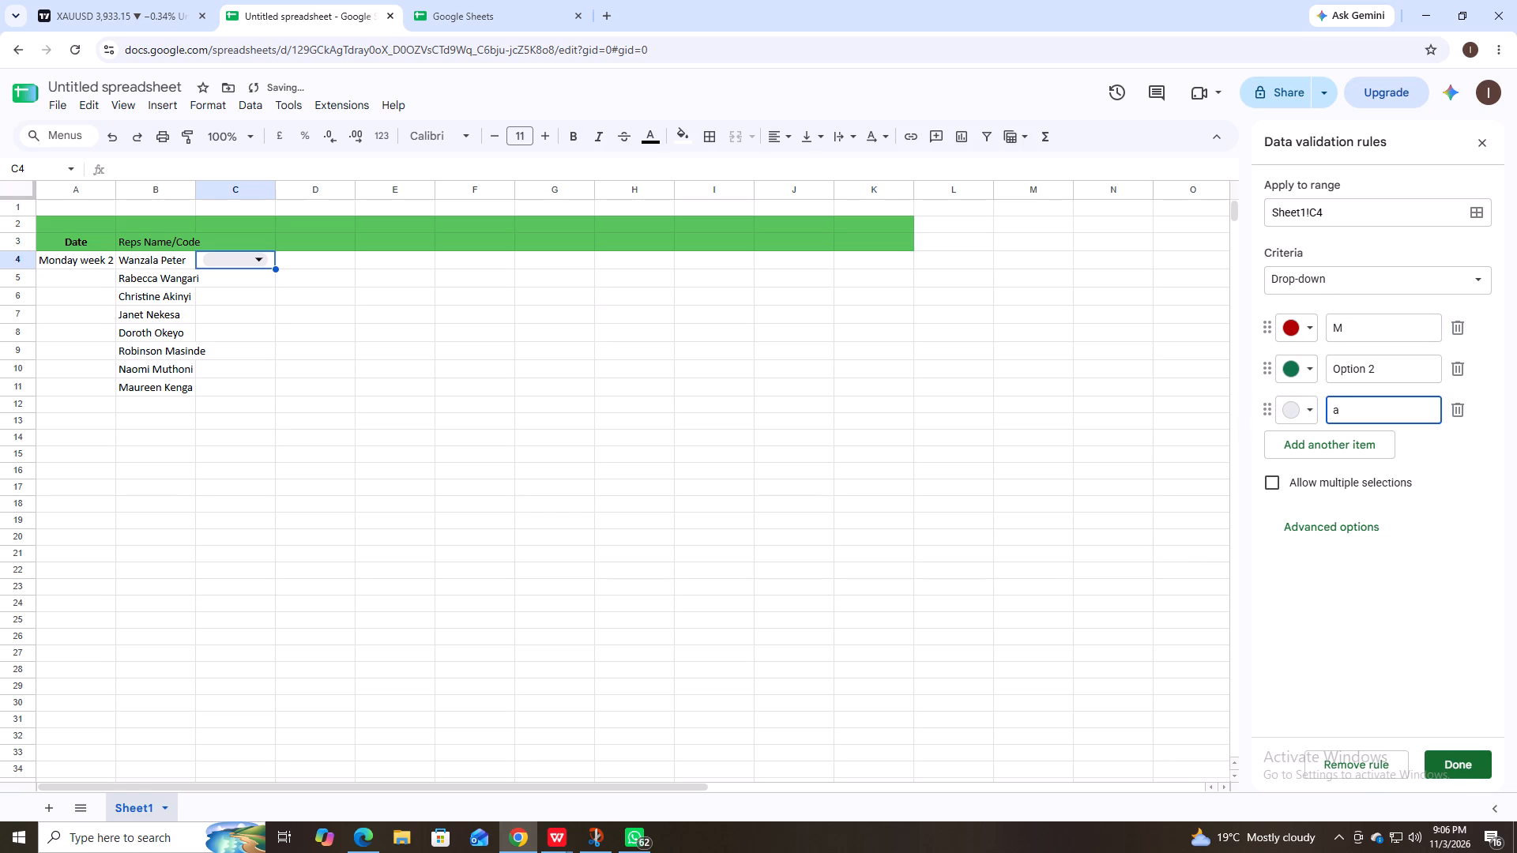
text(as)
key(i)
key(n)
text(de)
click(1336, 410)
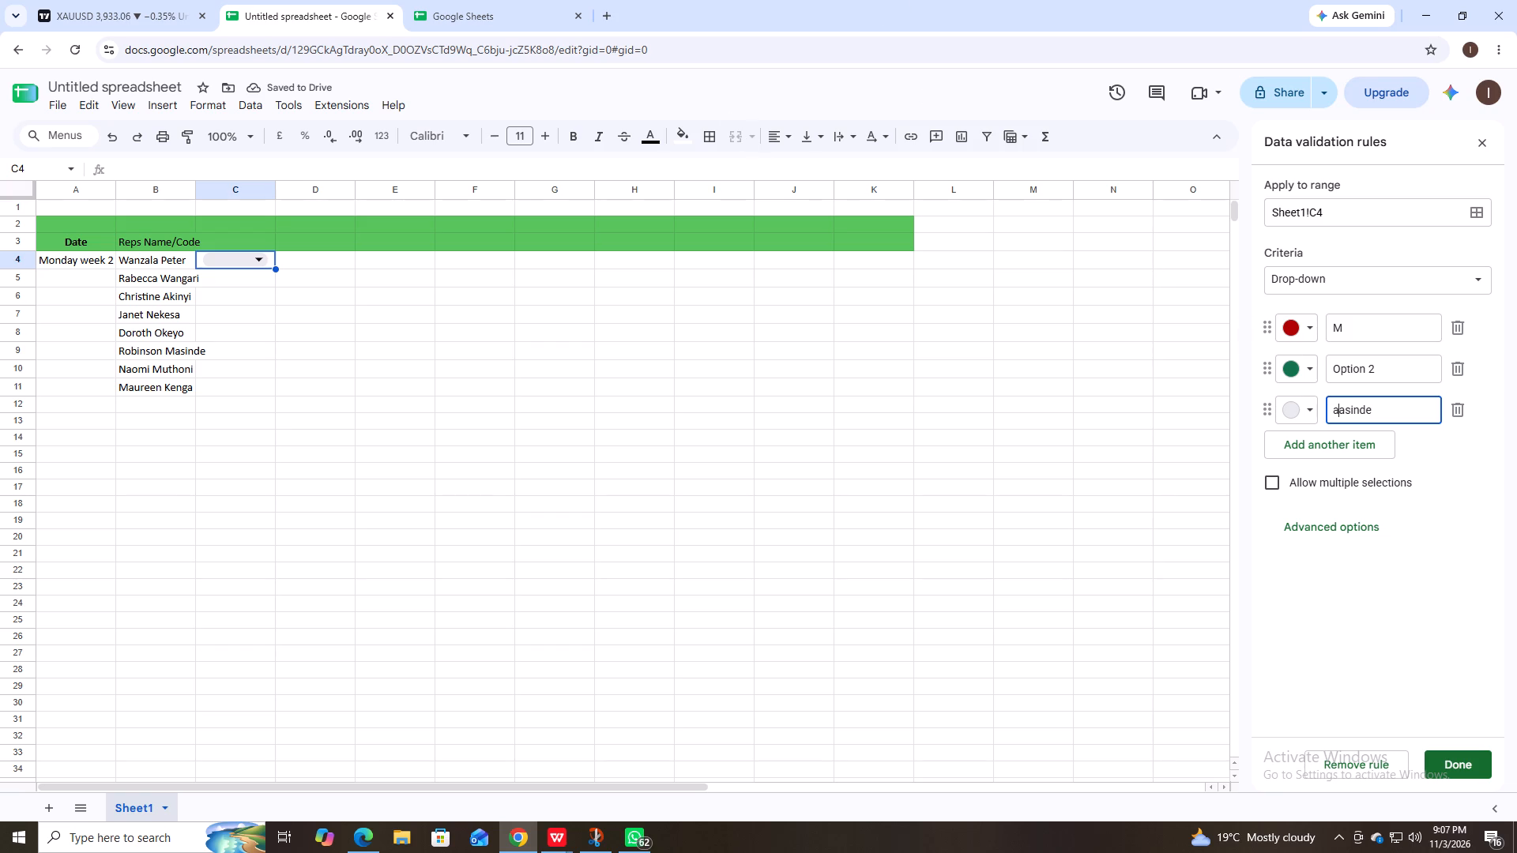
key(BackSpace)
Rename the dark green Option 2 of the drop-down as Masinde.
drag(1383, 369, 1336, 391)
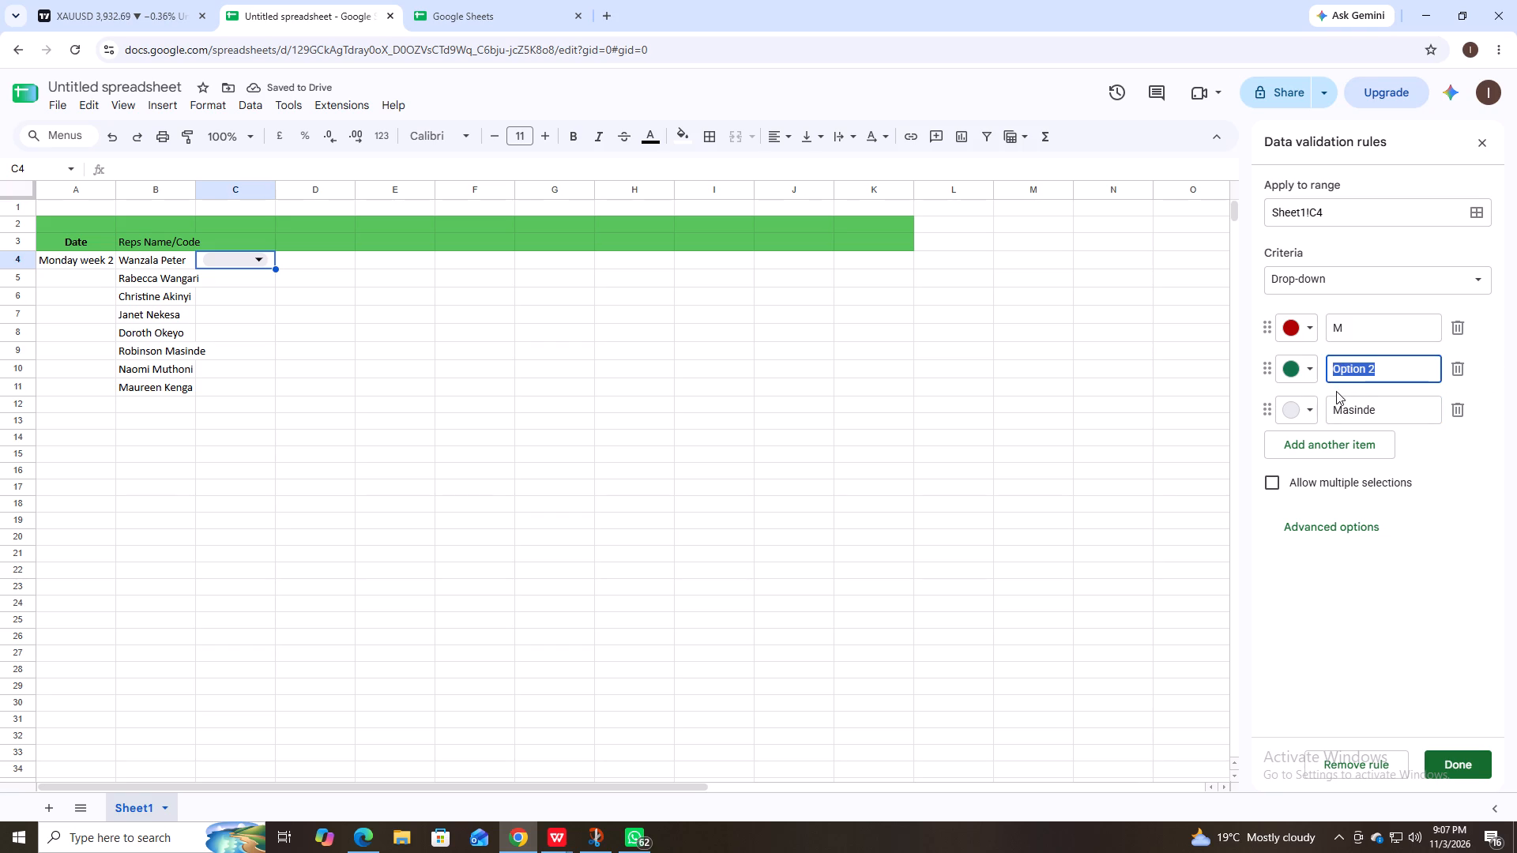
drag(1336, 391, 1332, 392)
key(BackSpace)
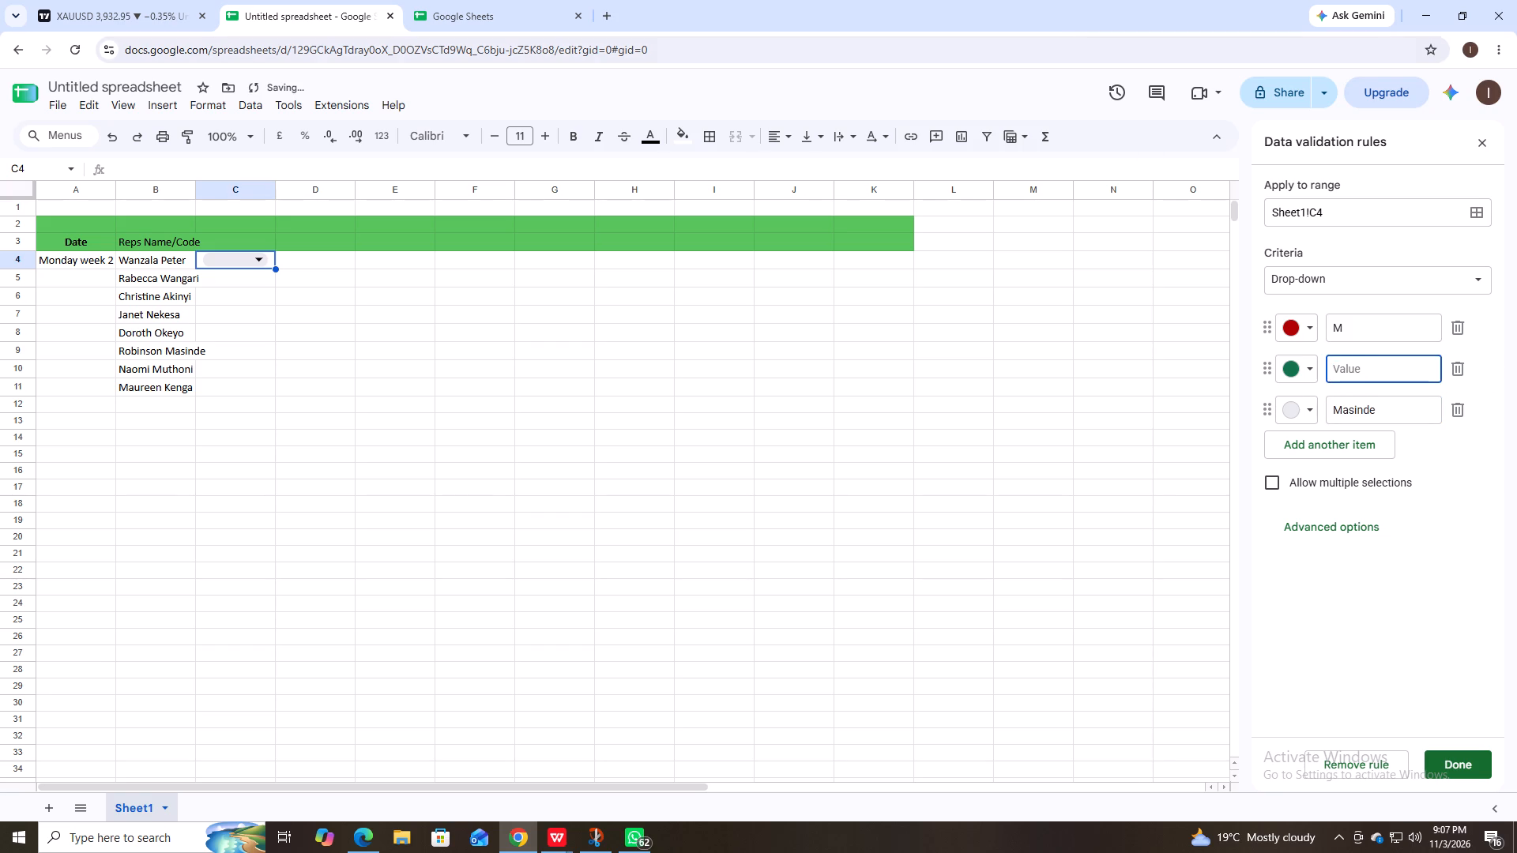
key(m)
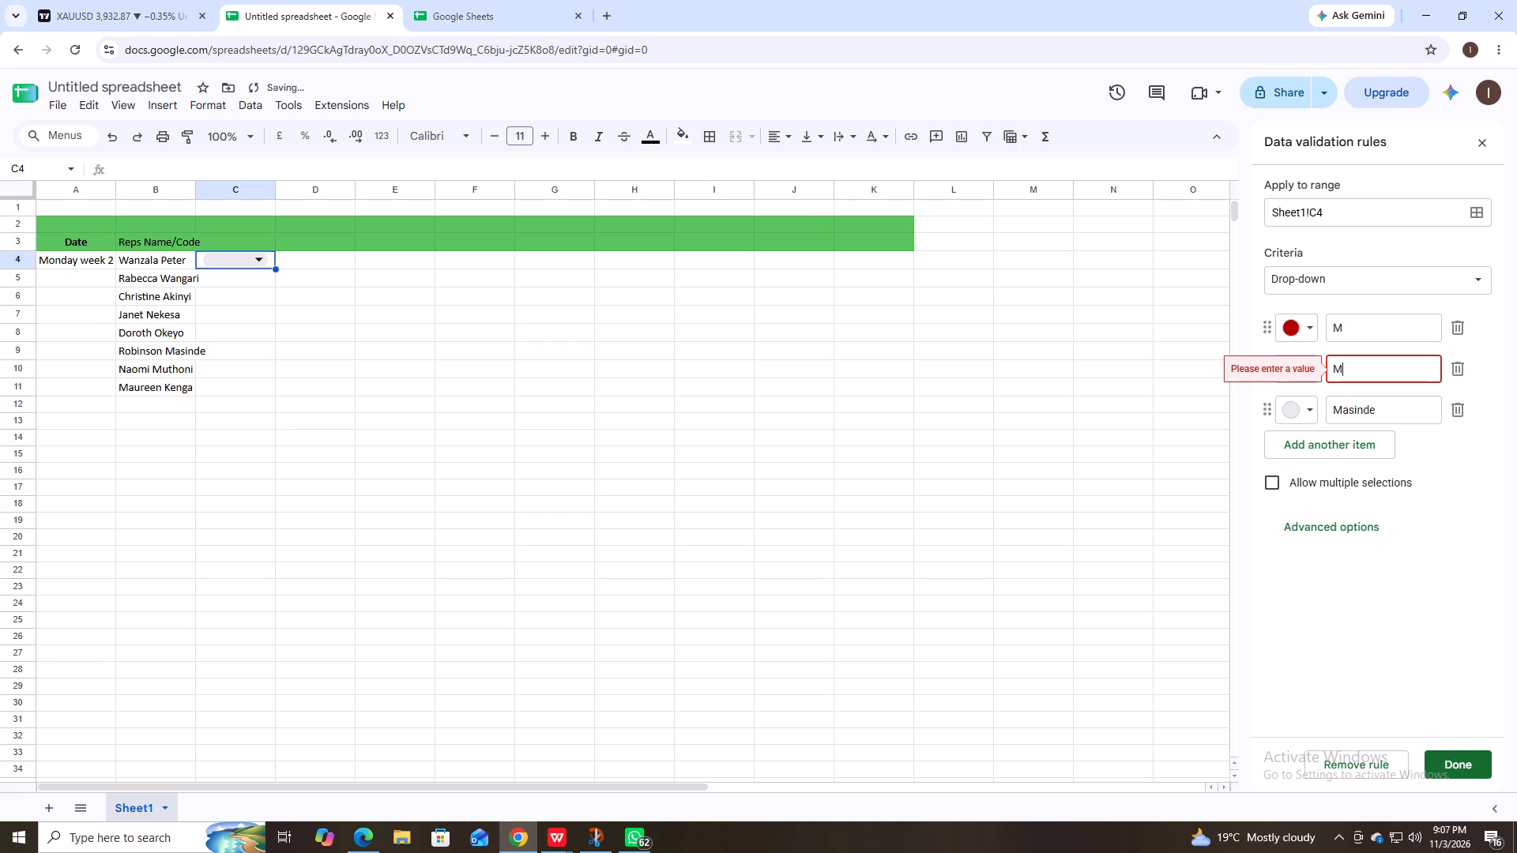
key(a)
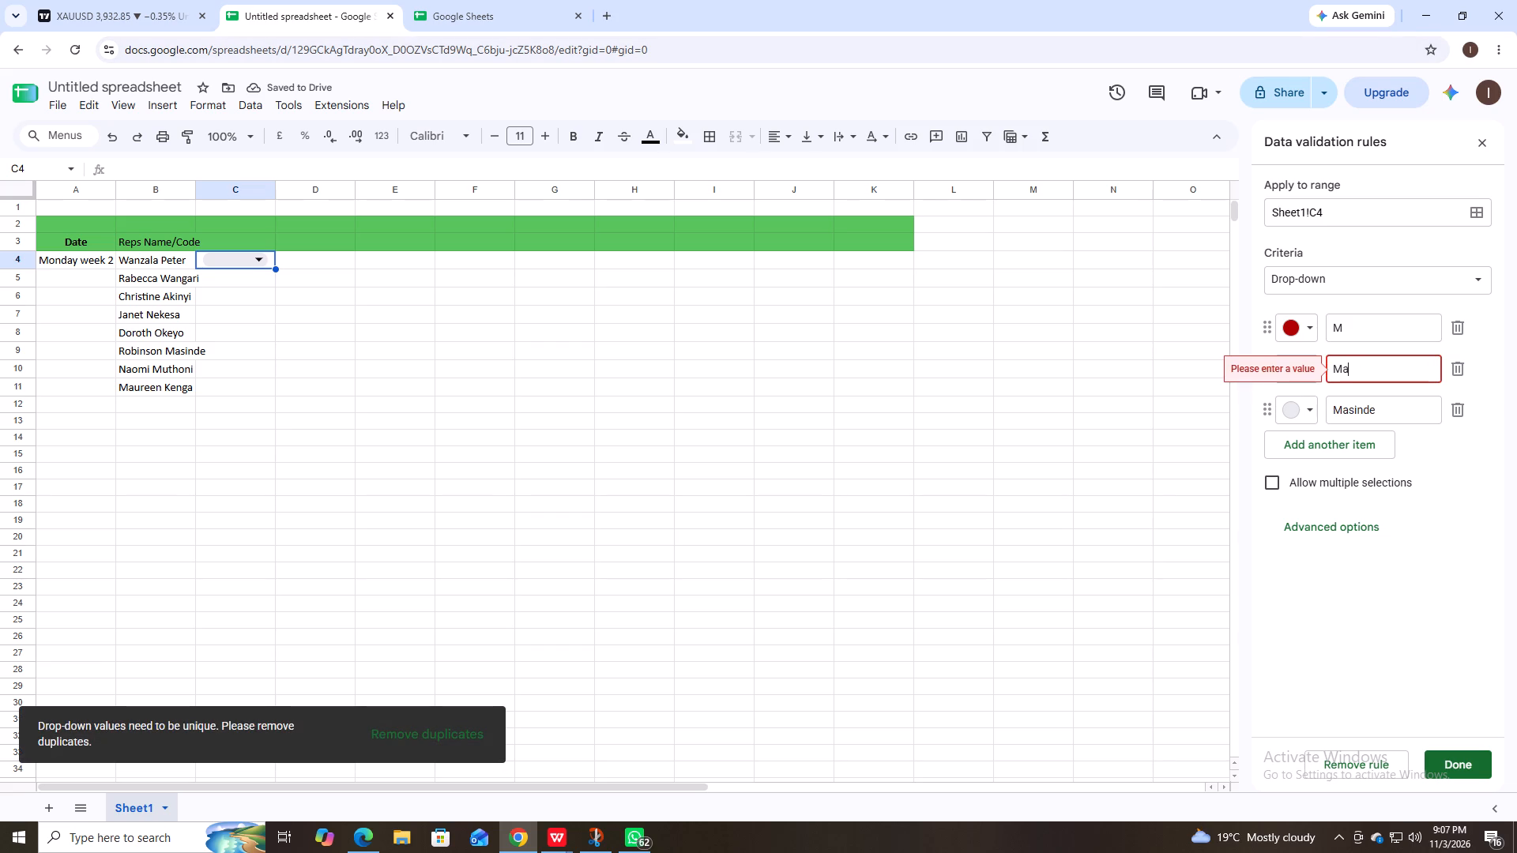
key(s)
text(inde)
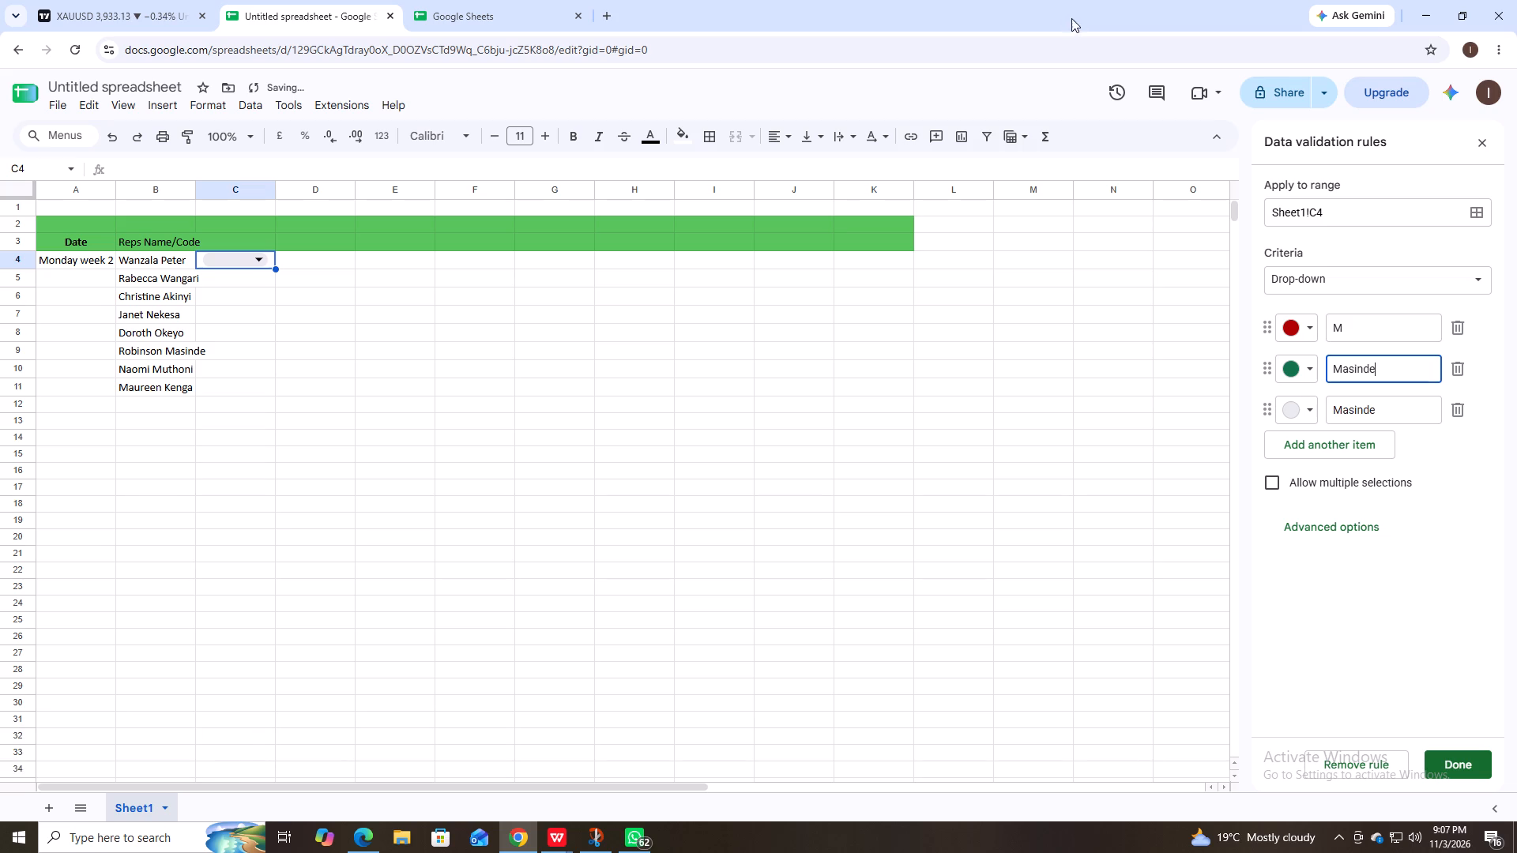
Allow multiple selections in the C4 drop-down and save the rule.
click(1268, 481)
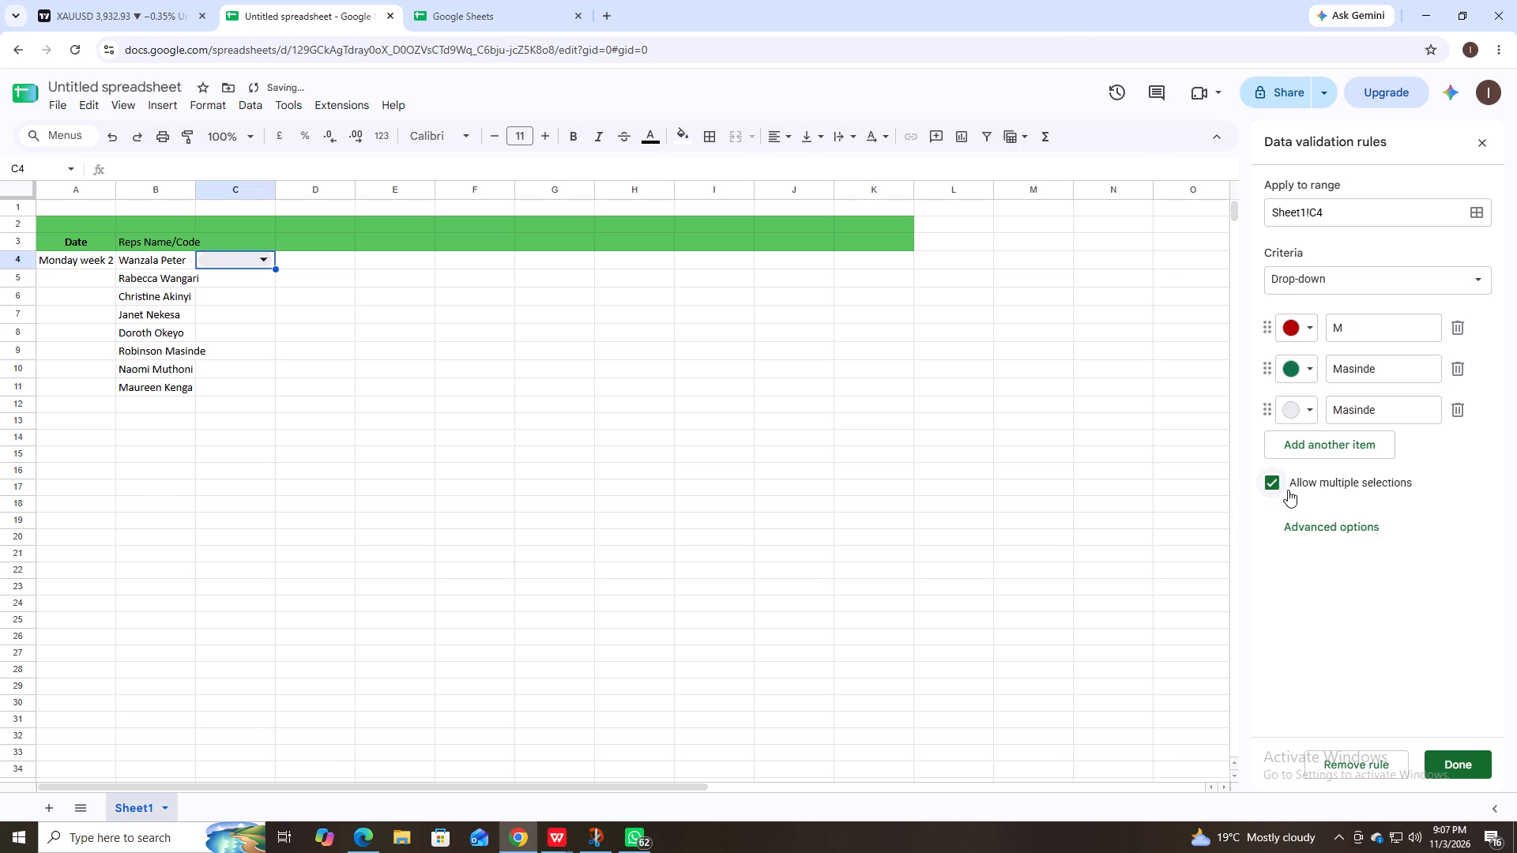
click(1456, 759)
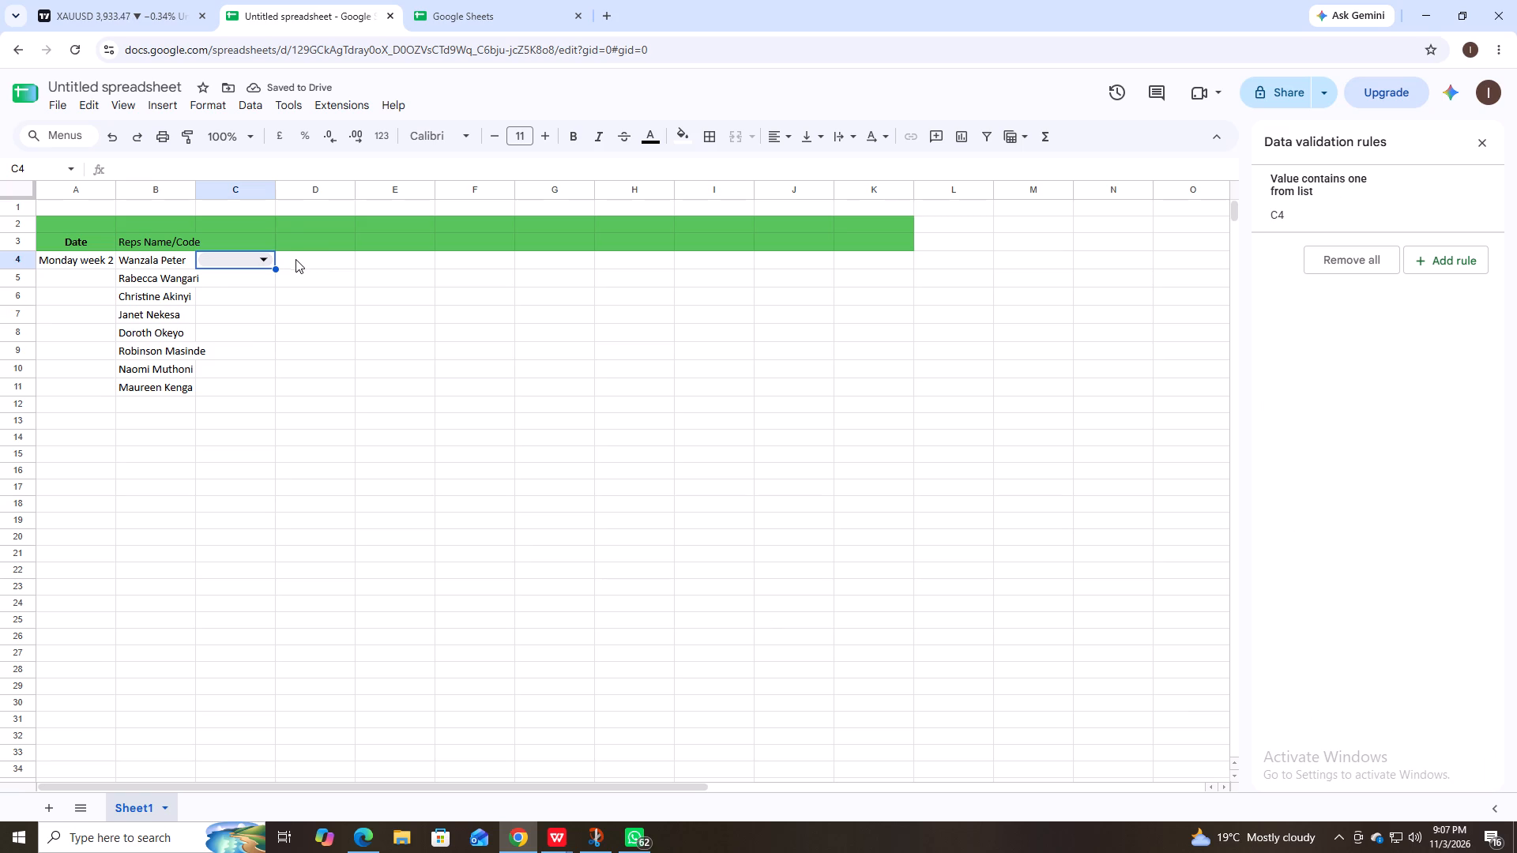
Fill the drop-down from C4 down to C11, beside every rep's name, and check its items.
click(266, 262)
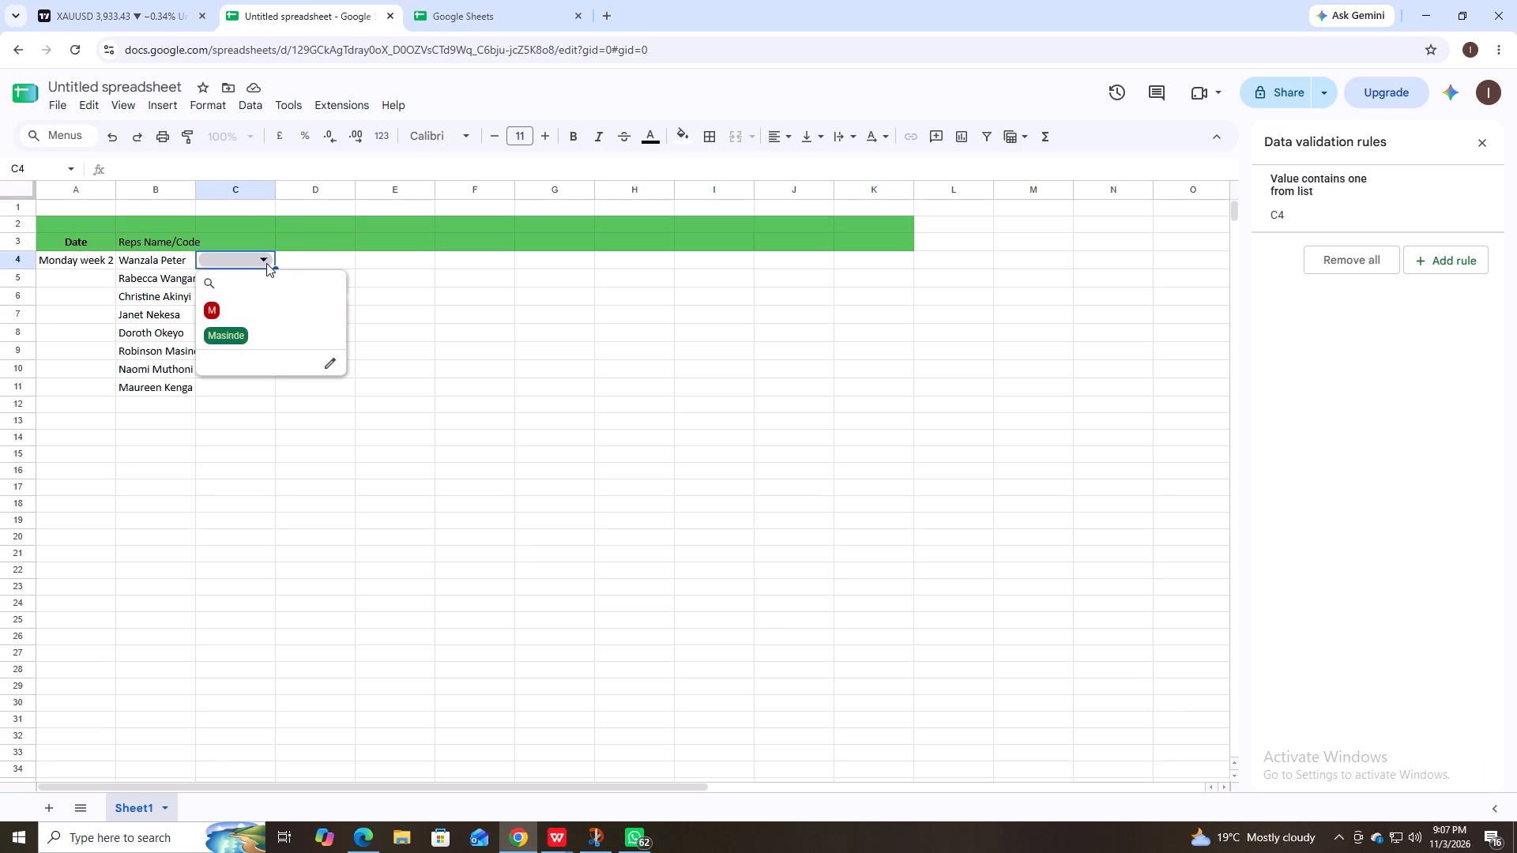
click(406, 284)
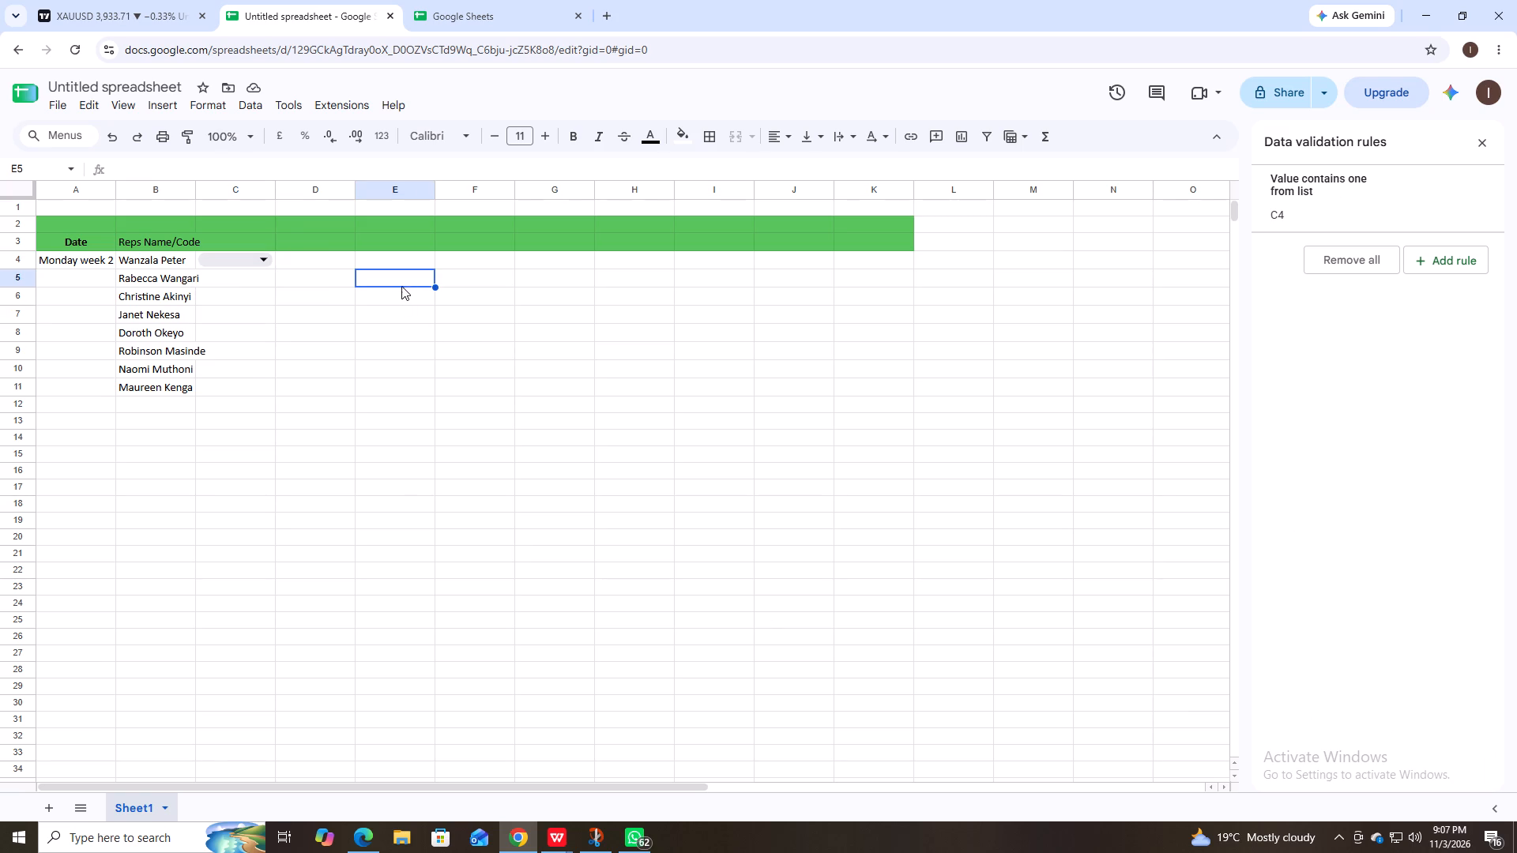
click(252, 276)
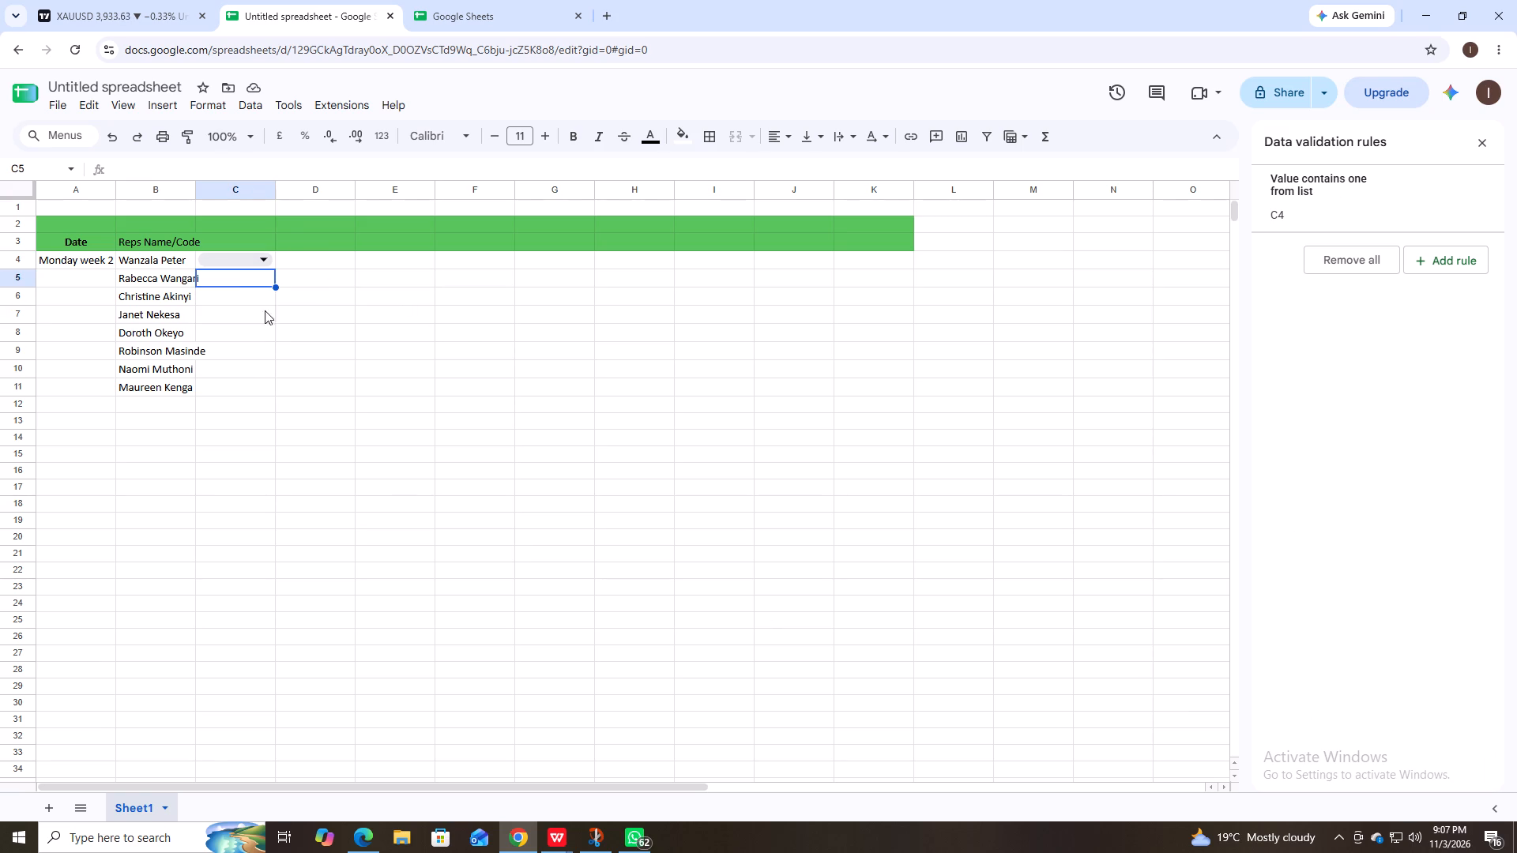
click(260, 276)
click(248, 261)
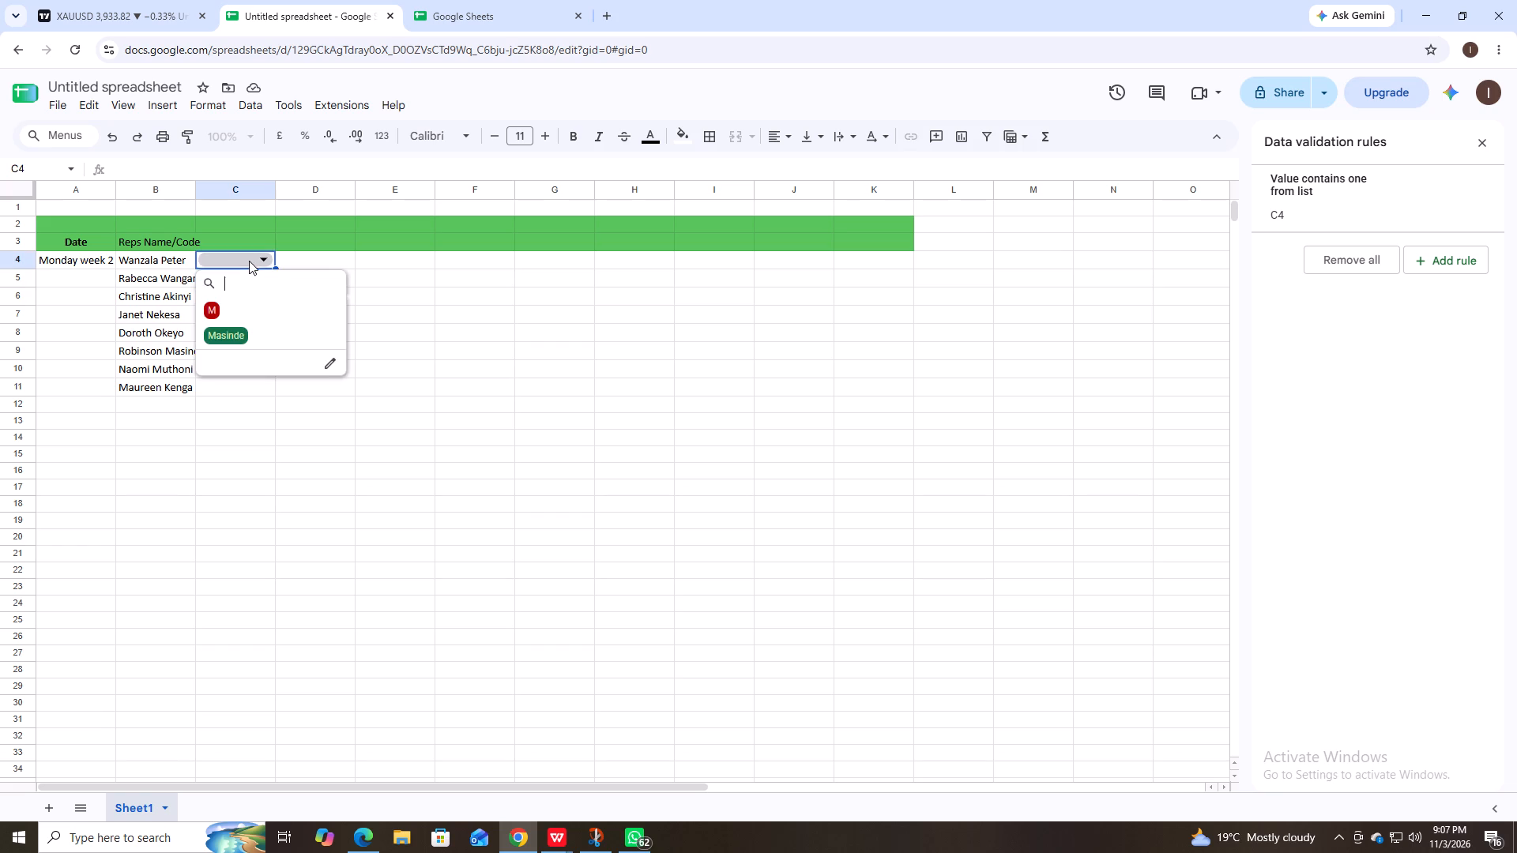
click(288, 257)
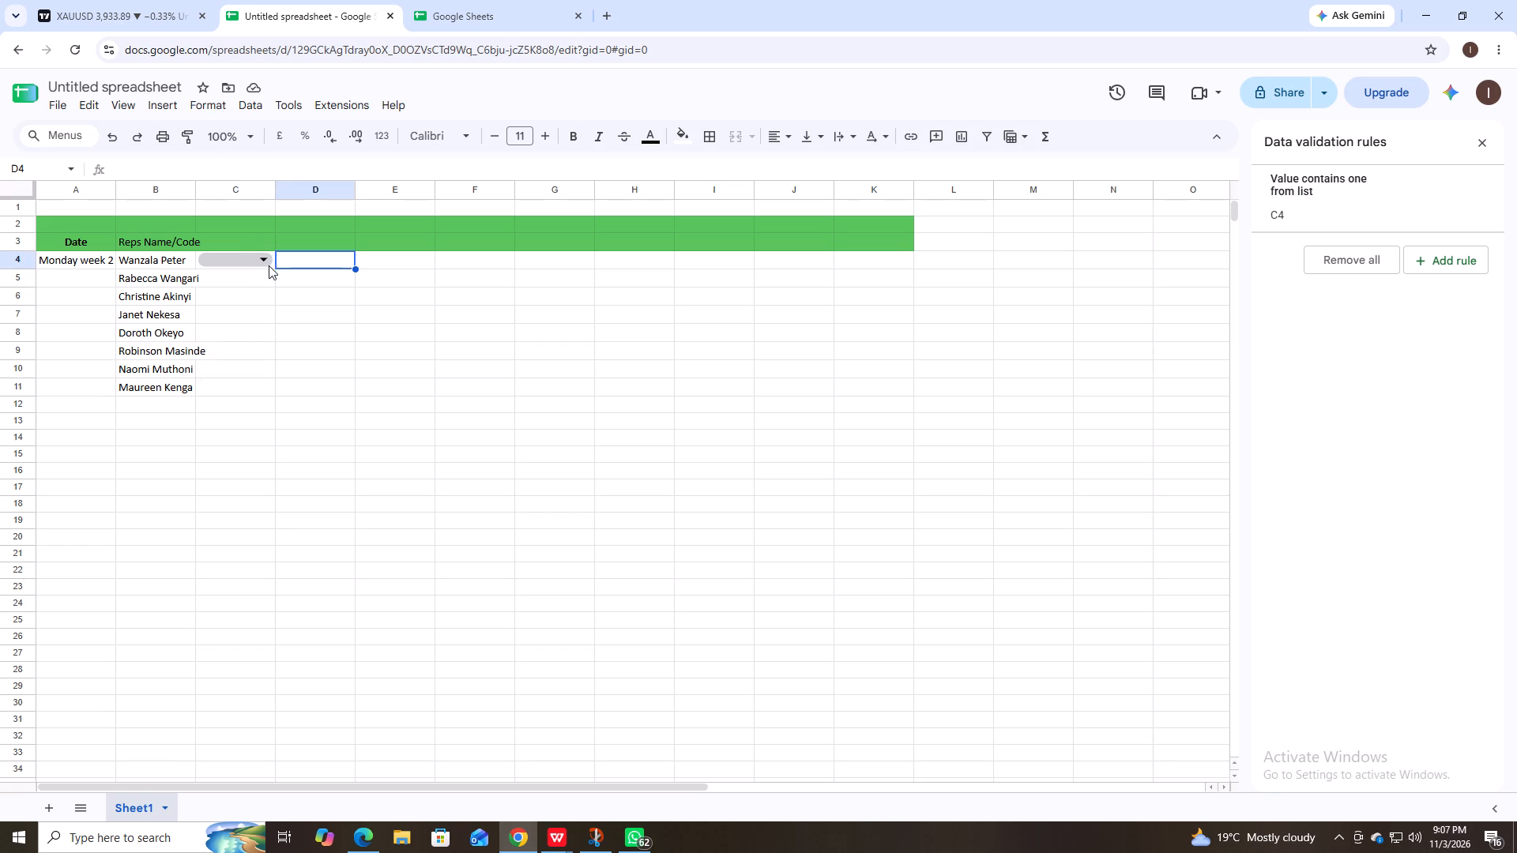
click(235, 254)
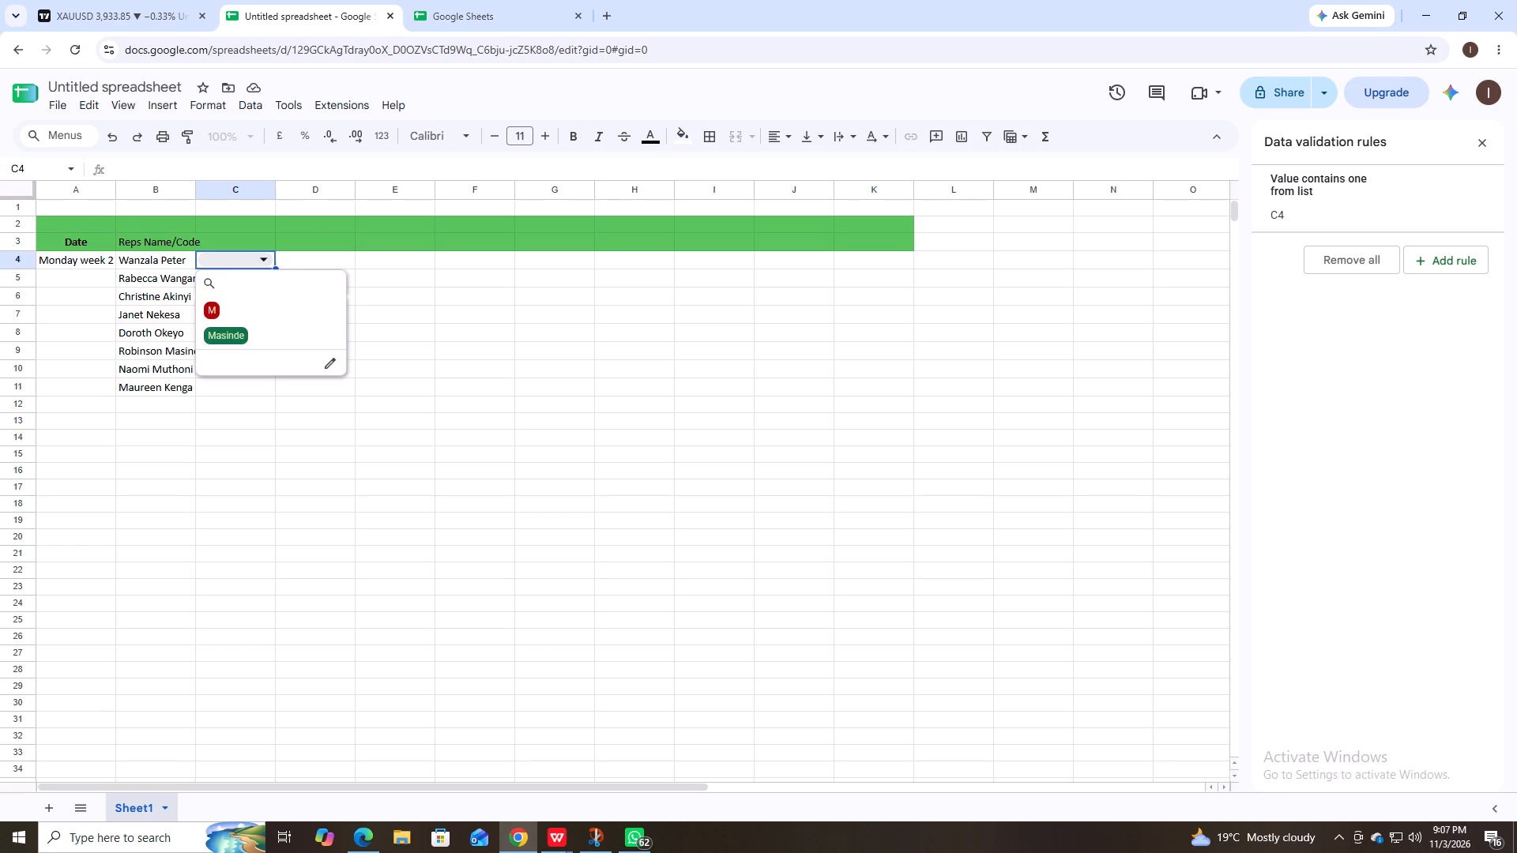
drag(273, 265, 280, 321)
drag(280, 321, 269, 394)
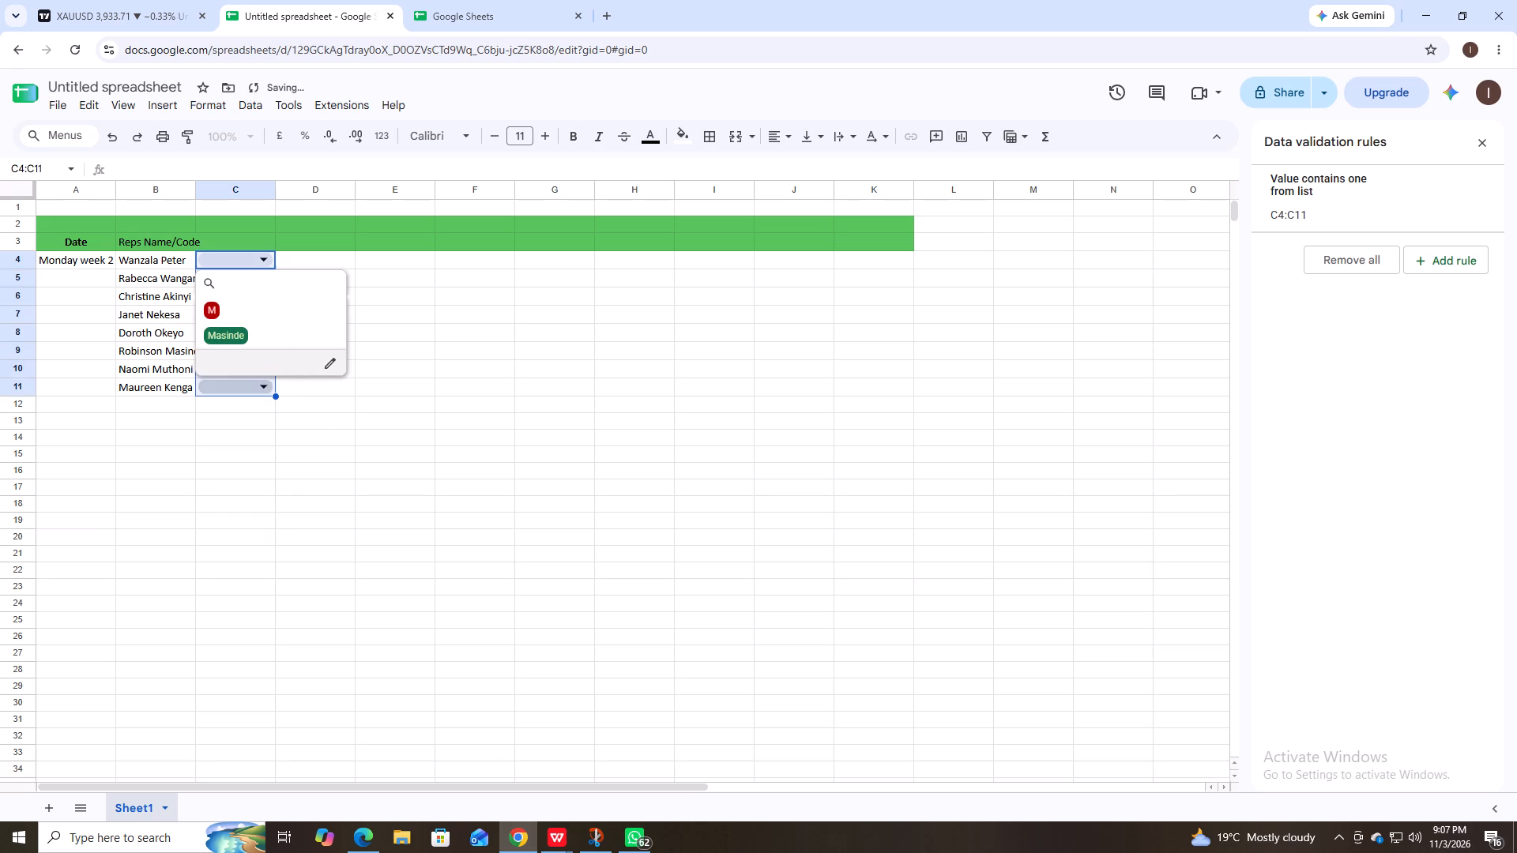
click(330, 389)
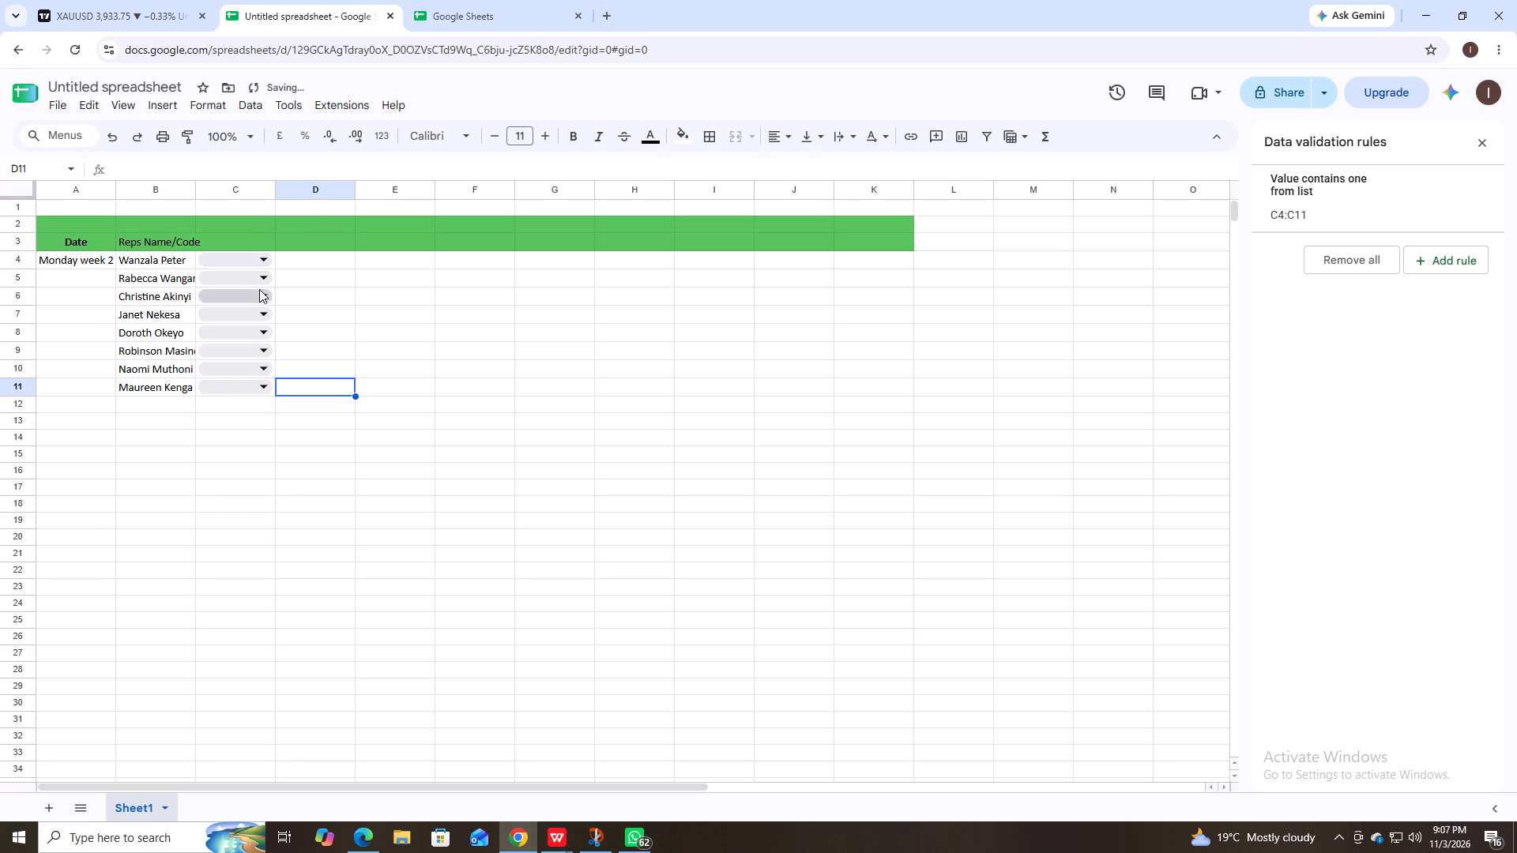
click(264, 280)
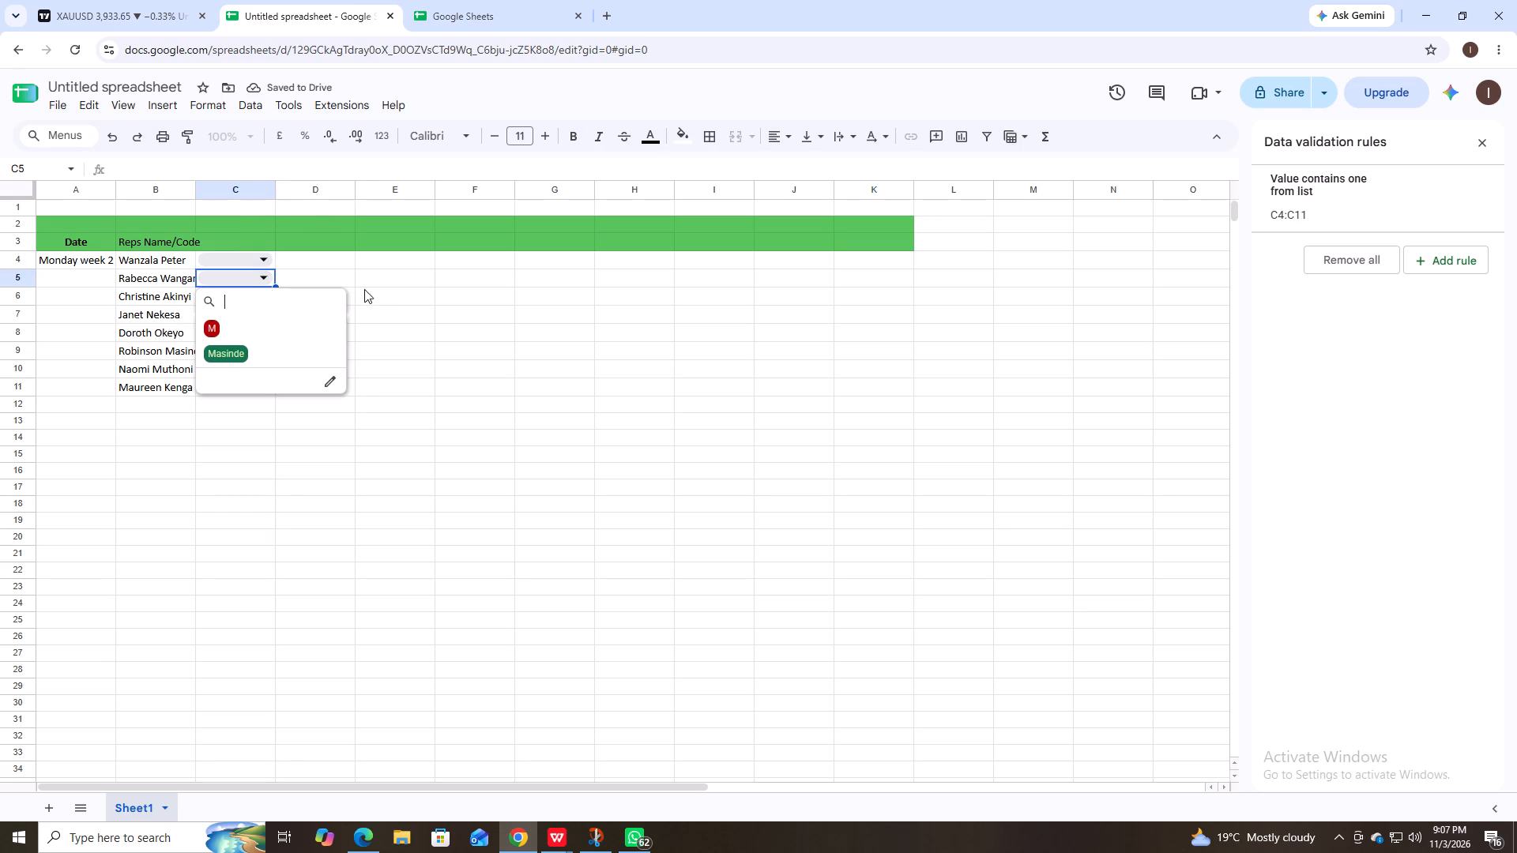
click(378, 280)
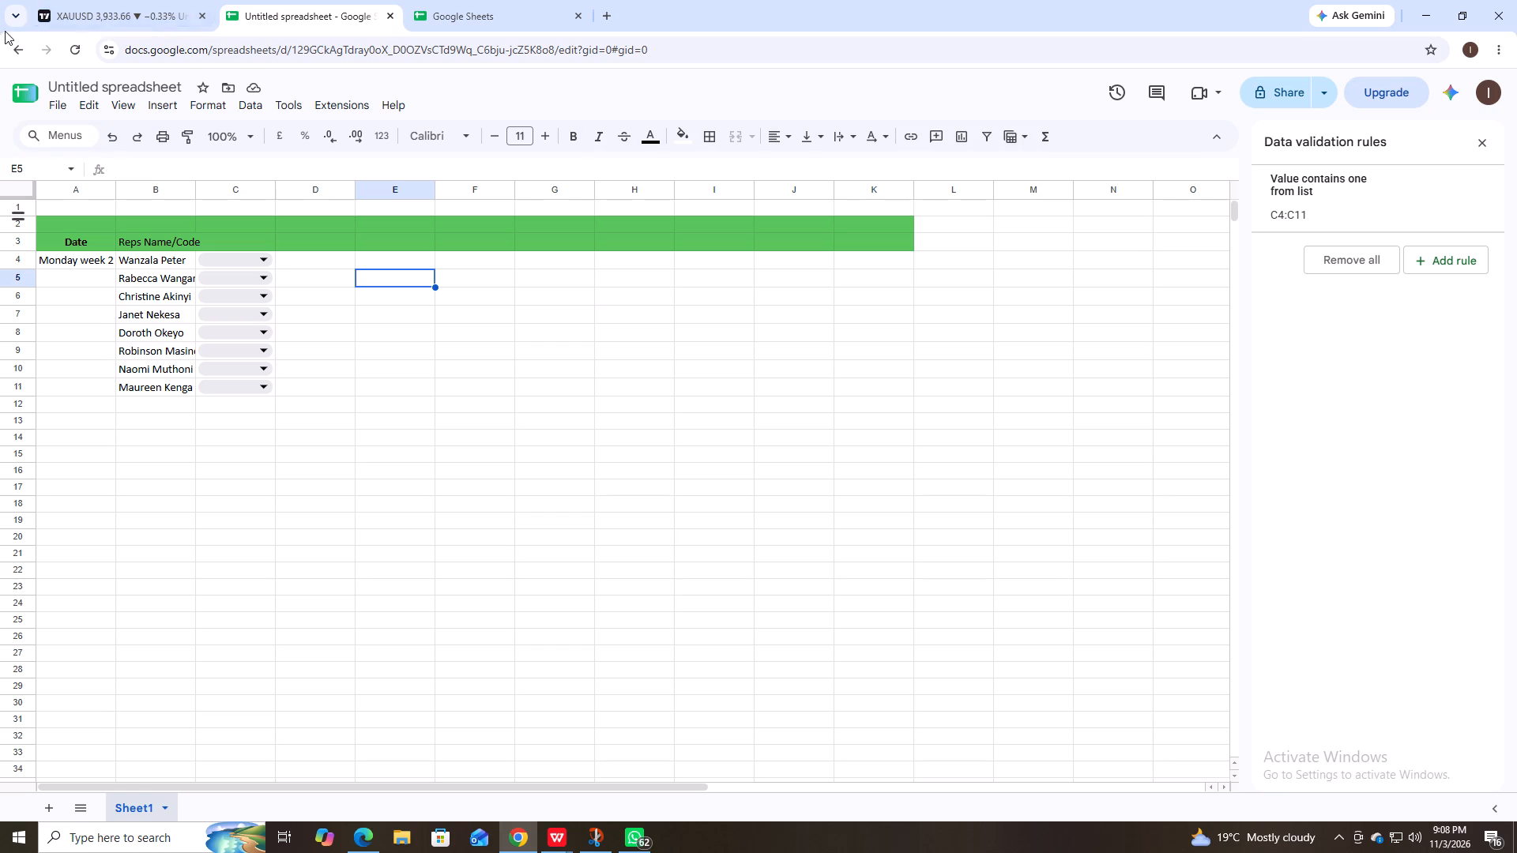
Enter the header TL Name in cell C3, above the drop-down column.
click(223, 239)
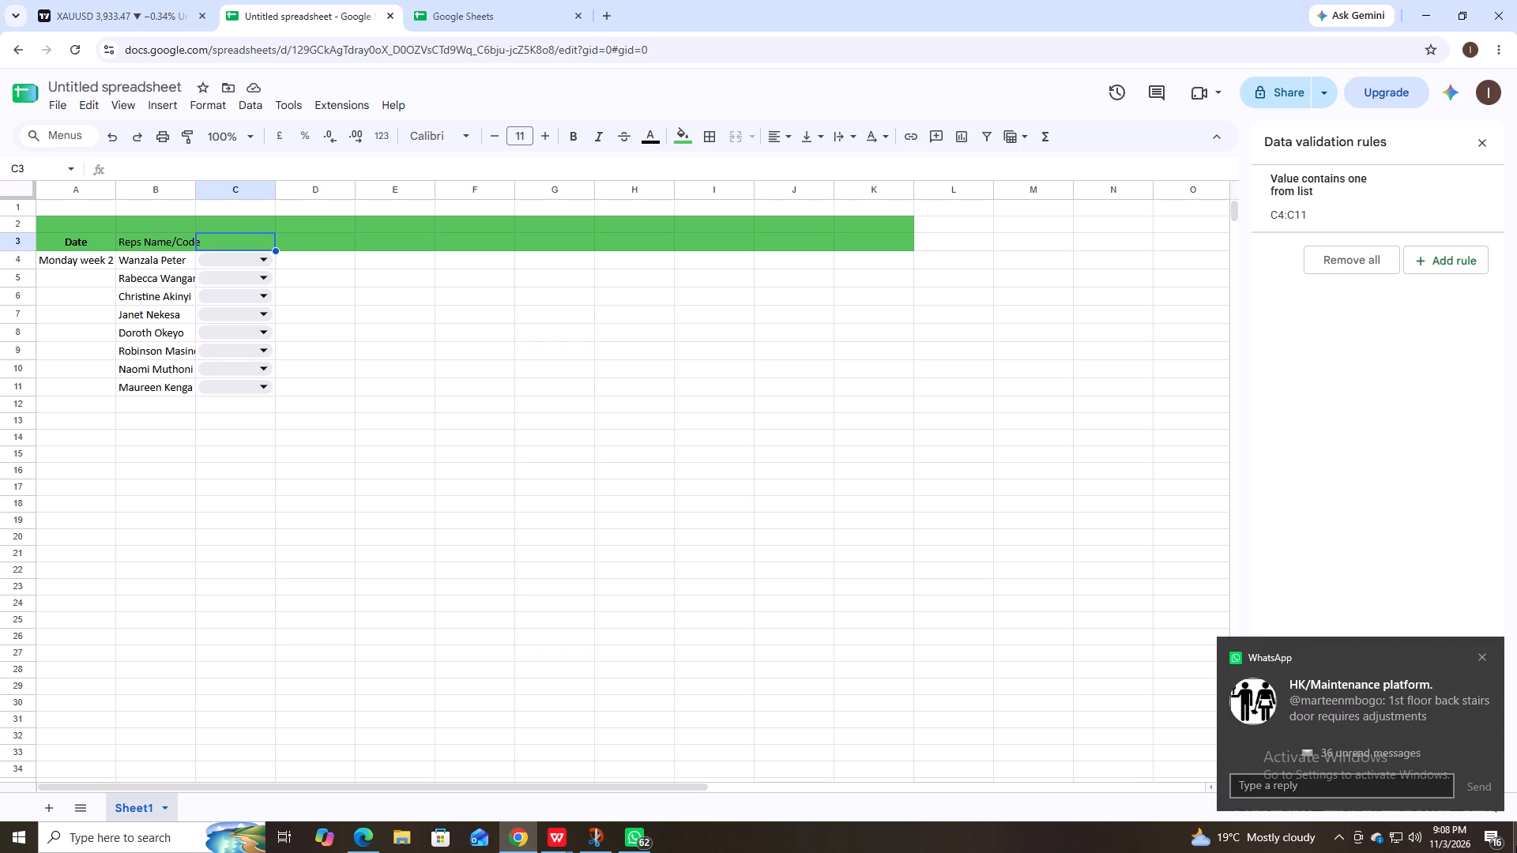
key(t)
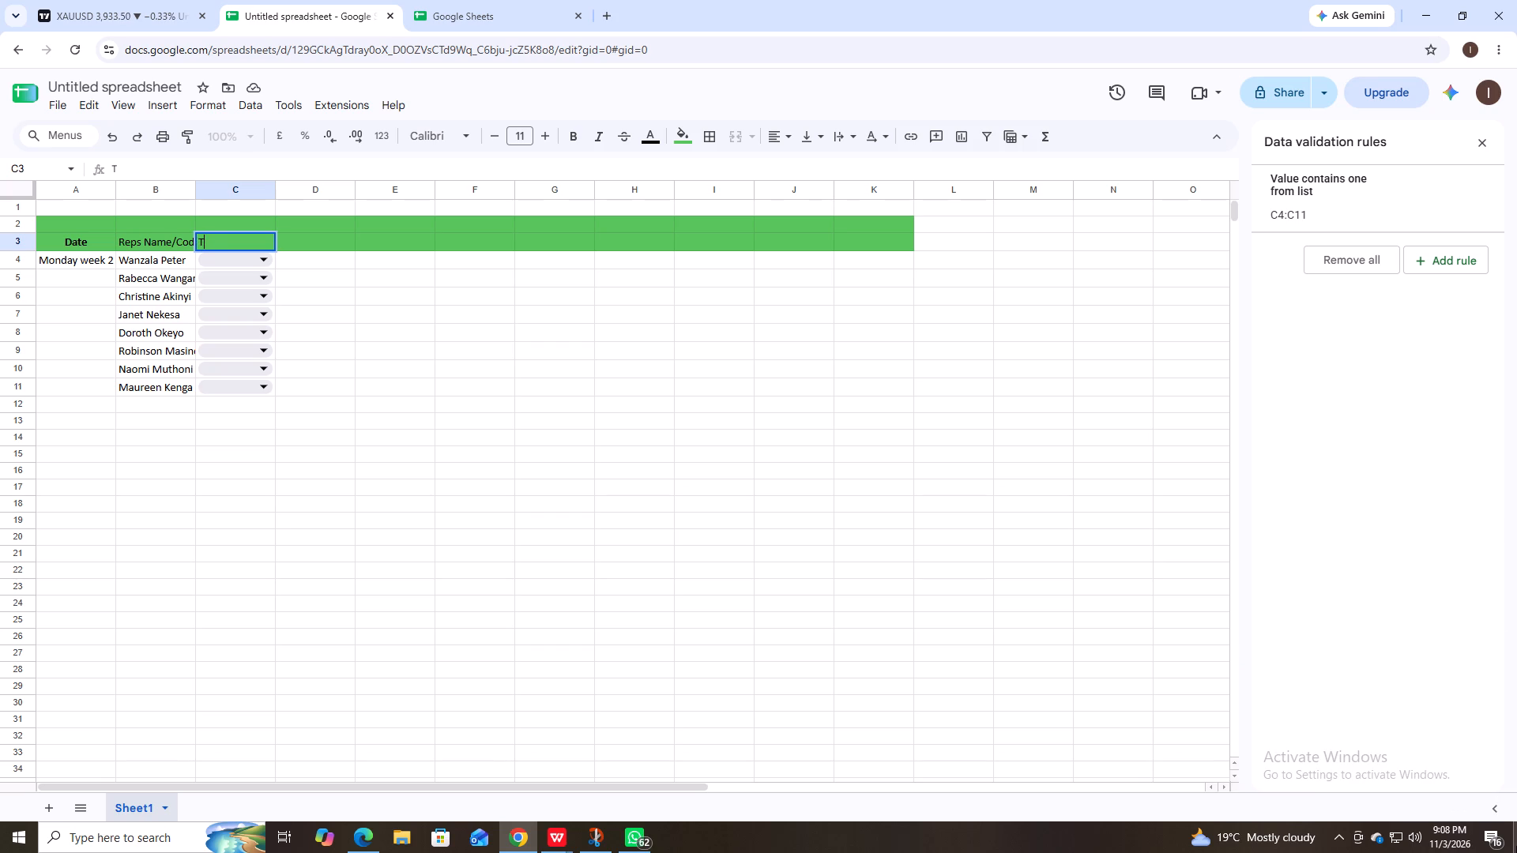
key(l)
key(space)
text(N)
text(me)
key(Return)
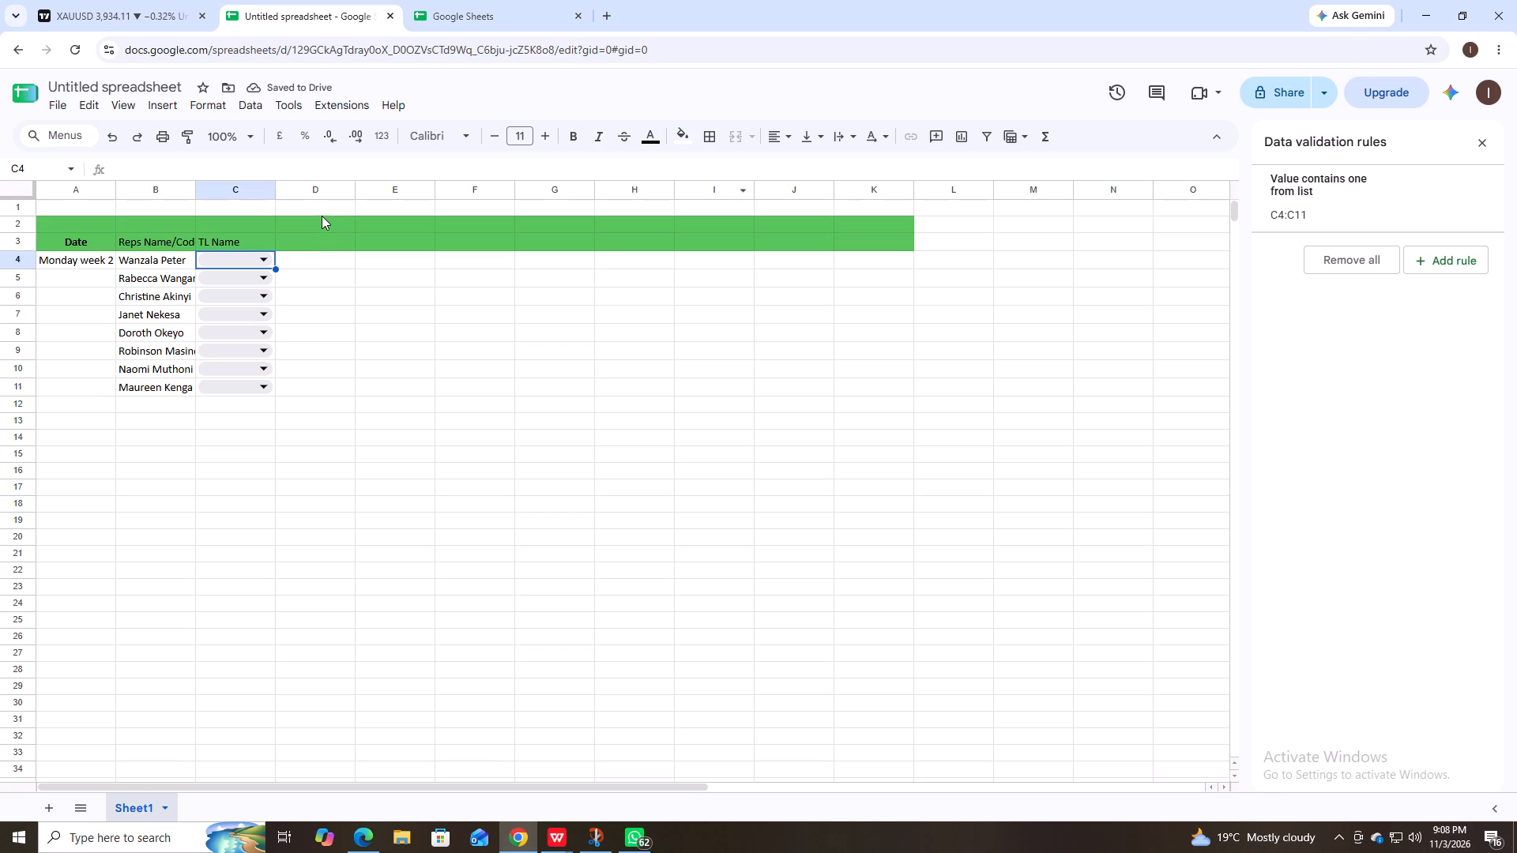
Select the empty header cell D3, next to TL Name in the green band.
click(335, 242)
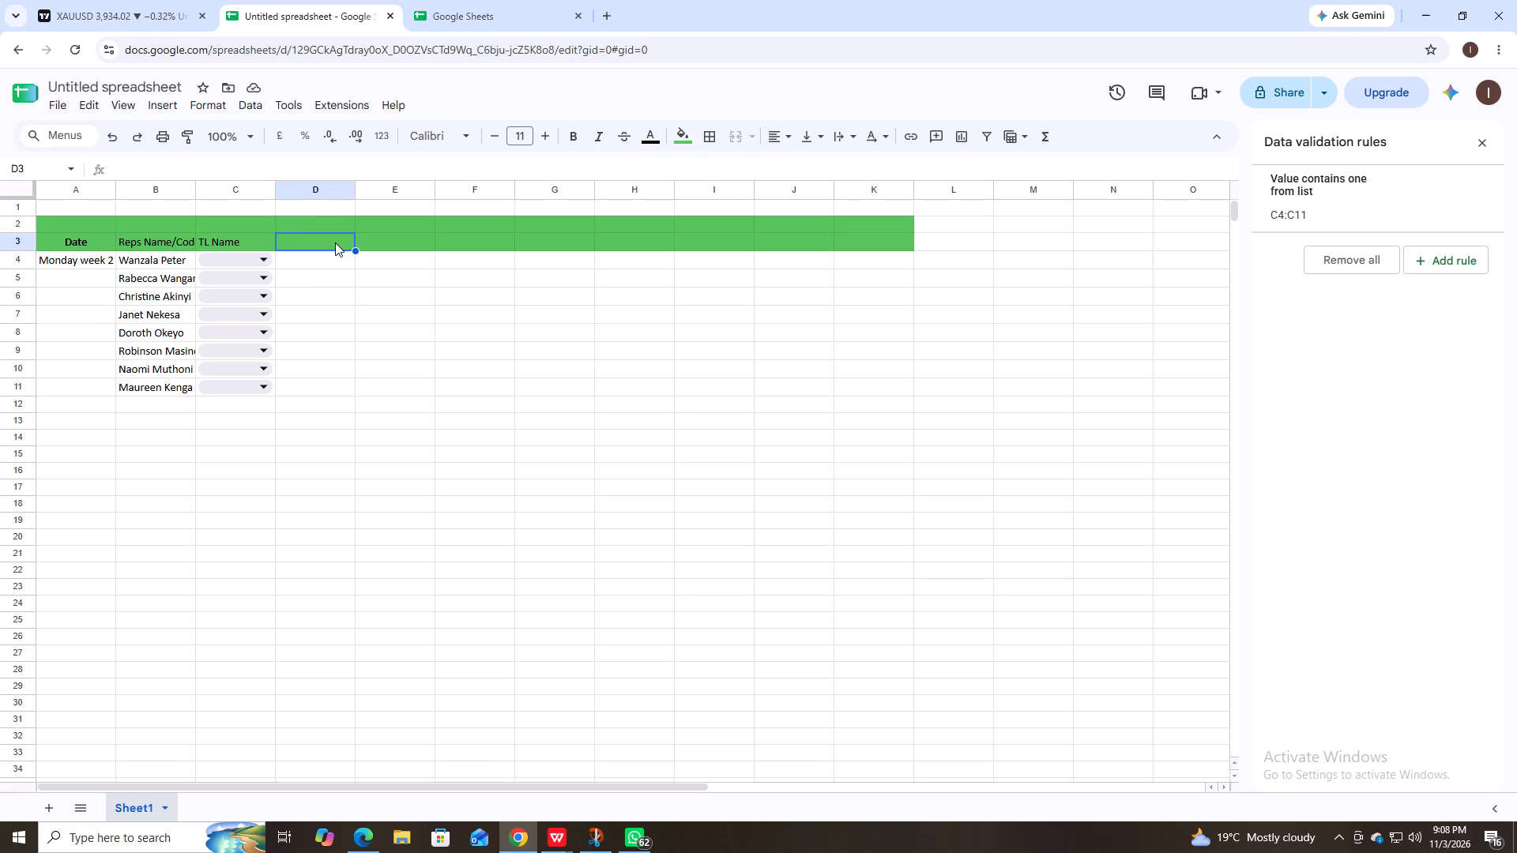
Enter the column heading PLACE VISIT in cell D3 of the green header row.
key(p)
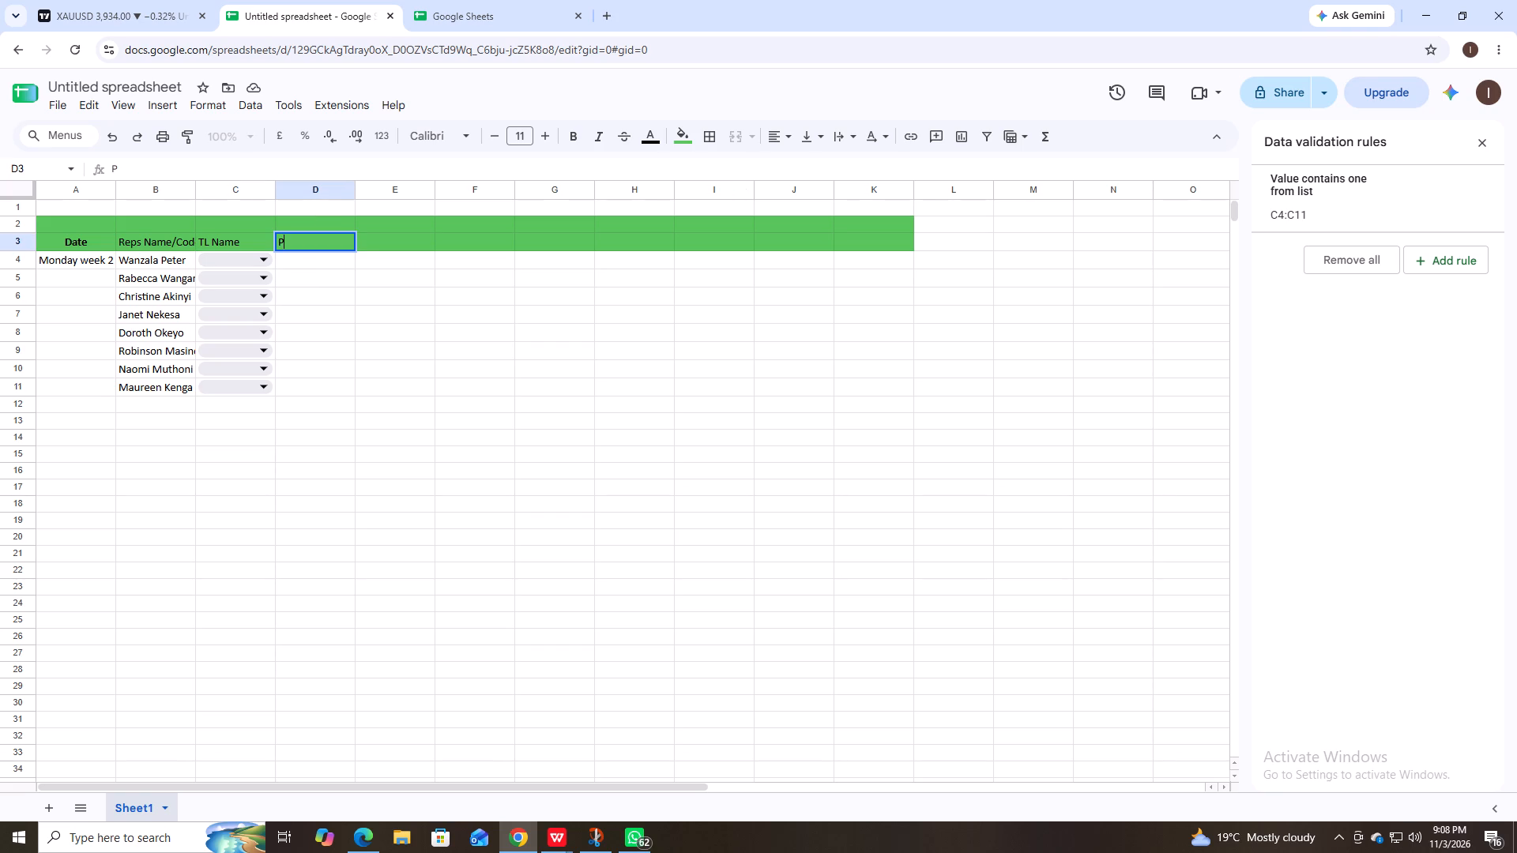
text(LACE)
key(space)
text(V)
text(IS)
key(i)
key(t)
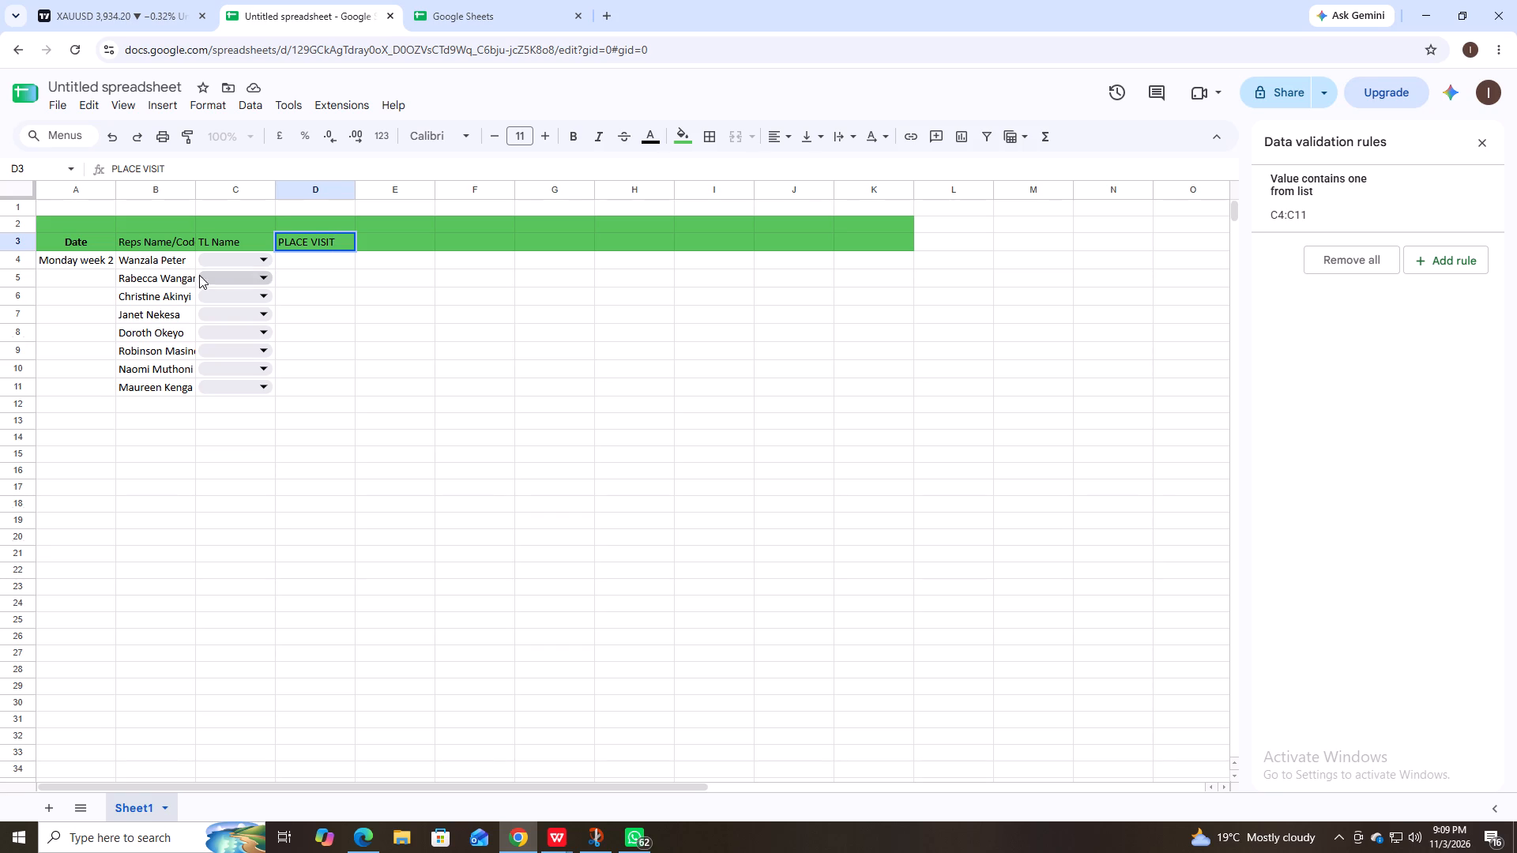
Widen column D, headed PLACE VISIT, to about twice its width.
click(326, 205)
click(329, 194)
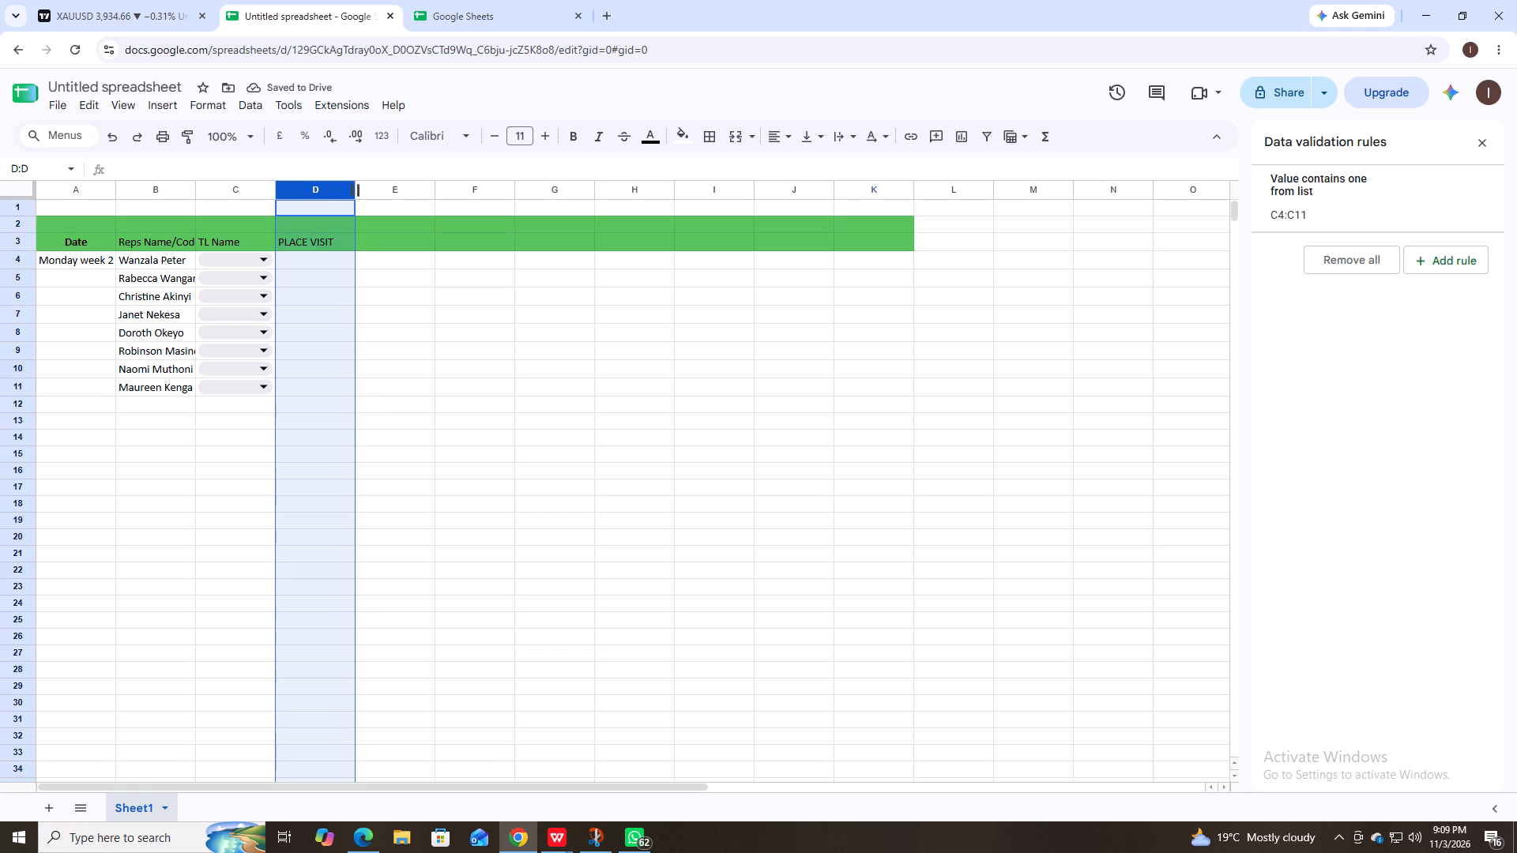
drag(353, 194, 412, 199)
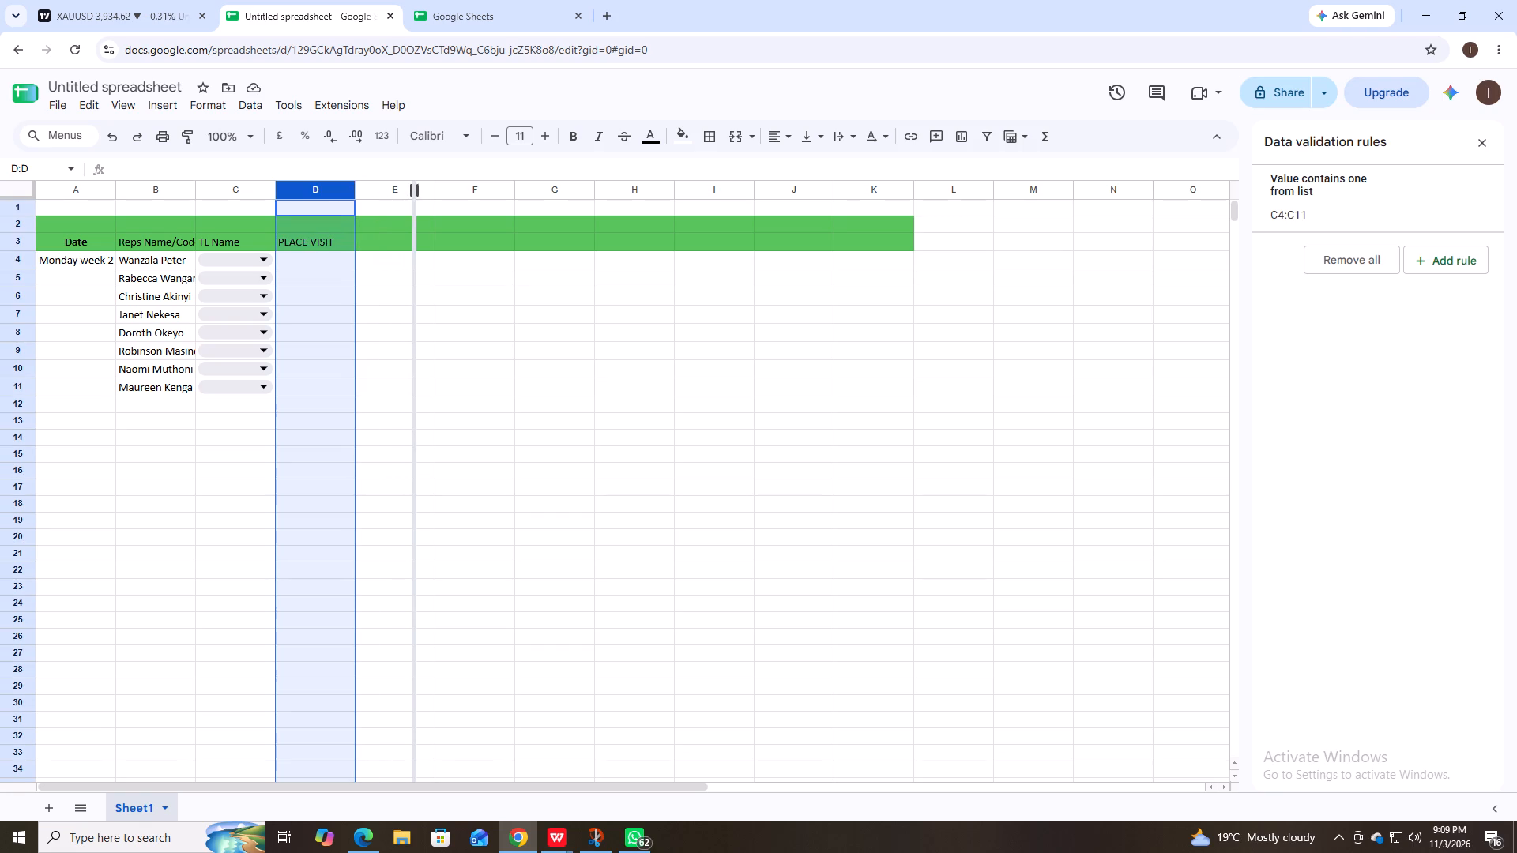
drag(412, 199, 435, 205)
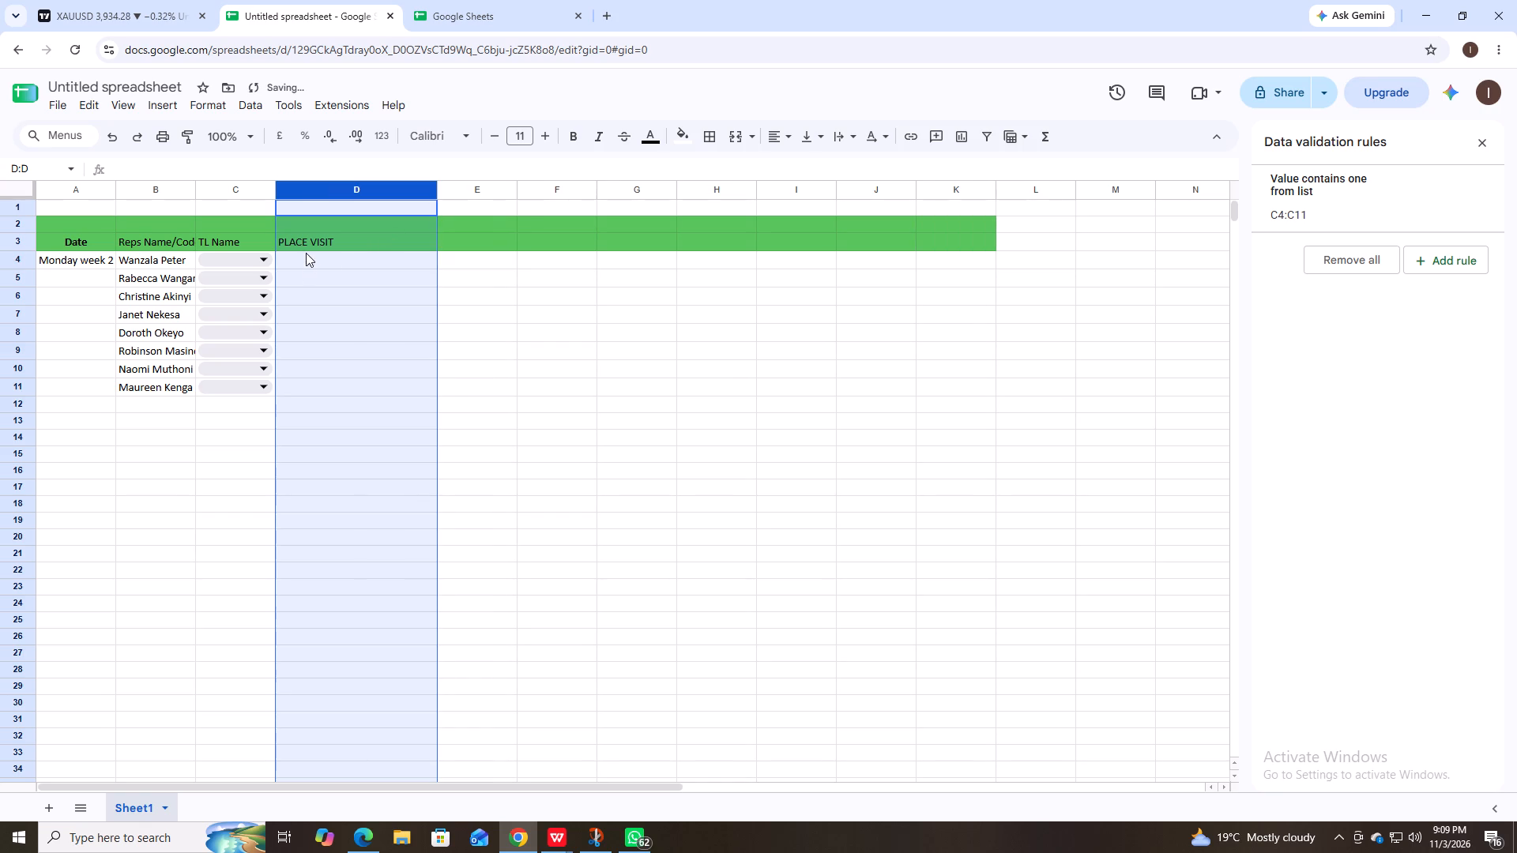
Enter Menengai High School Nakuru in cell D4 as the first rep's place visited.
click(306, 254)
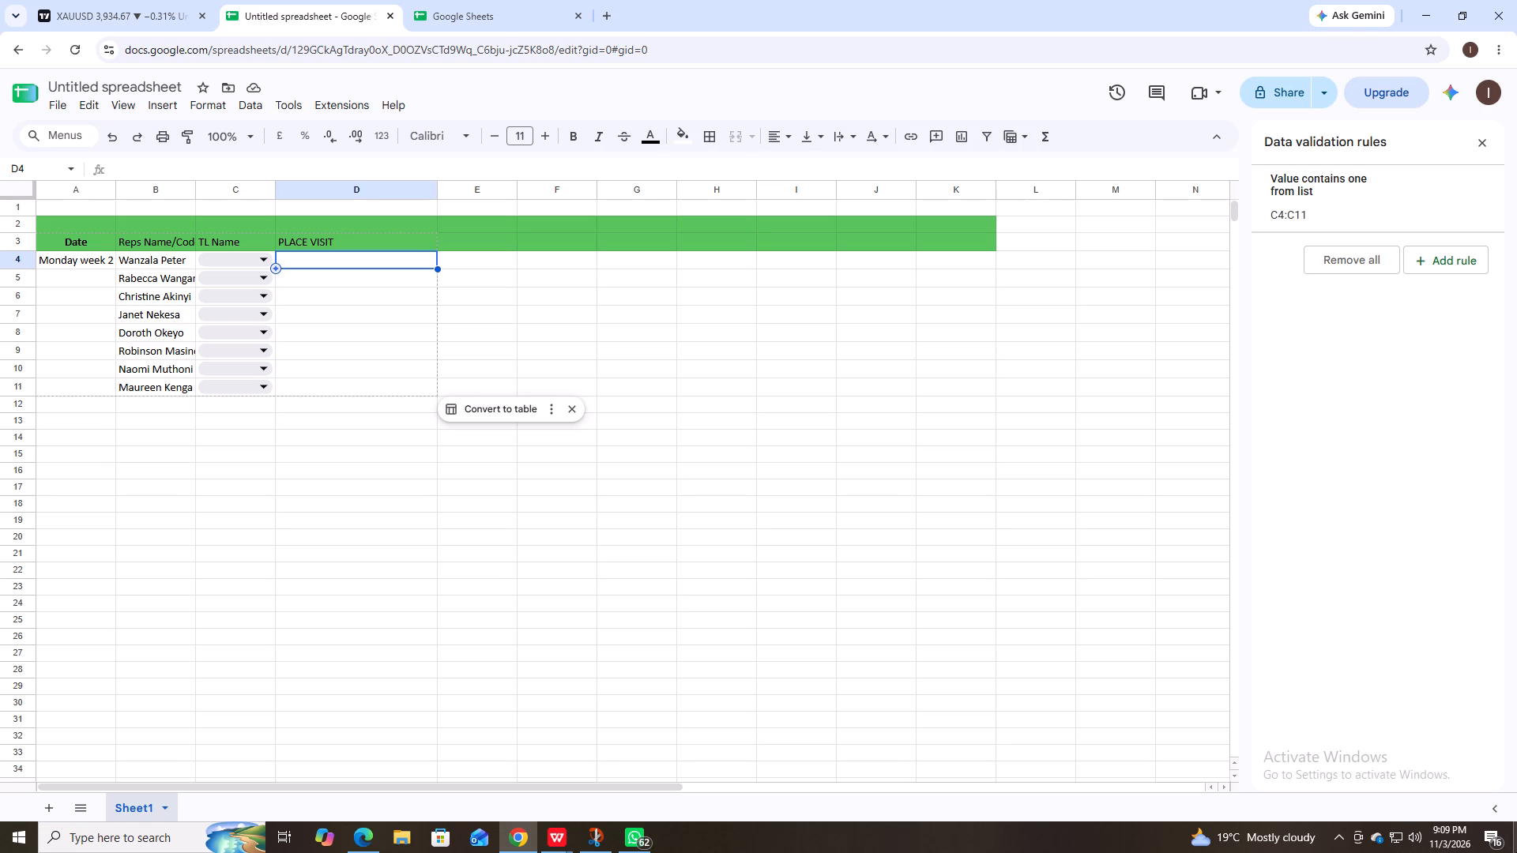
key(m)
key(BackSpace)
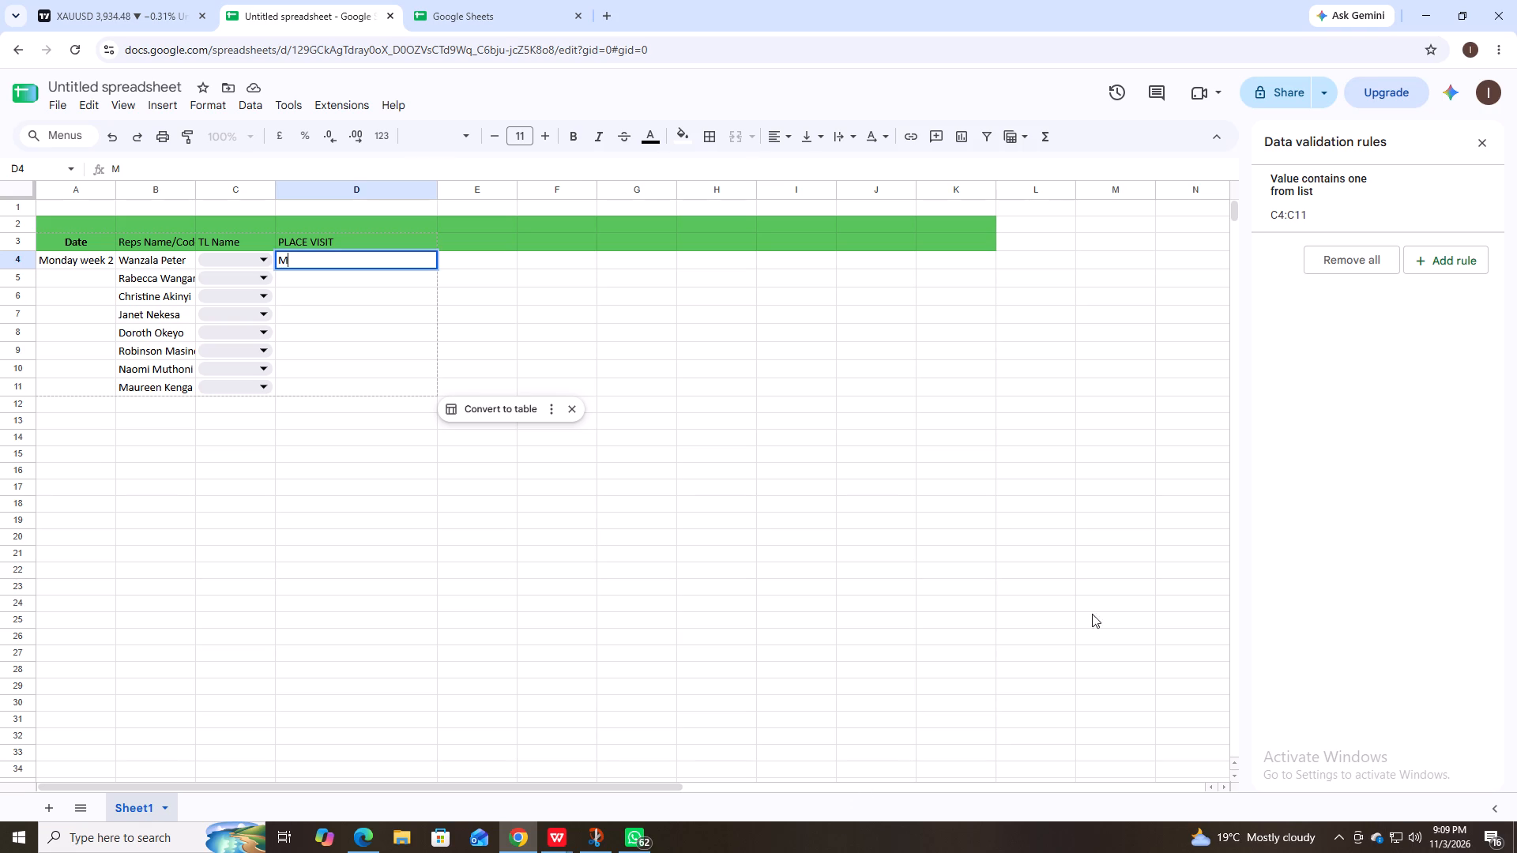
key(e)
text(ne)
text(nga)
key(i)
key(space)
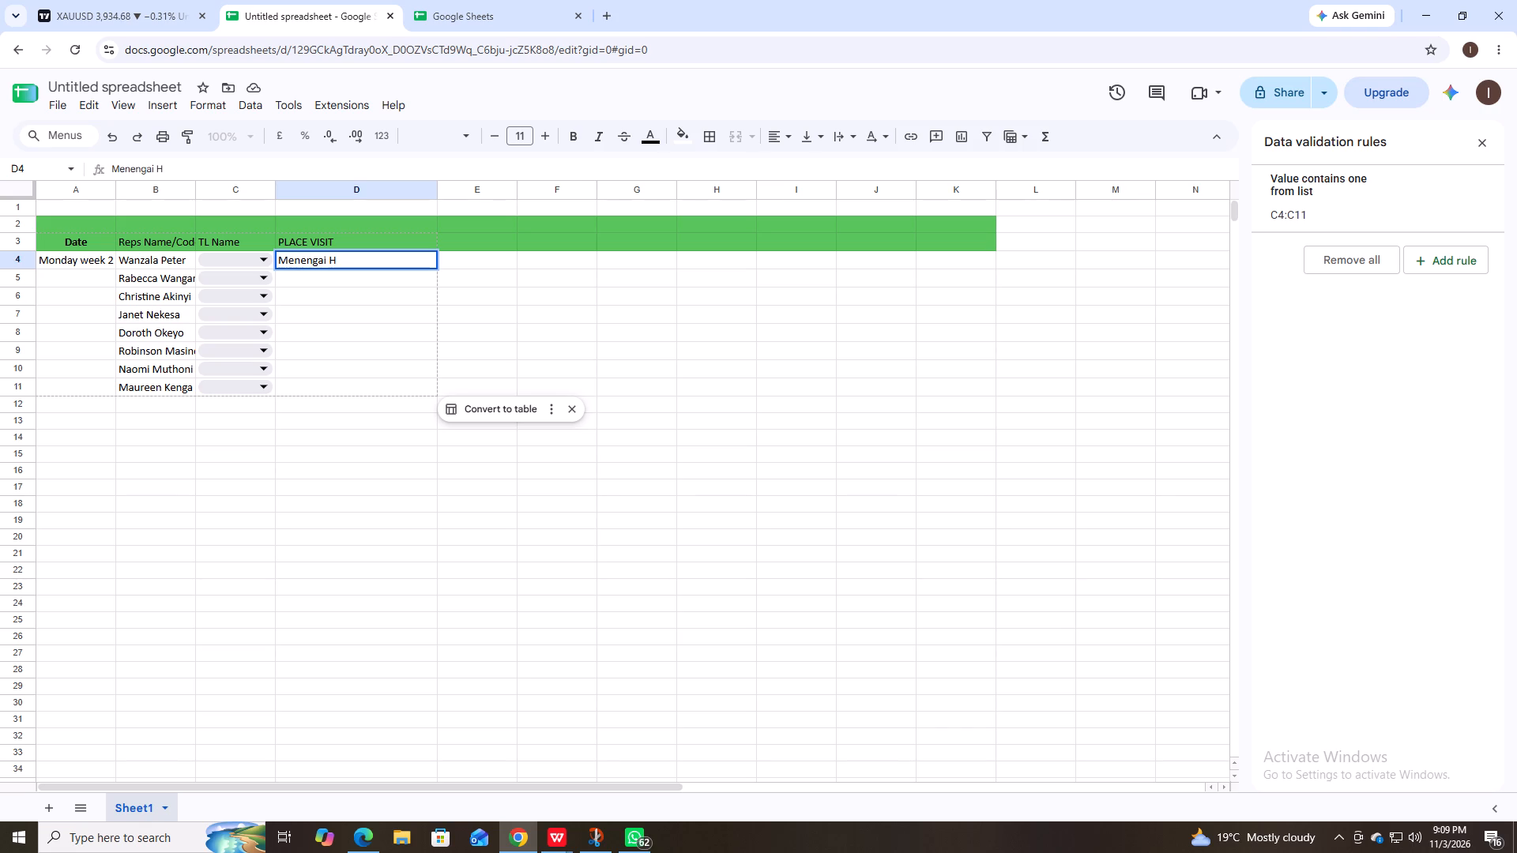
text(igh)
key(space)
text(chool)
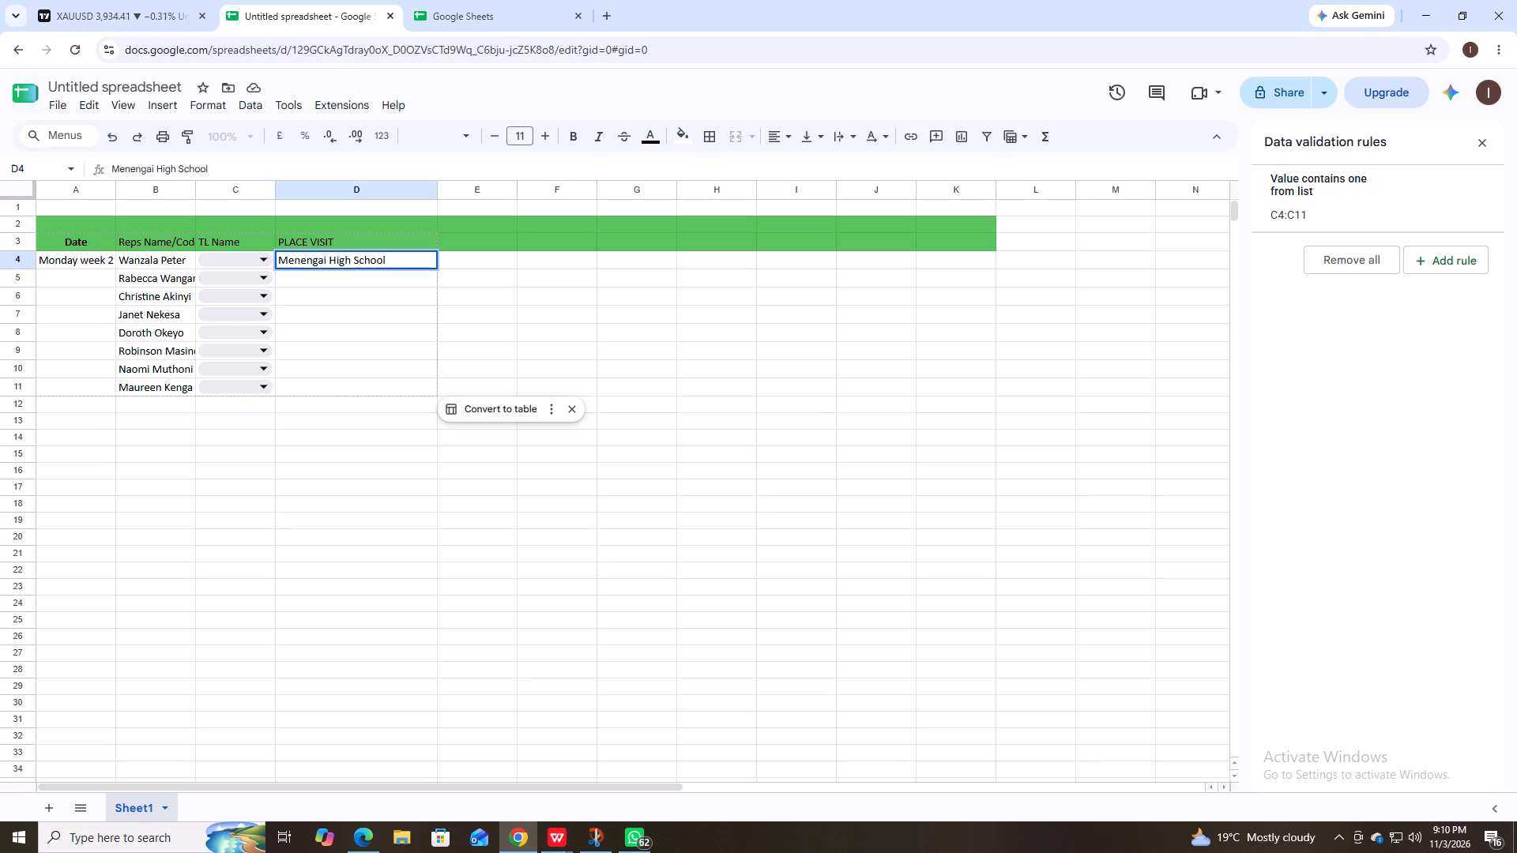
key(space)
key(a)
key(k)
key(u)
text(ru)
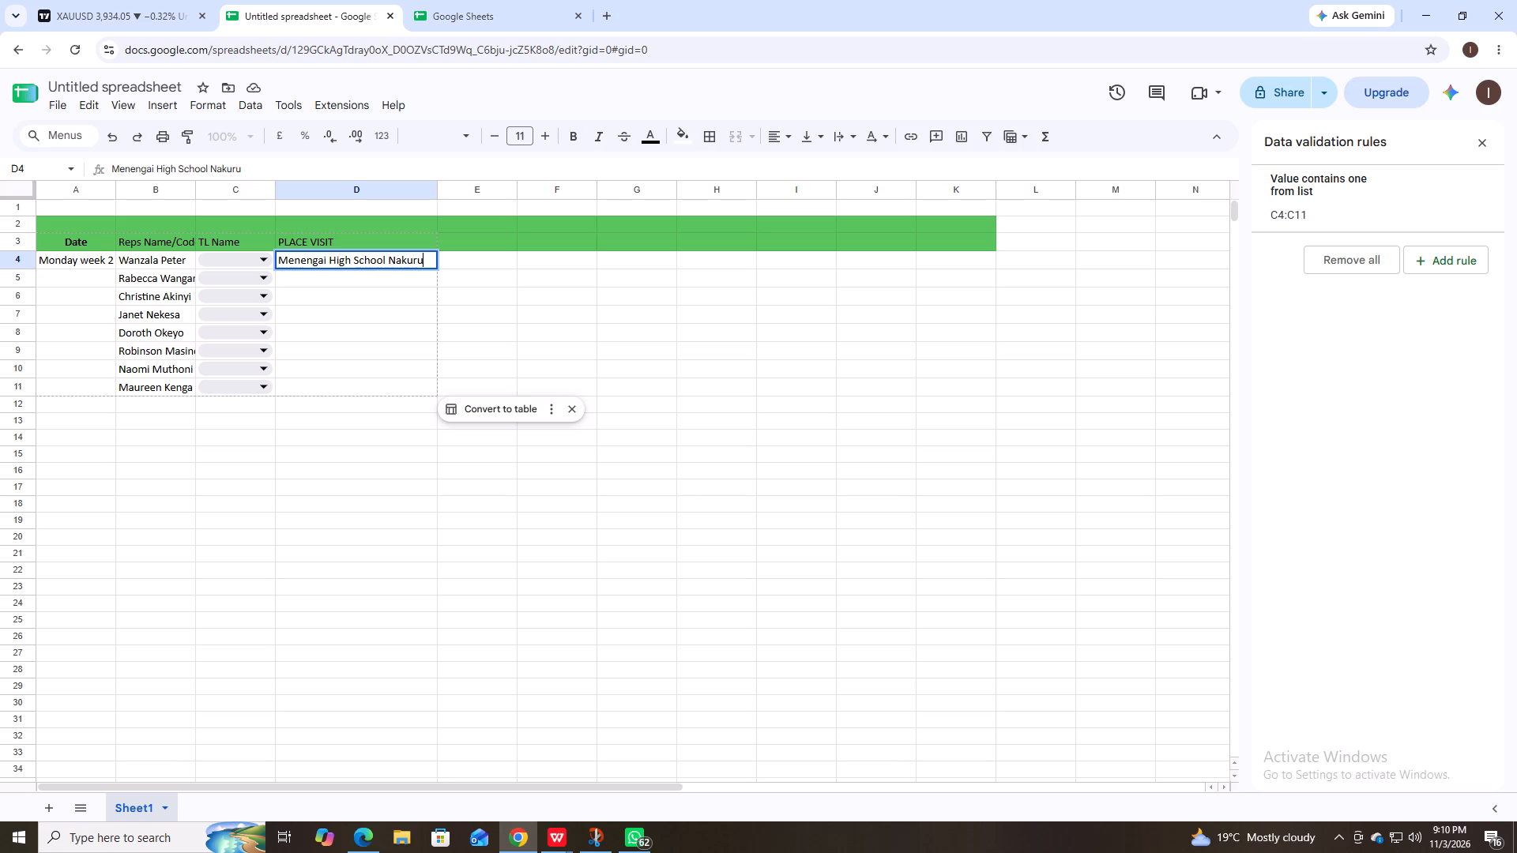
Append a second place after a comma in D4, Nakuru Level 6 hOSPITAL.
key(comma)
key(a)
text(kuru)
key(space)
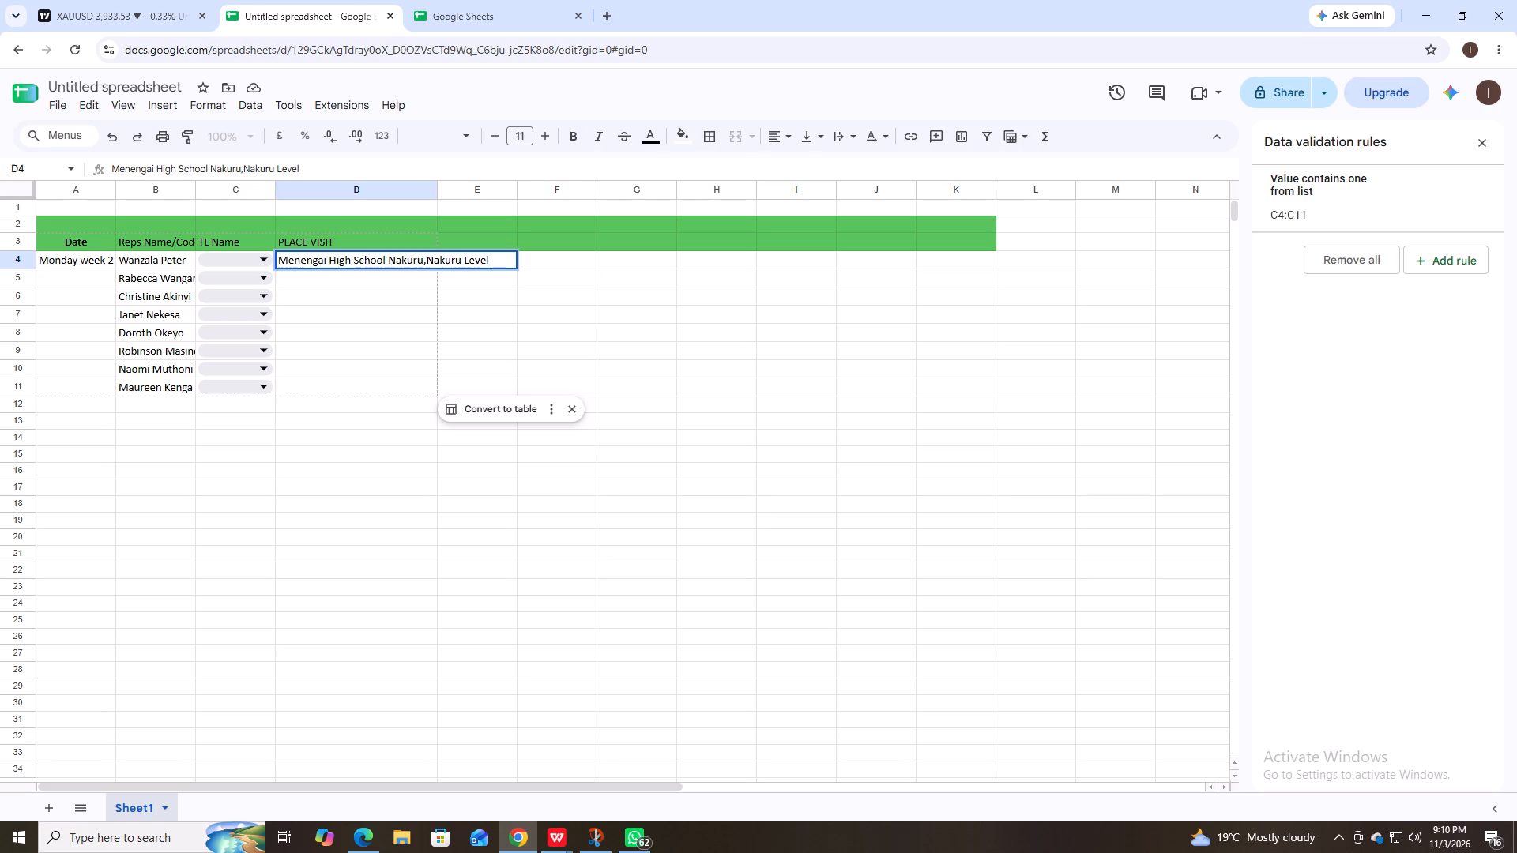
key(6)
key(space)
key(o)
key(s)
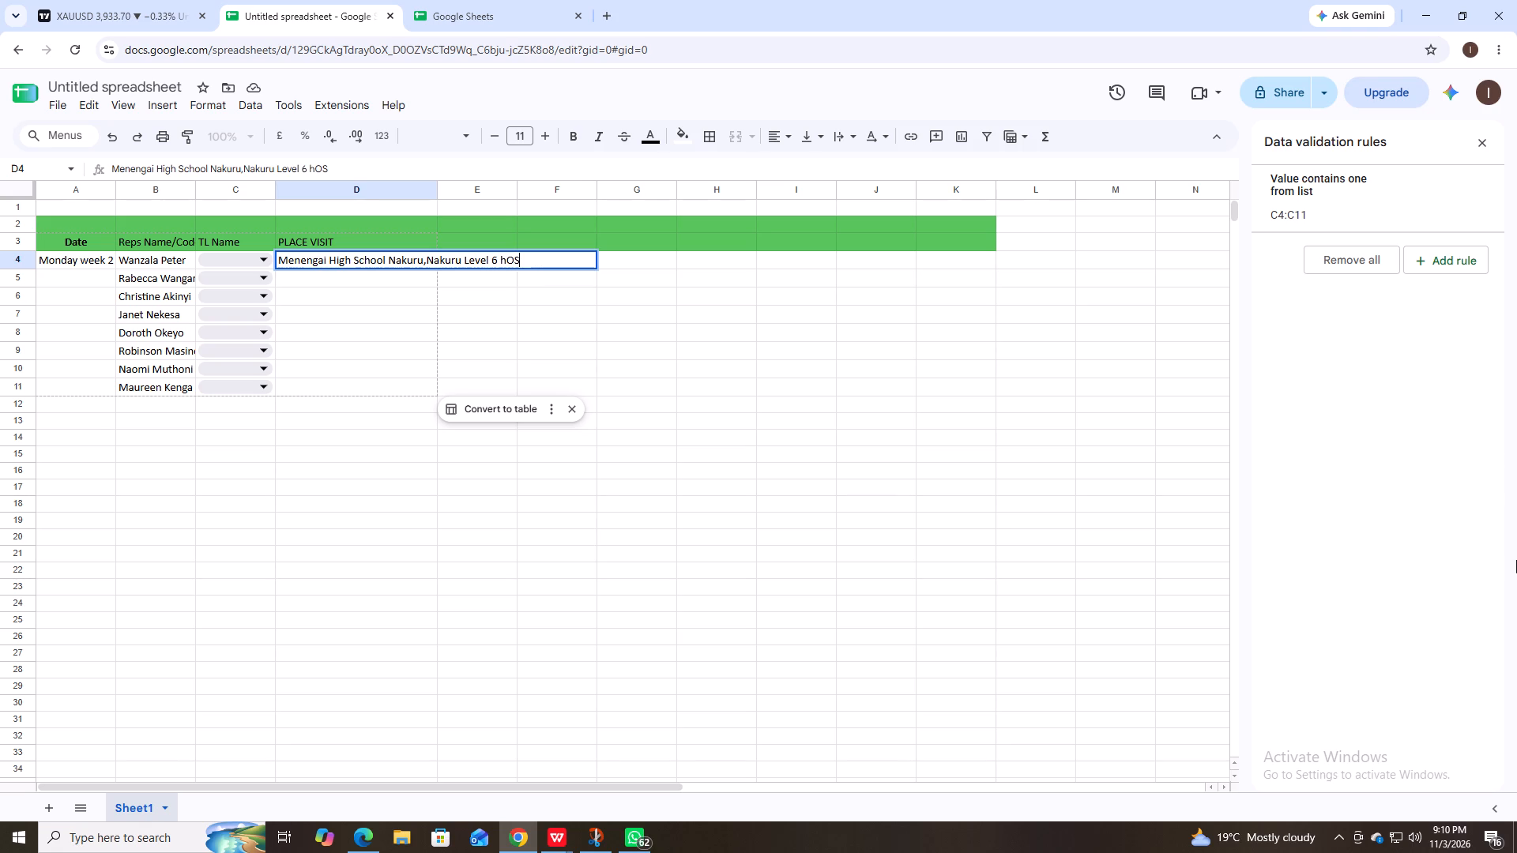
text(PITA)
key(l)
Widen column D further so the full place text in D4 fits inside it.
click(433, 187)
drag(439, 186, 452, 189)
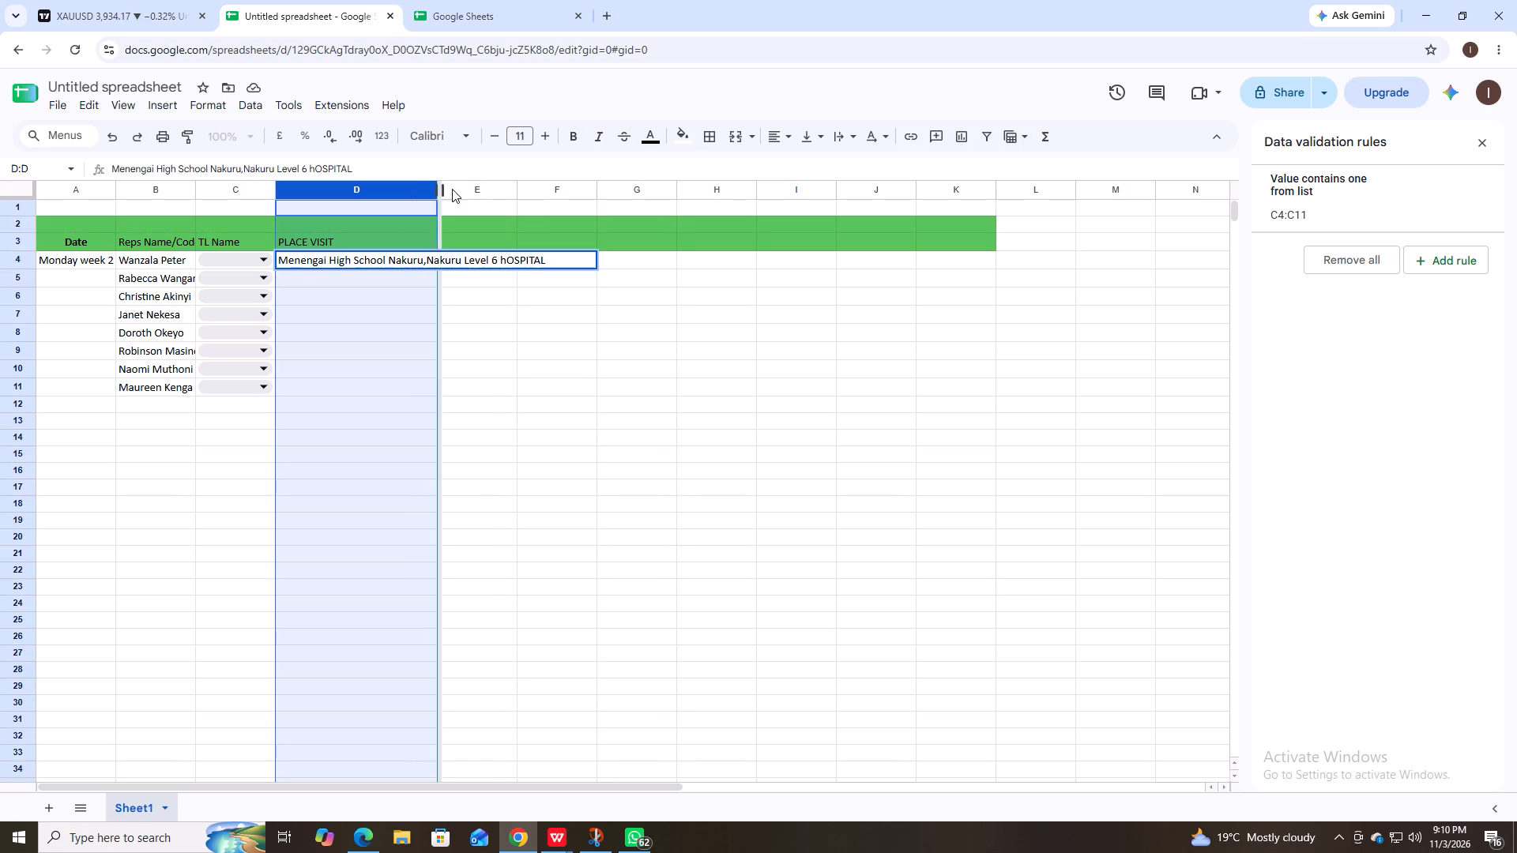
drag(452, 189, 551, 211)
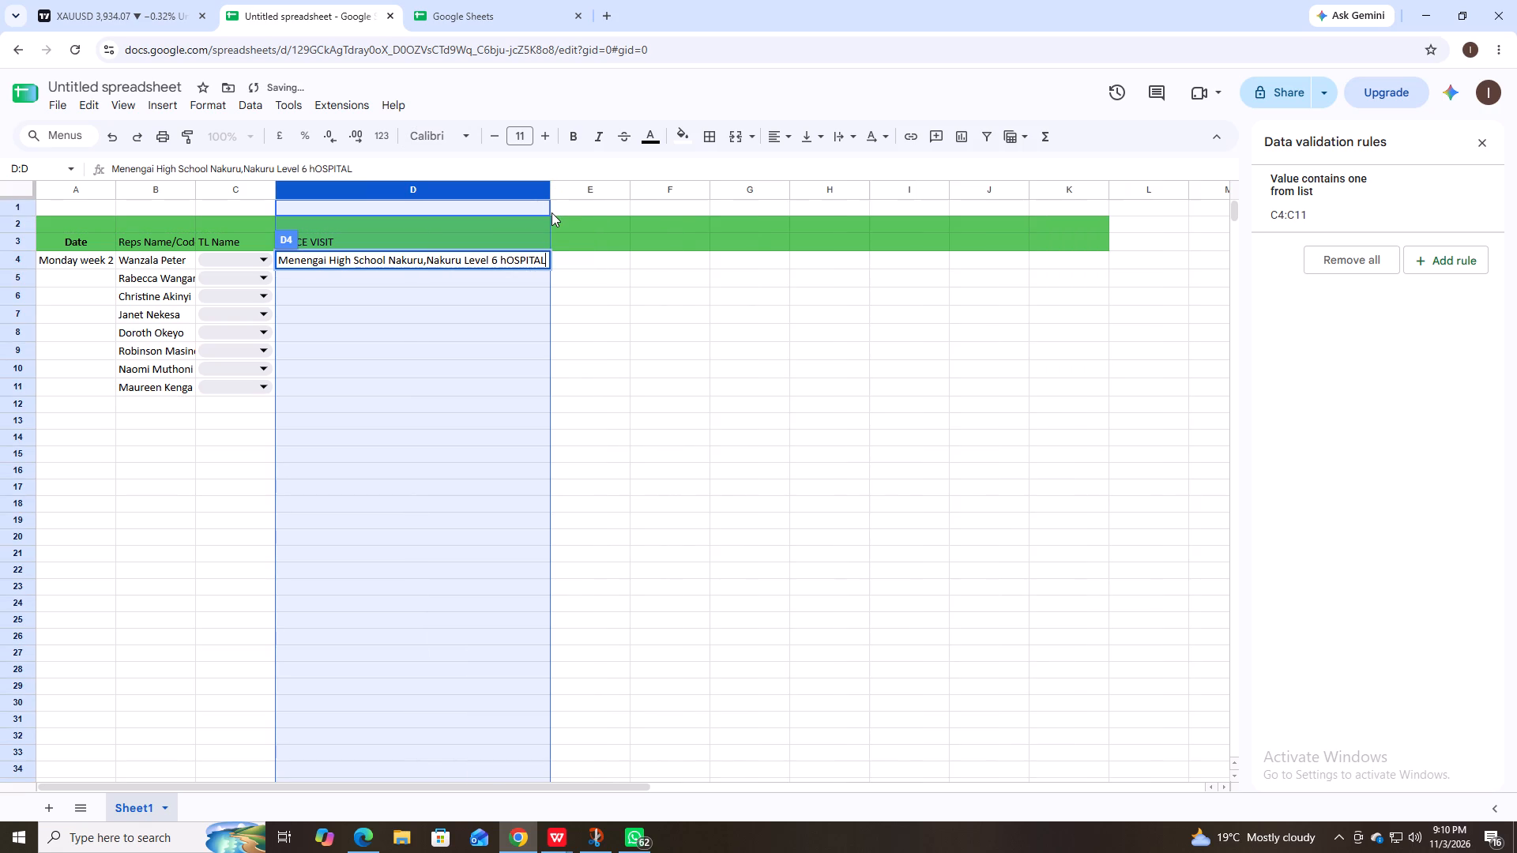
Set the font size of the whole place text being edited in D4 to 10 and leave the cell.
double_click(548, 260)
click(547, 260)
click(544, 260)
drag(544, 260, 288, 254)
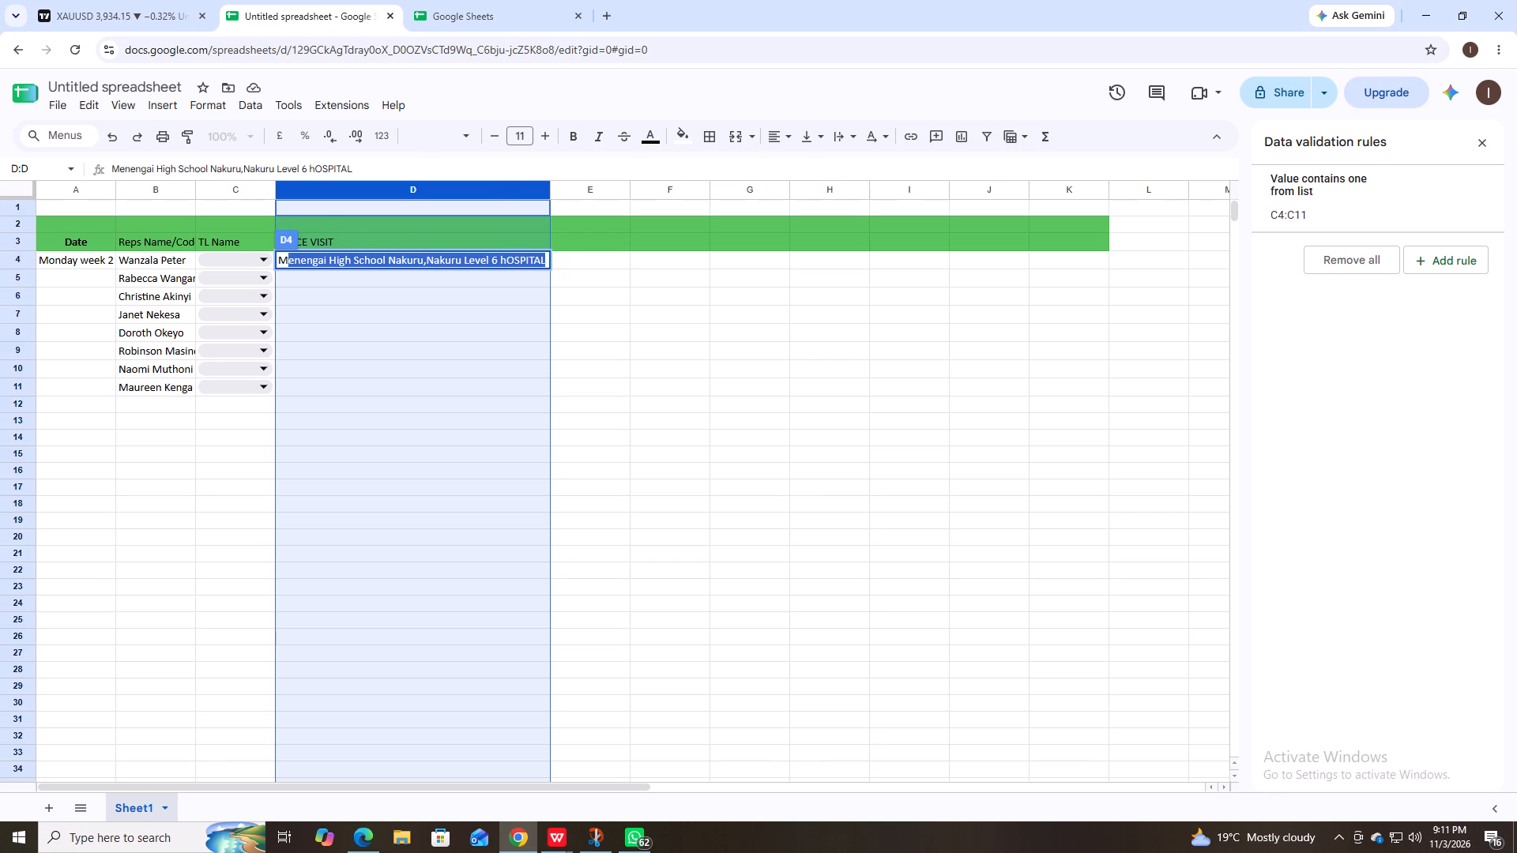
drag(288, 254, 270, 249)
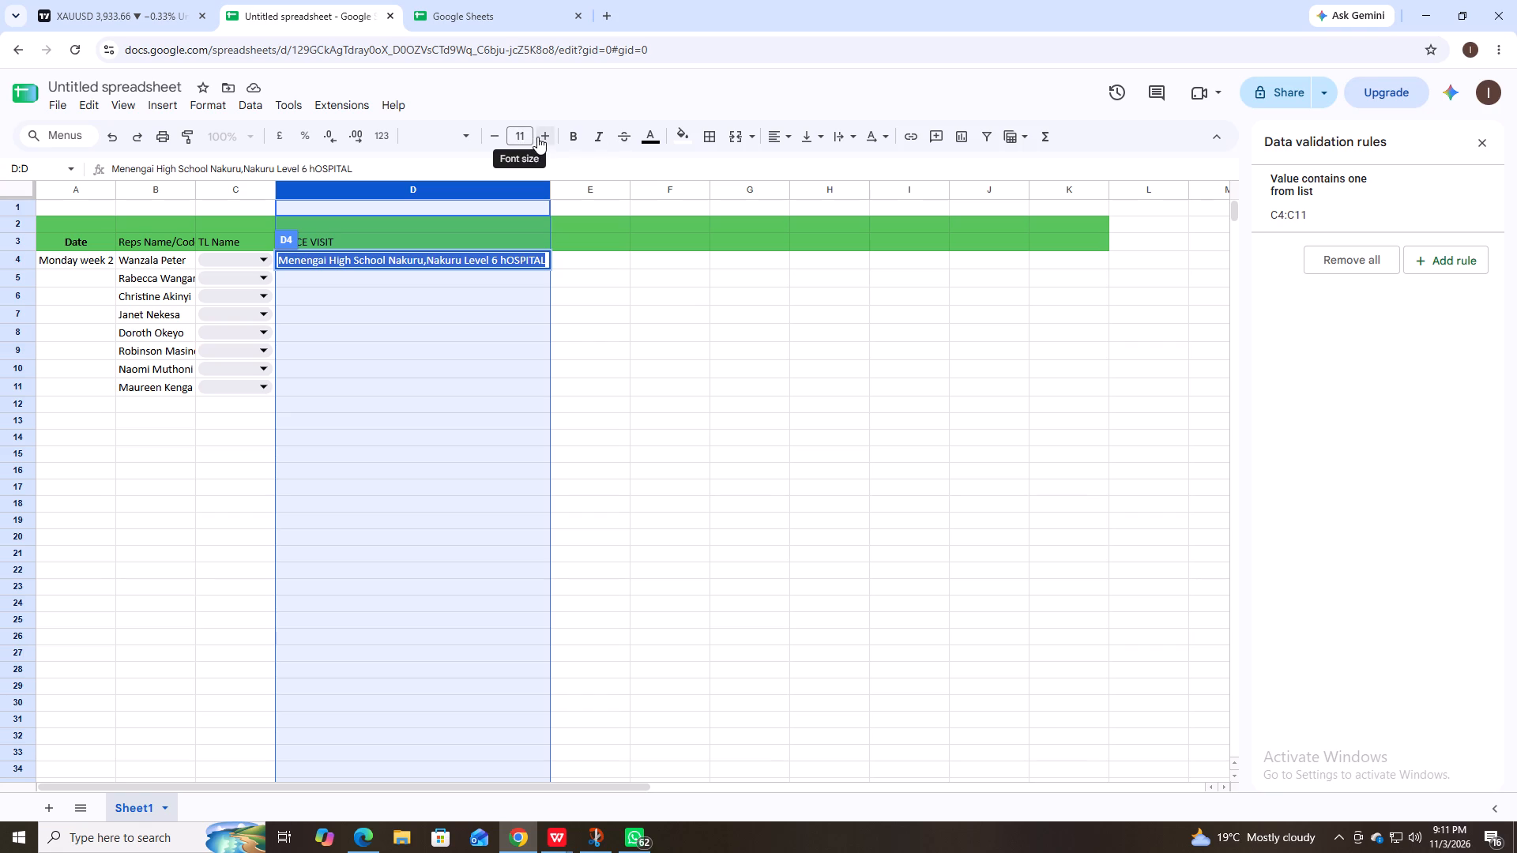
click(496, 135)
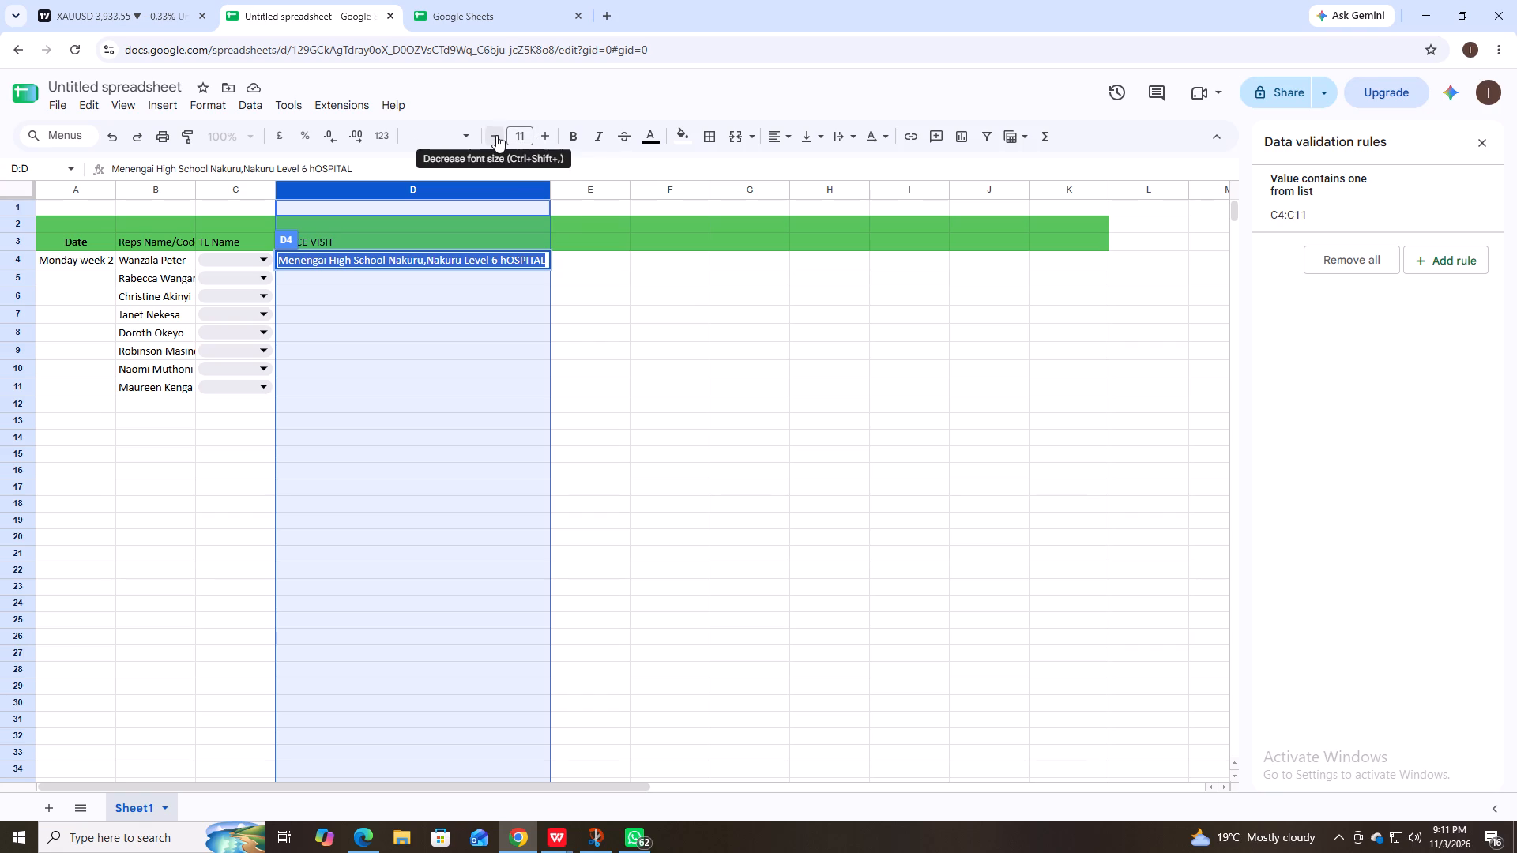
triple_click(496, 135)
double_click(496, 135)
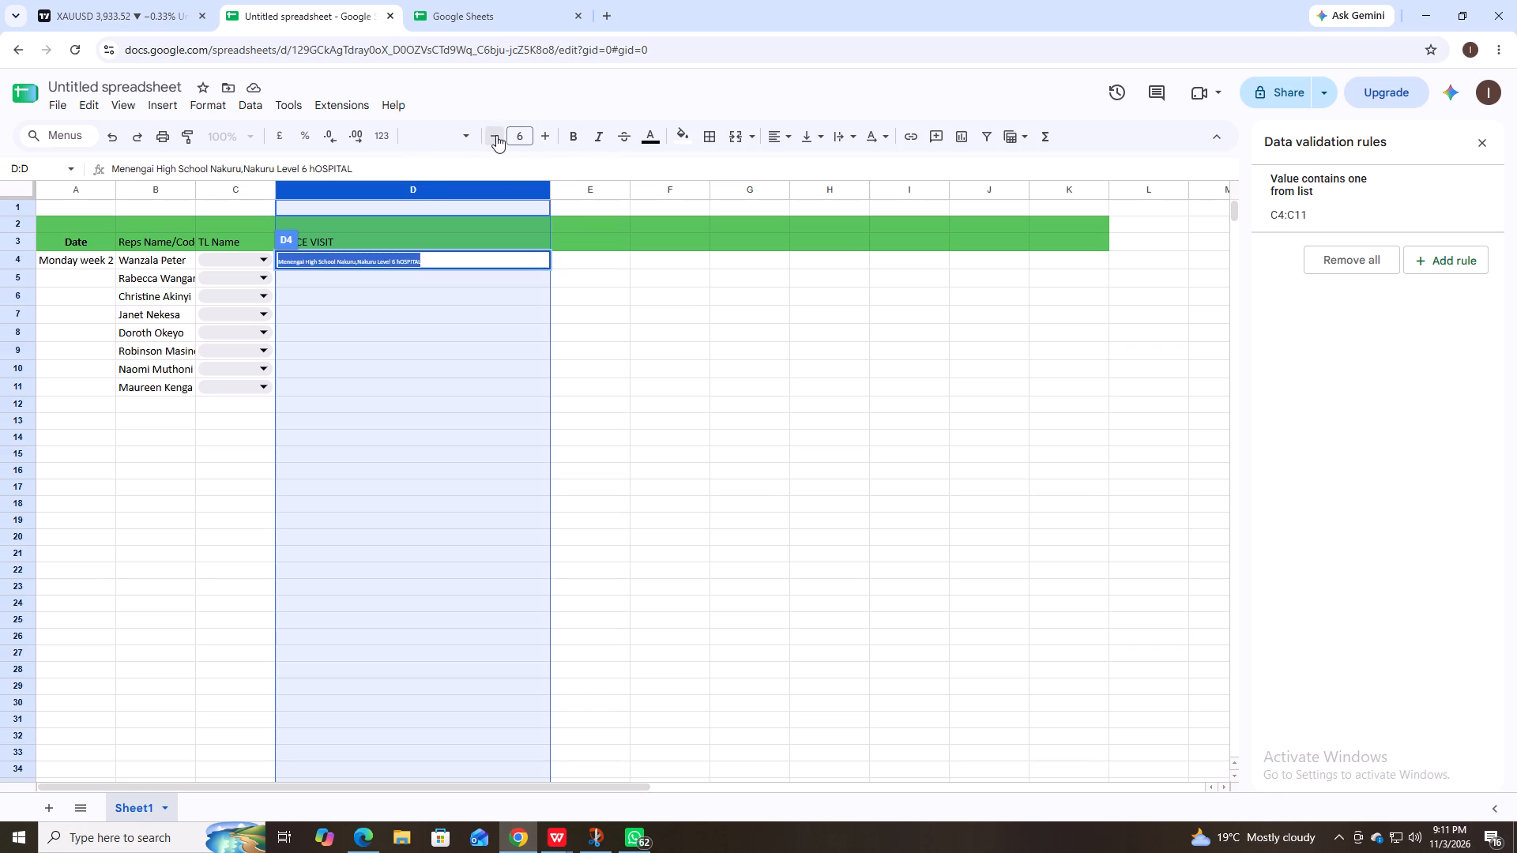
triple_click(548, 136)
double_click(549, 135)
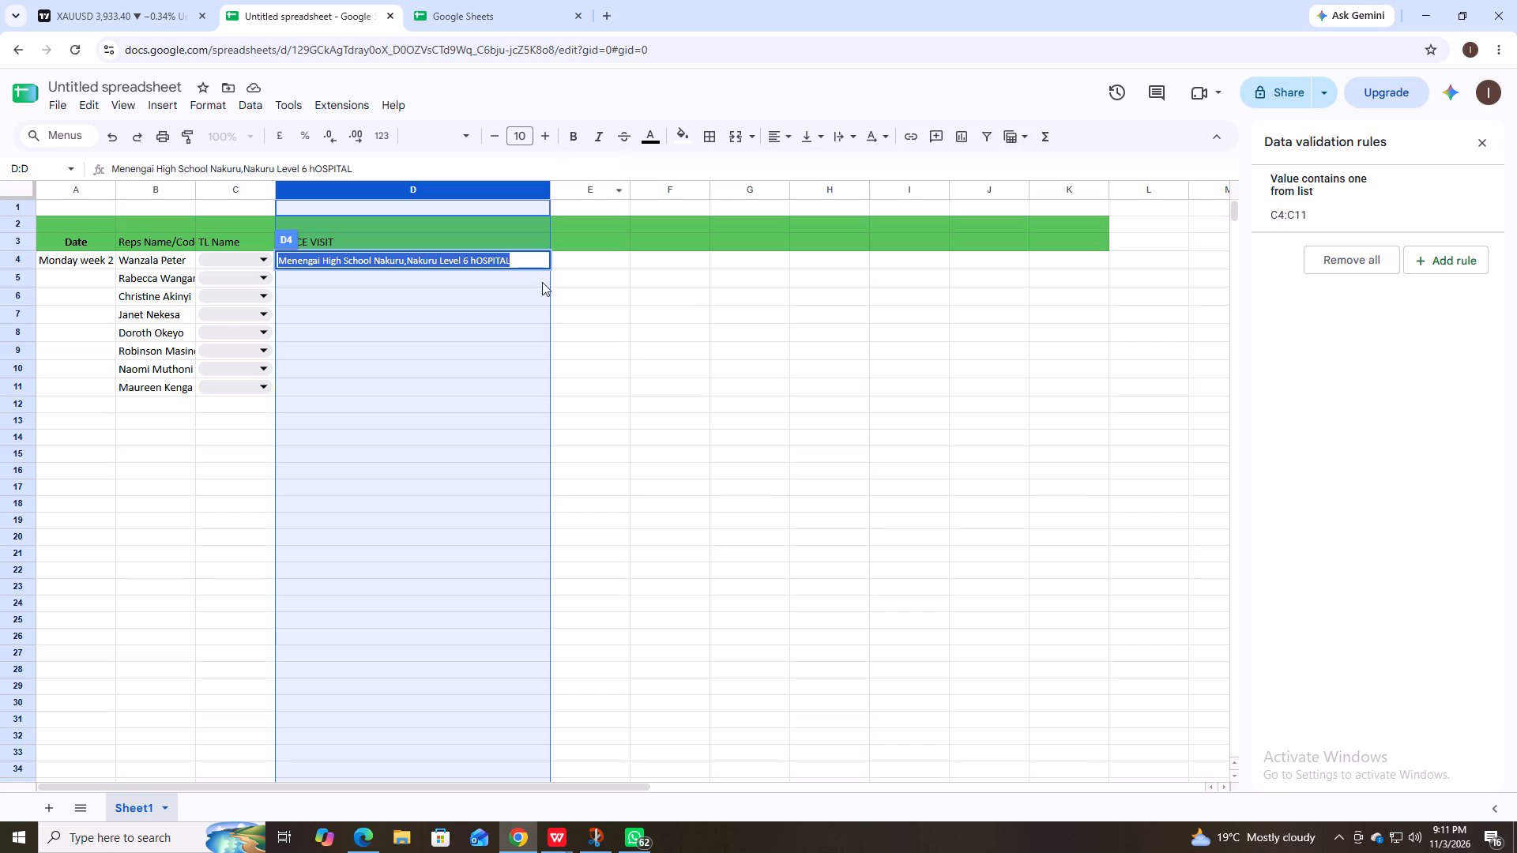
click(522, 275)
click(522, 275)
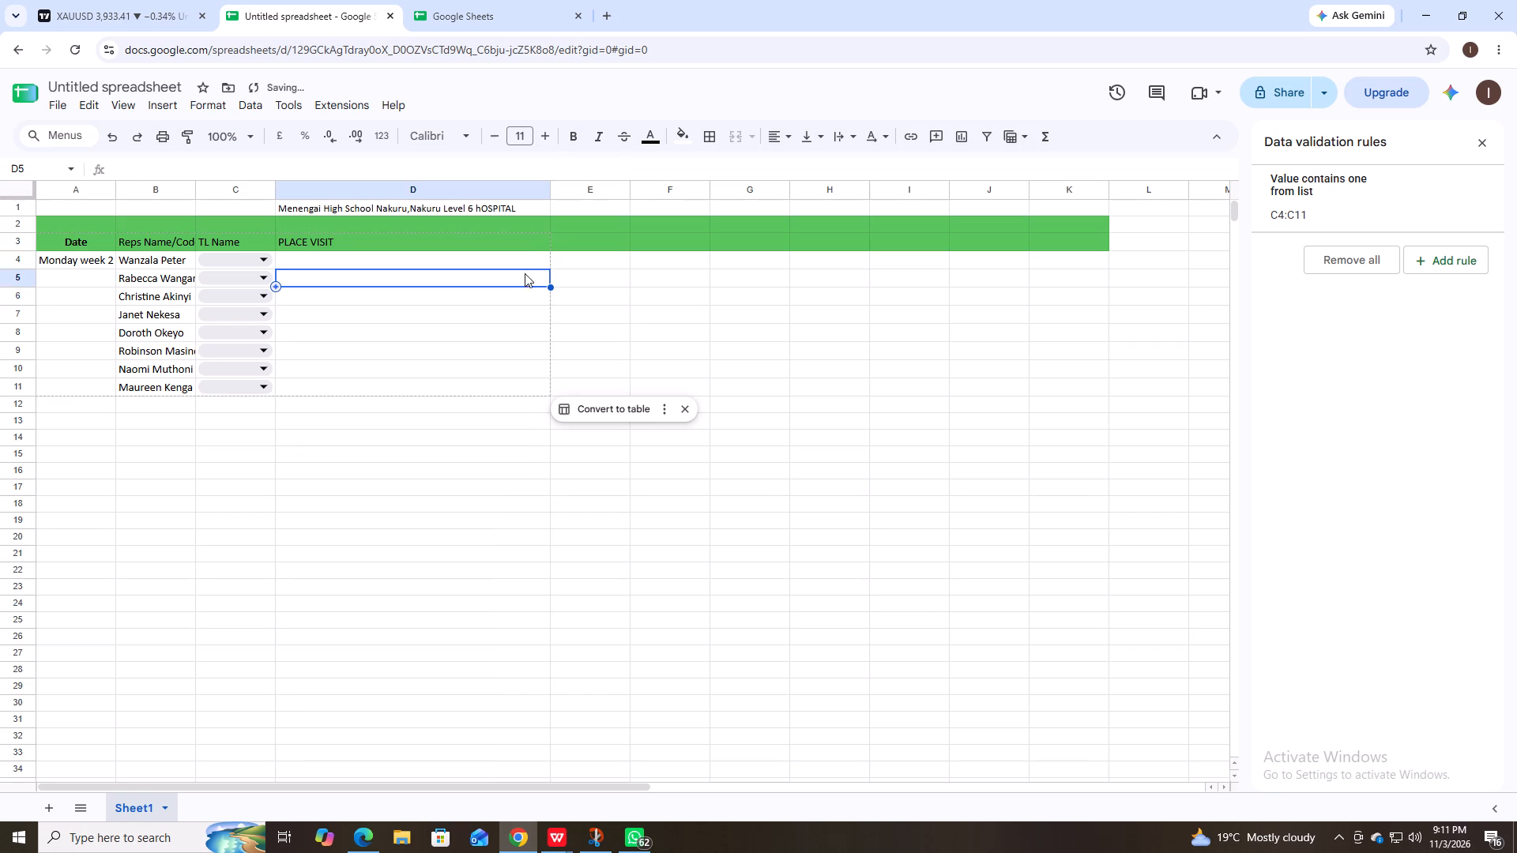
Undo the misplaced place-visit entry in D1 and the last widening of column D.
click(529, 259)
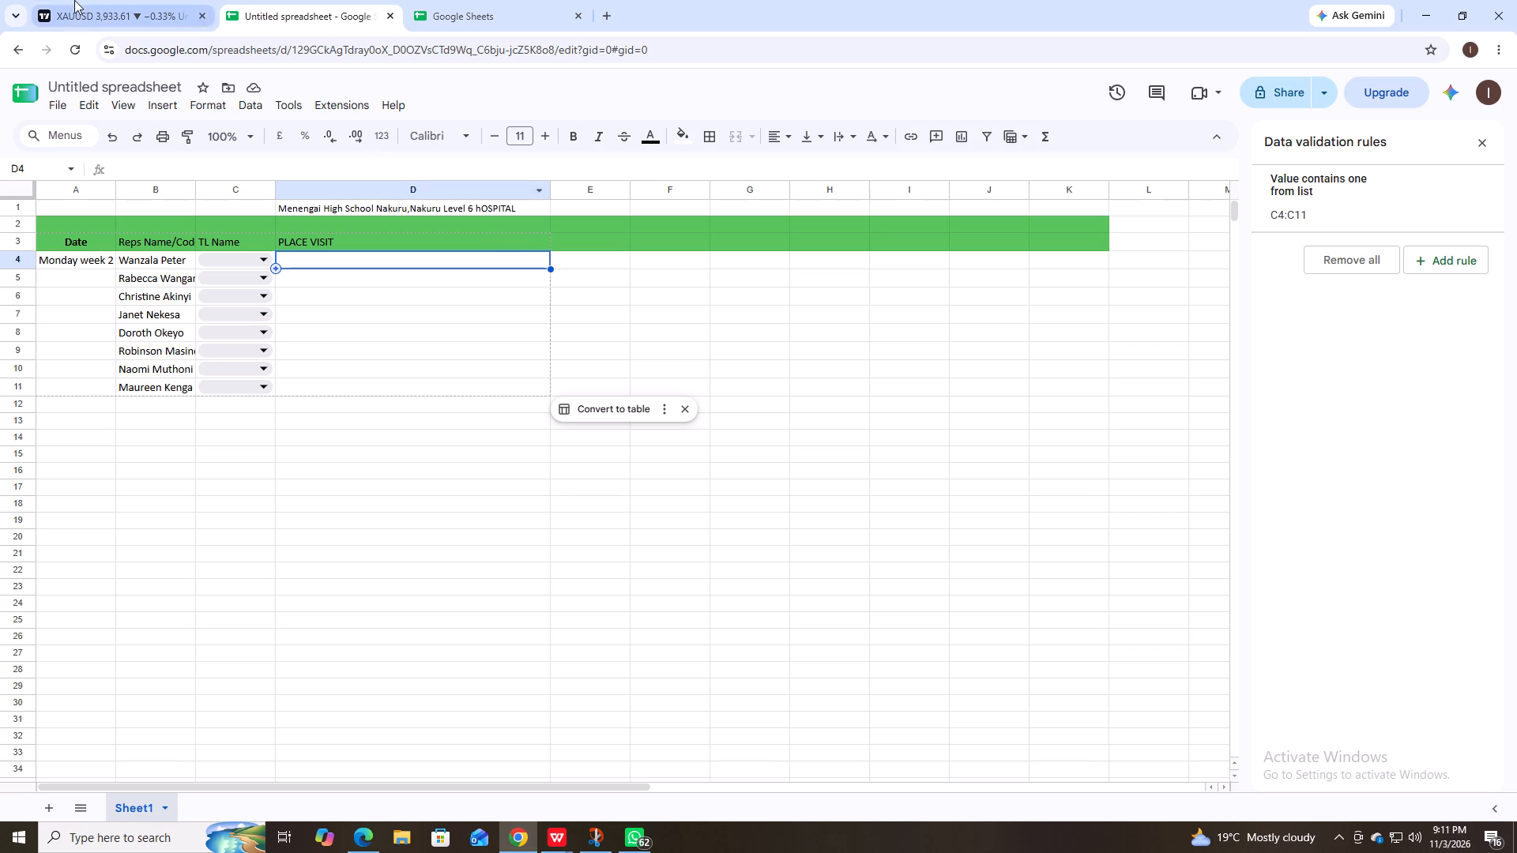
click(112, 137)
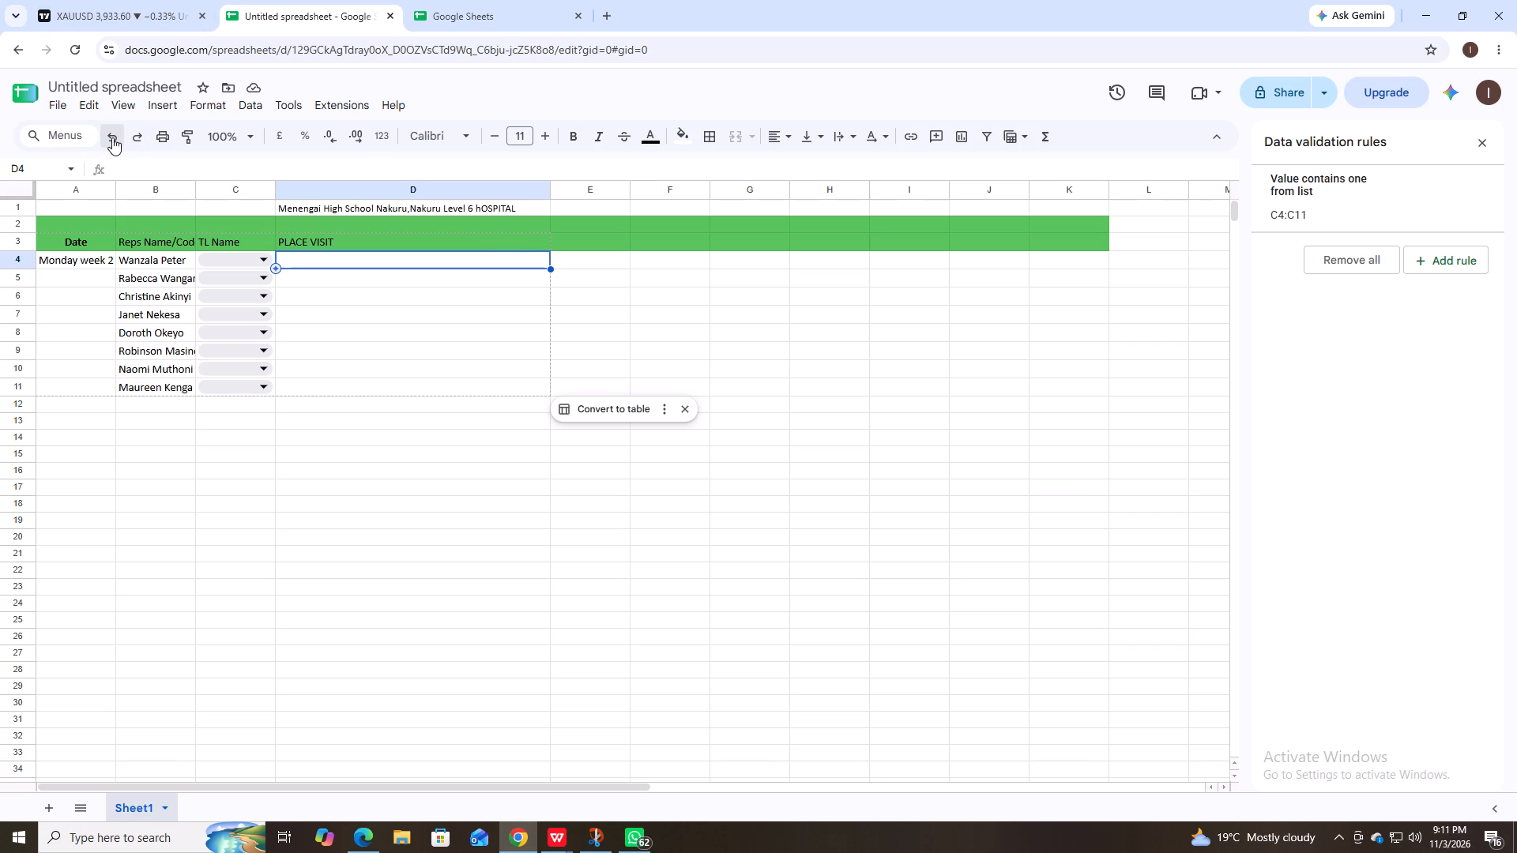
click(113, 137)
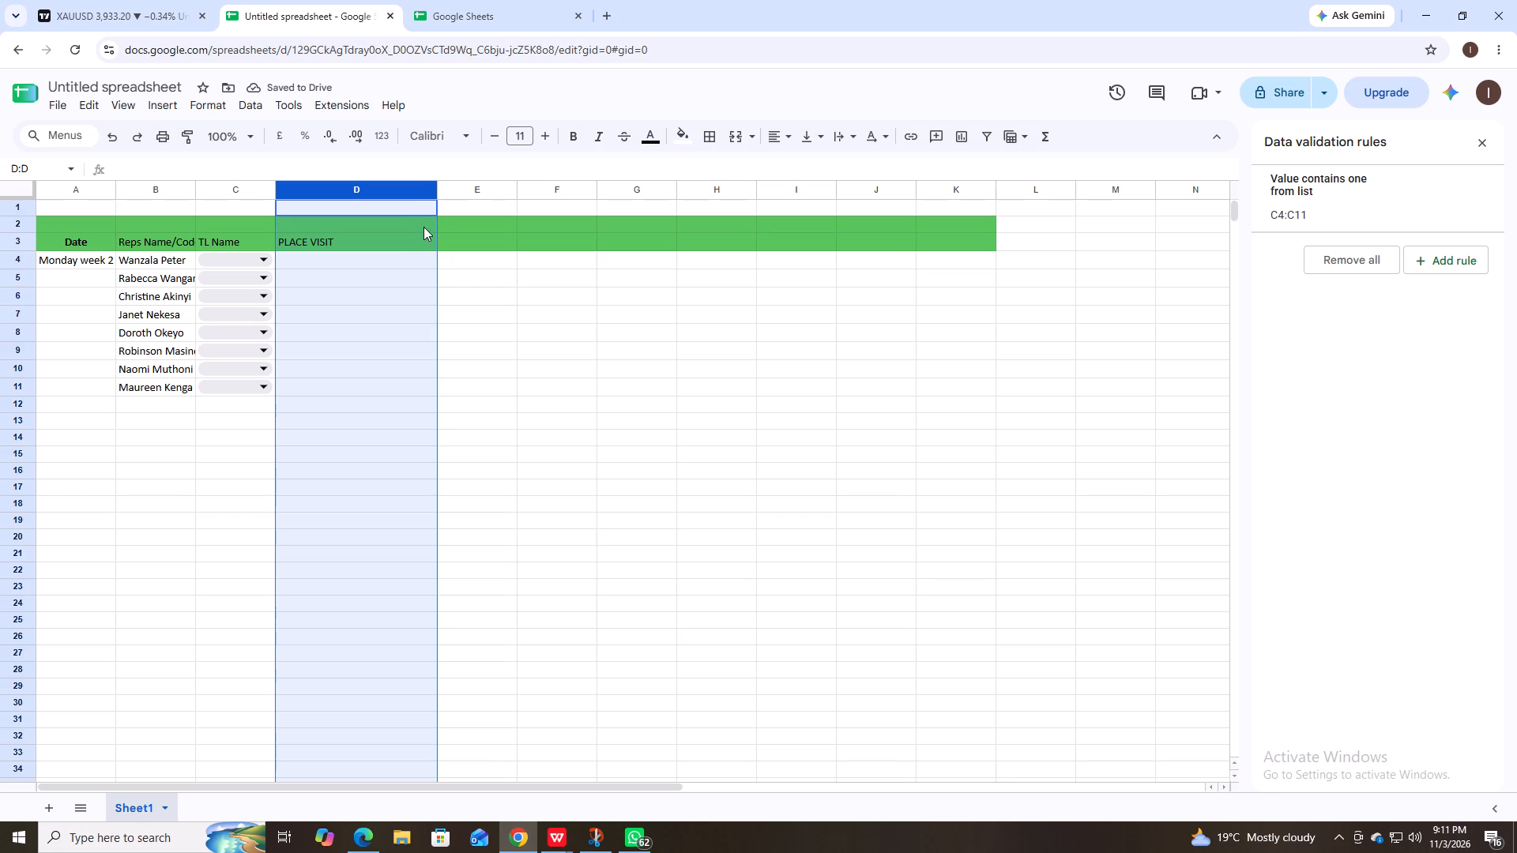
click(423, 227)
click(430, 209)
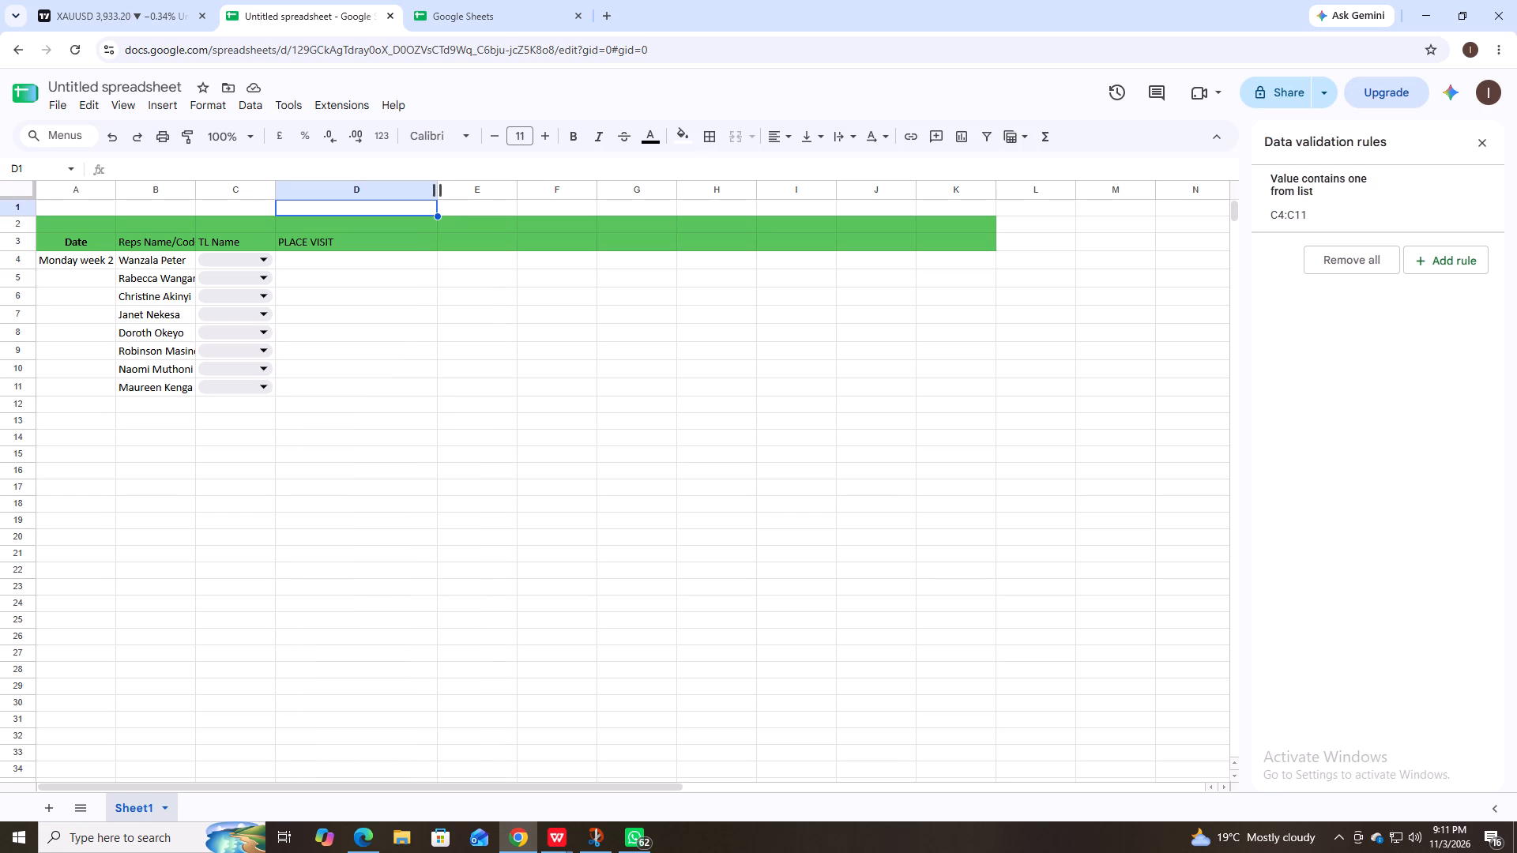
Widen the PLACE VISIT column D to nearly double its width.
drag(438, 192, 533, 194)
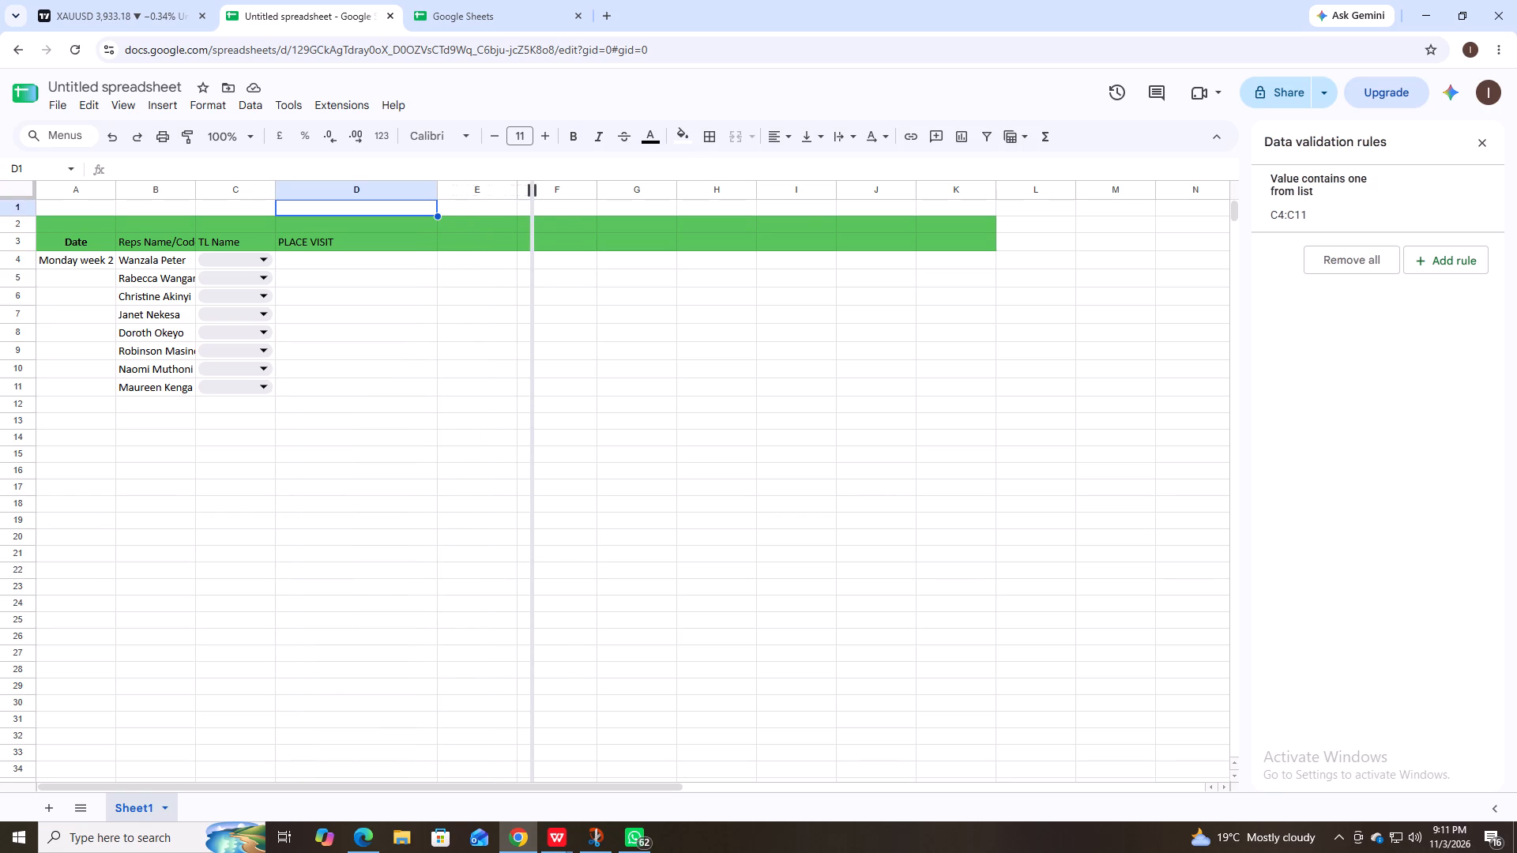
drag(533, 194, 567, 189)
Convert the data range A3:D11 into a table and dismiss the column-type tip.
click(372, 252)
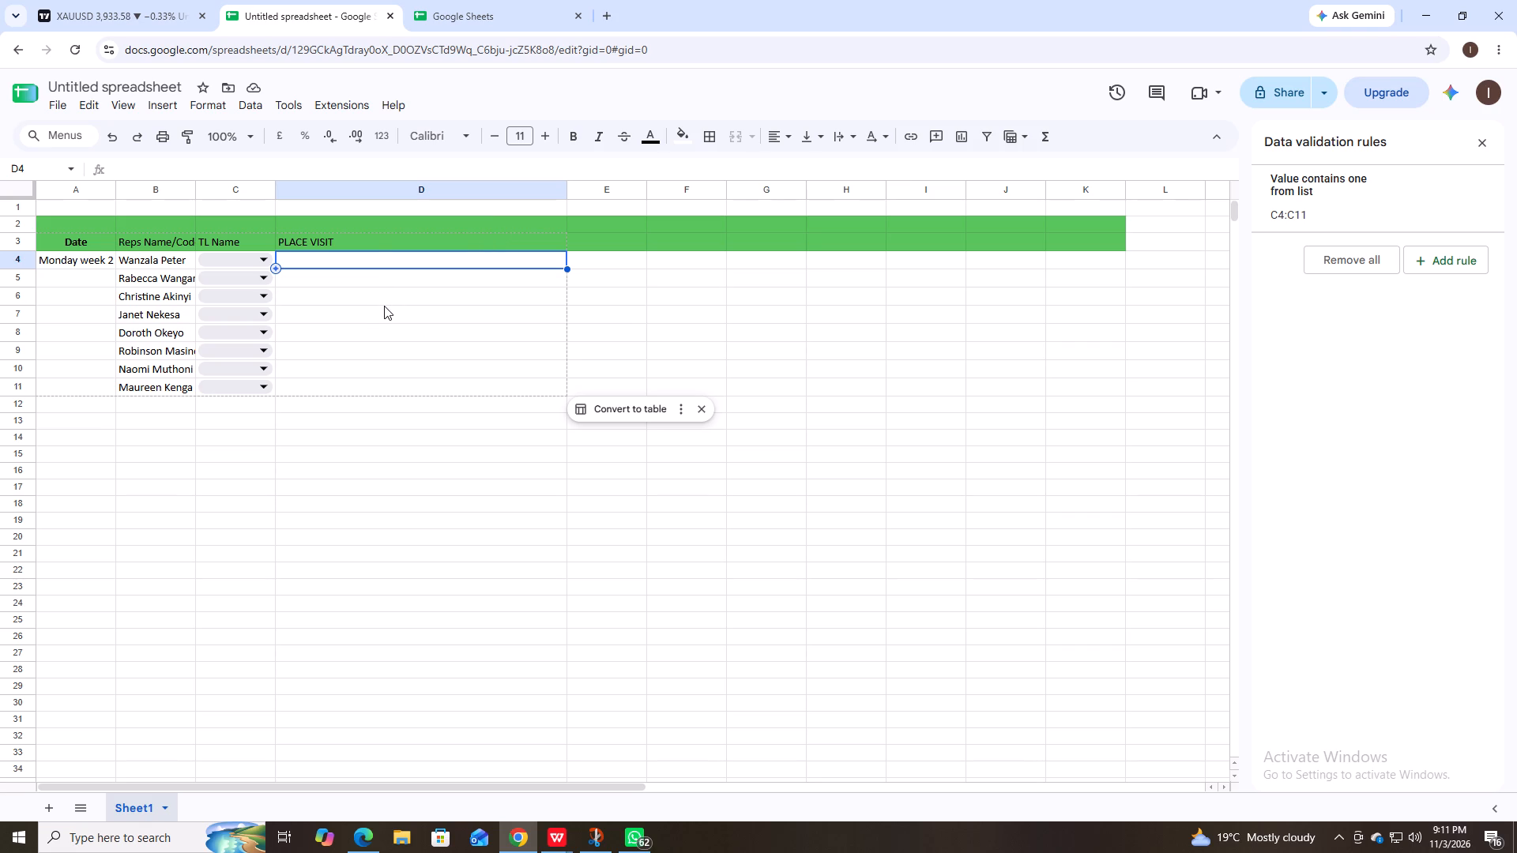
click(678, 409)
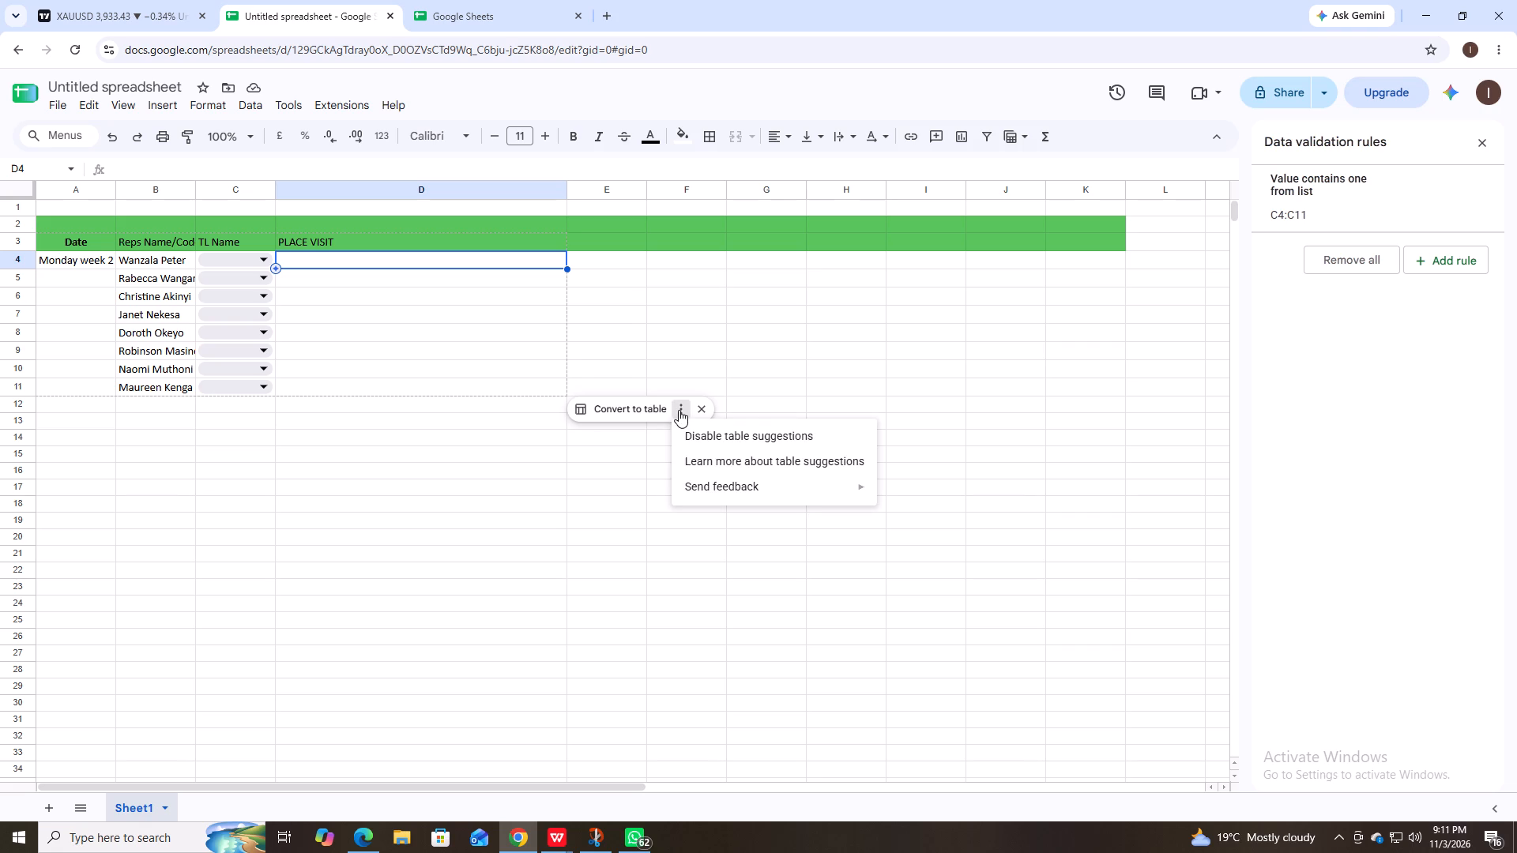
click(631, 411)
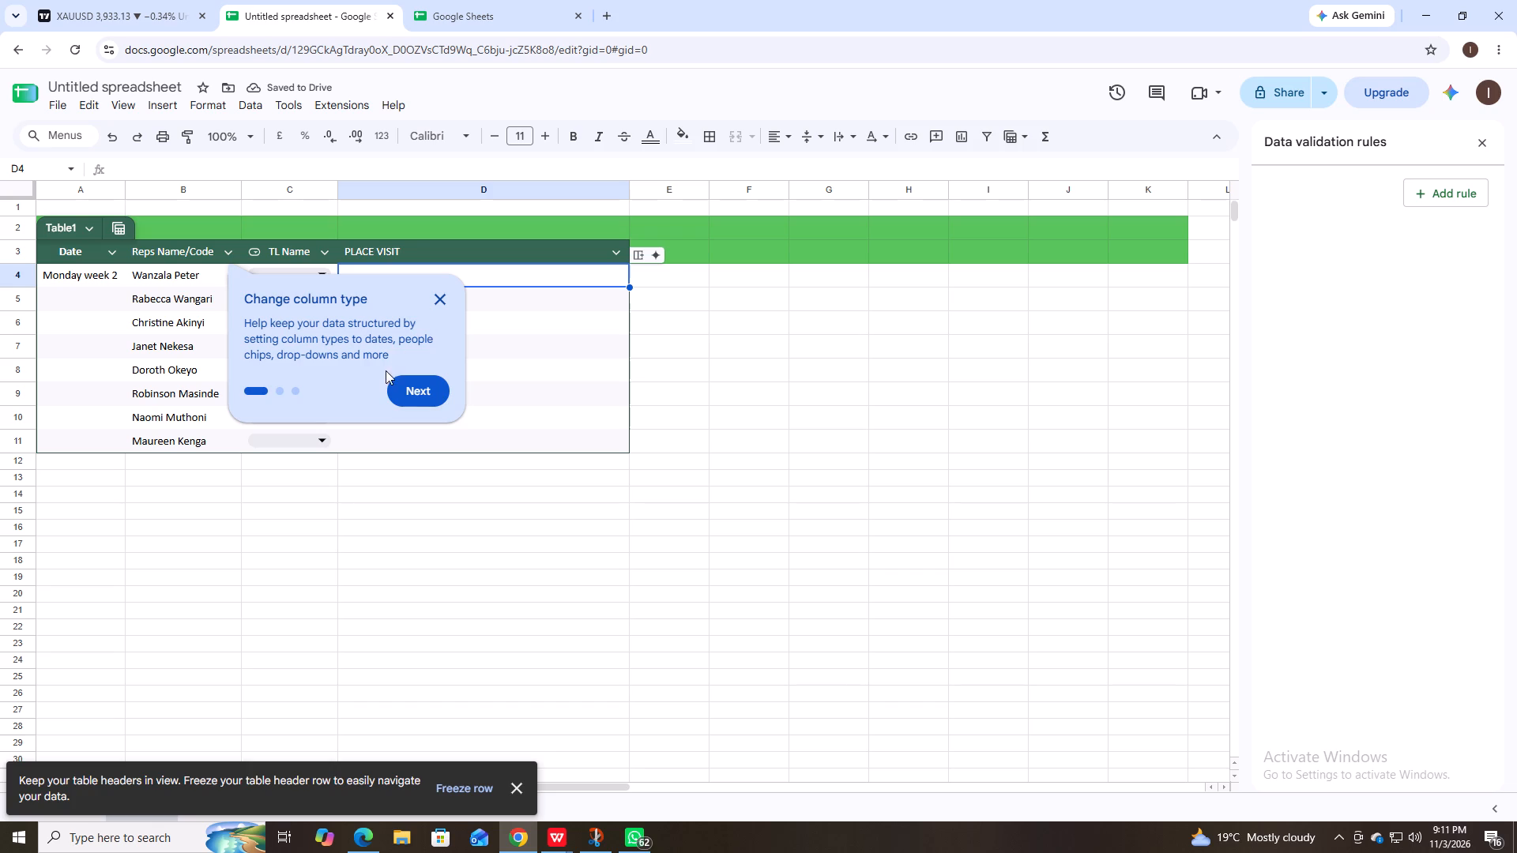
click(450, 302)
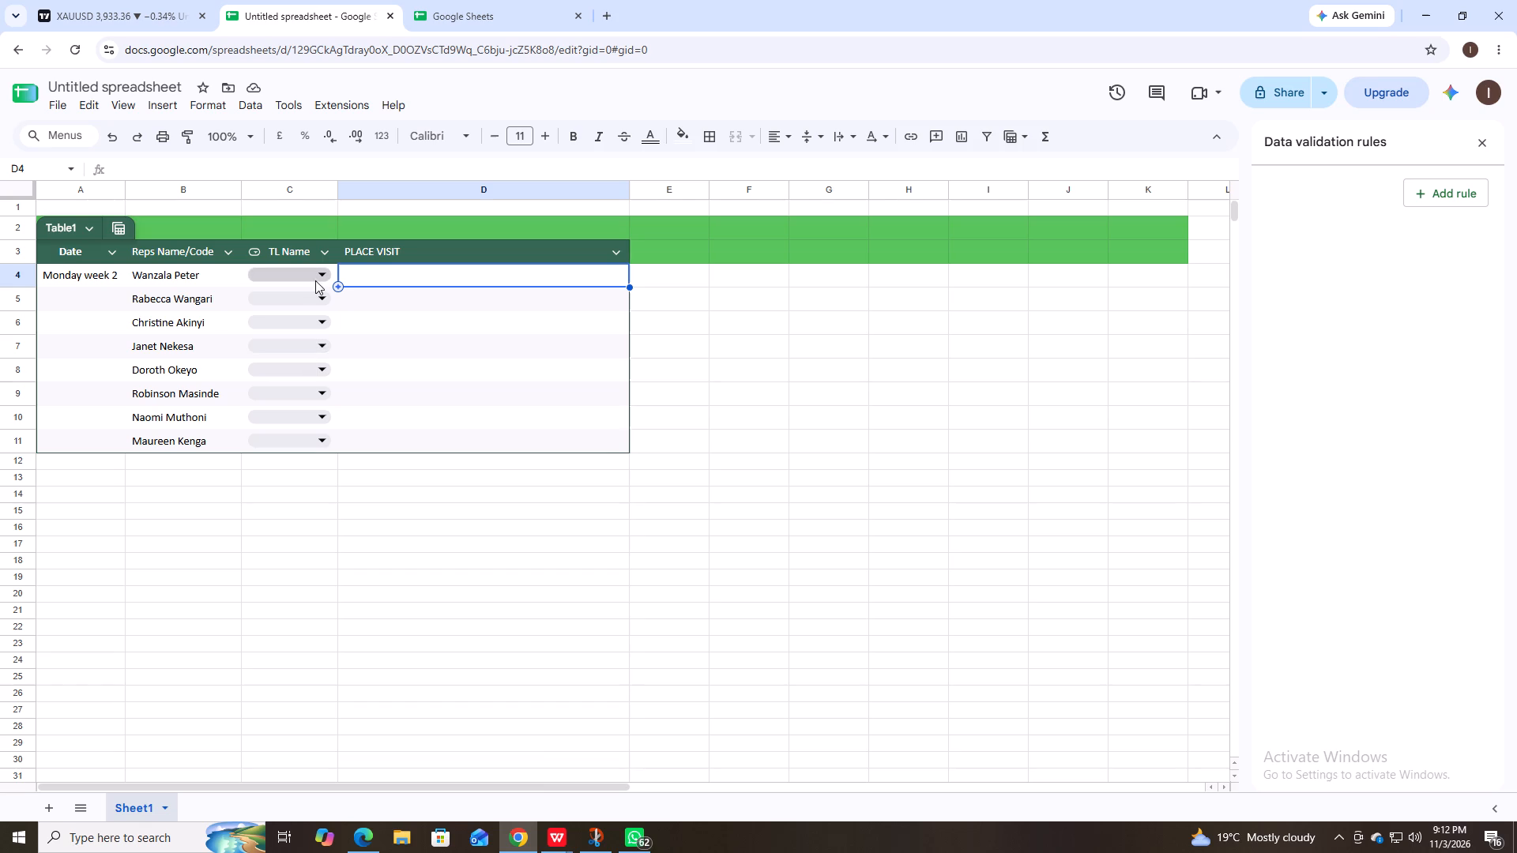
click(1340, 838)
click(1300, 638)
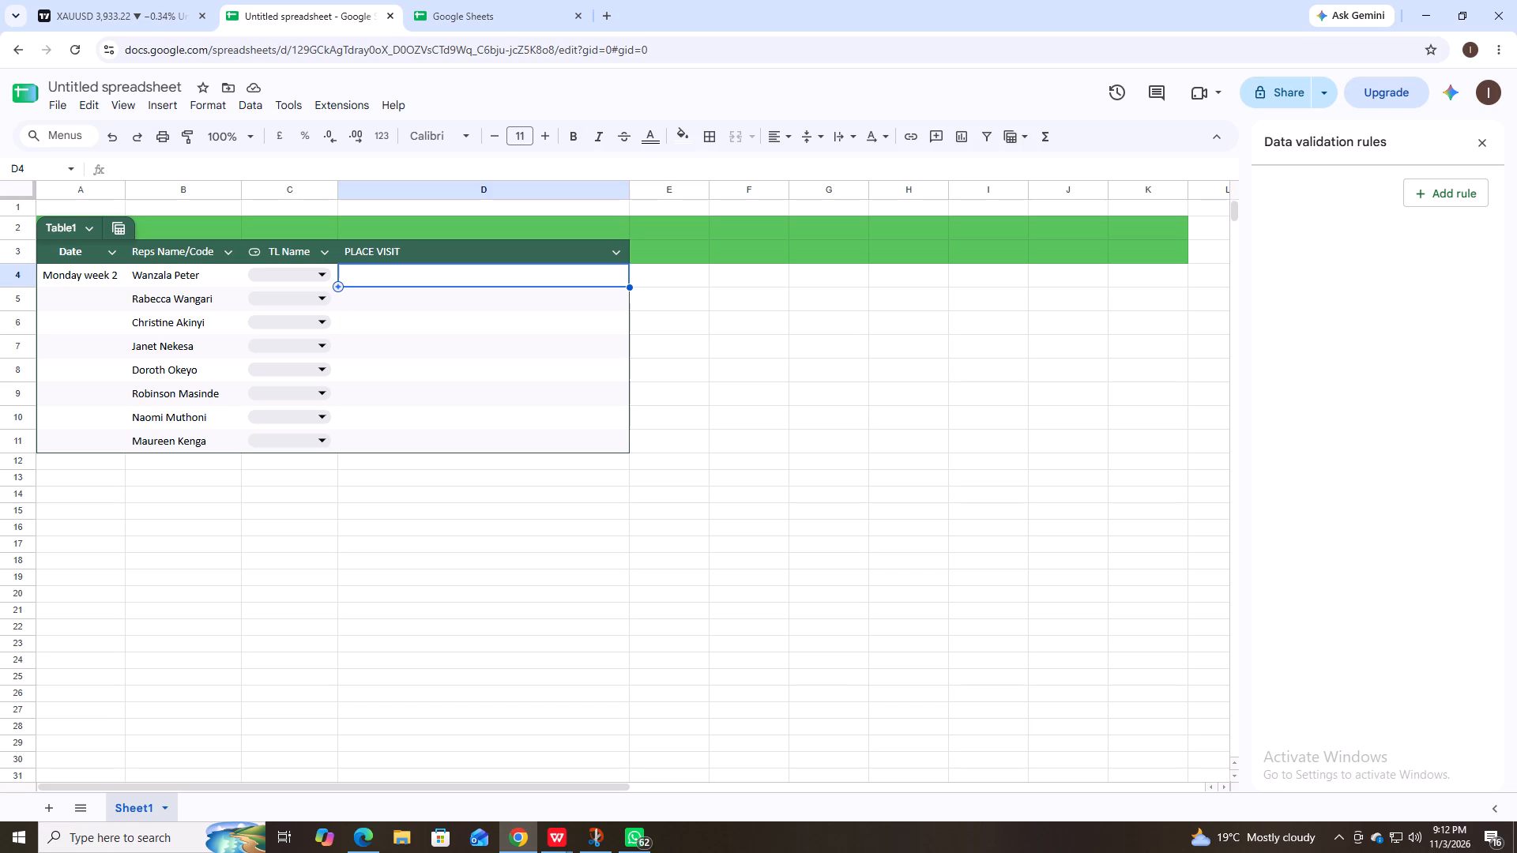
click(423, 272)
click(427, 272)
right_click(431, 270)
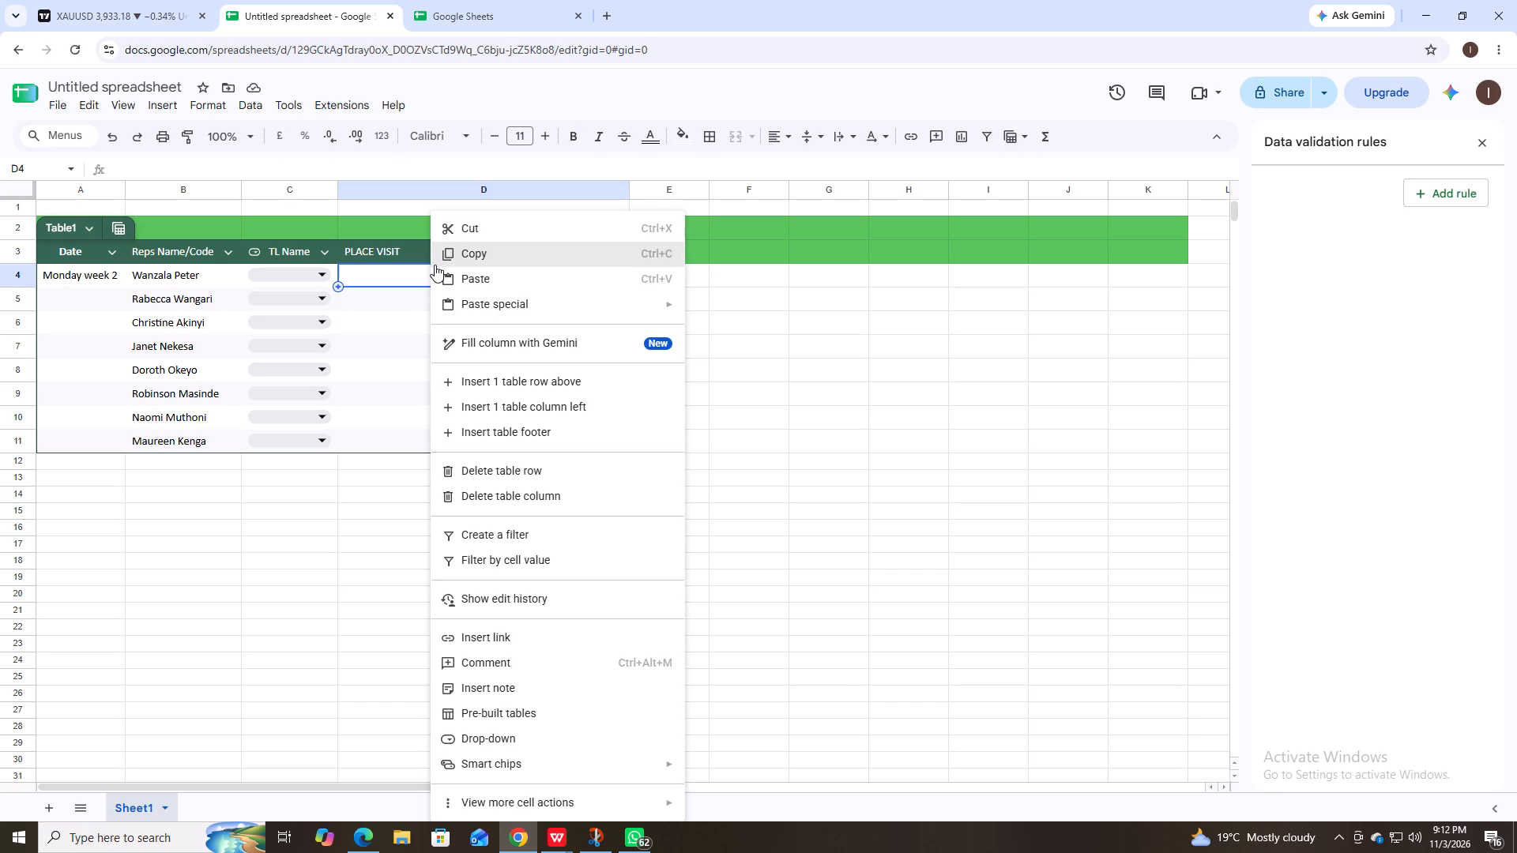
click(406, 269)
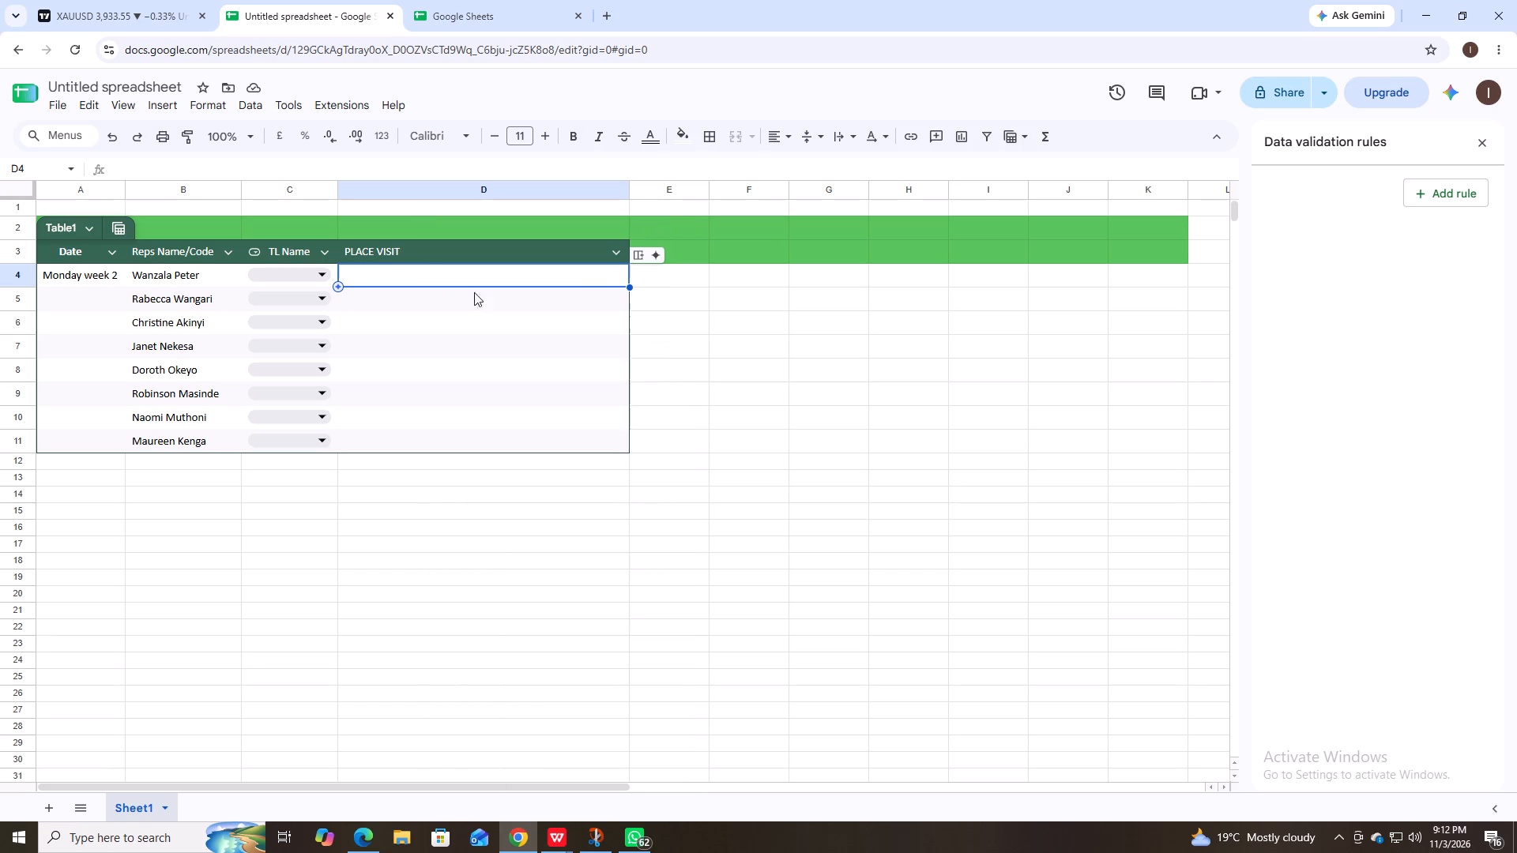
Add a new table column directly after PLACE VISIT.
click(637, 253)
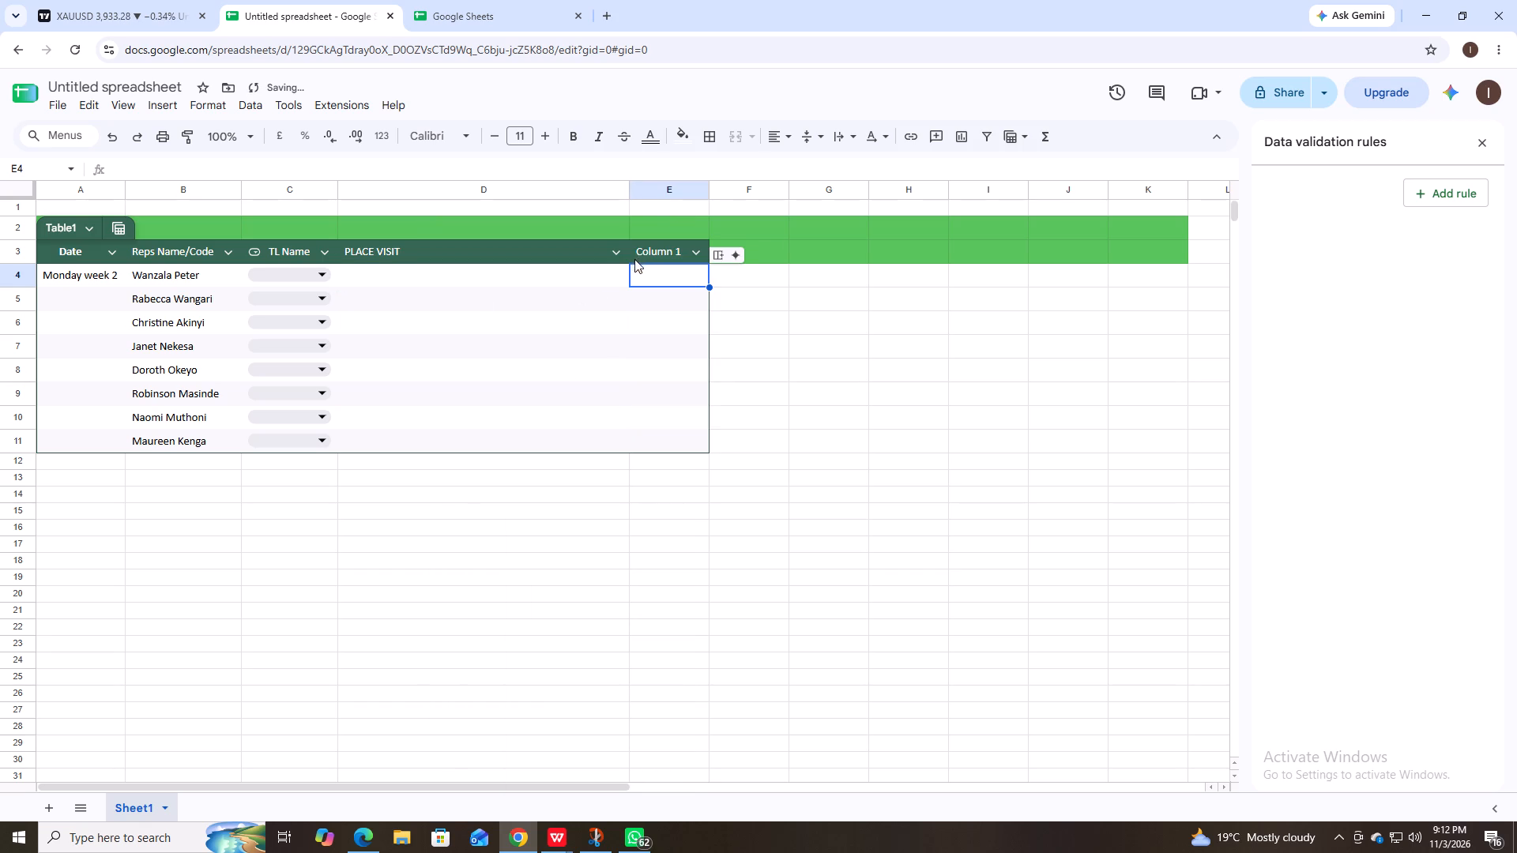
Enter Menengai High School Nakuru as the first place in D4 of the PLACE VISIT column.
click(426, 263)
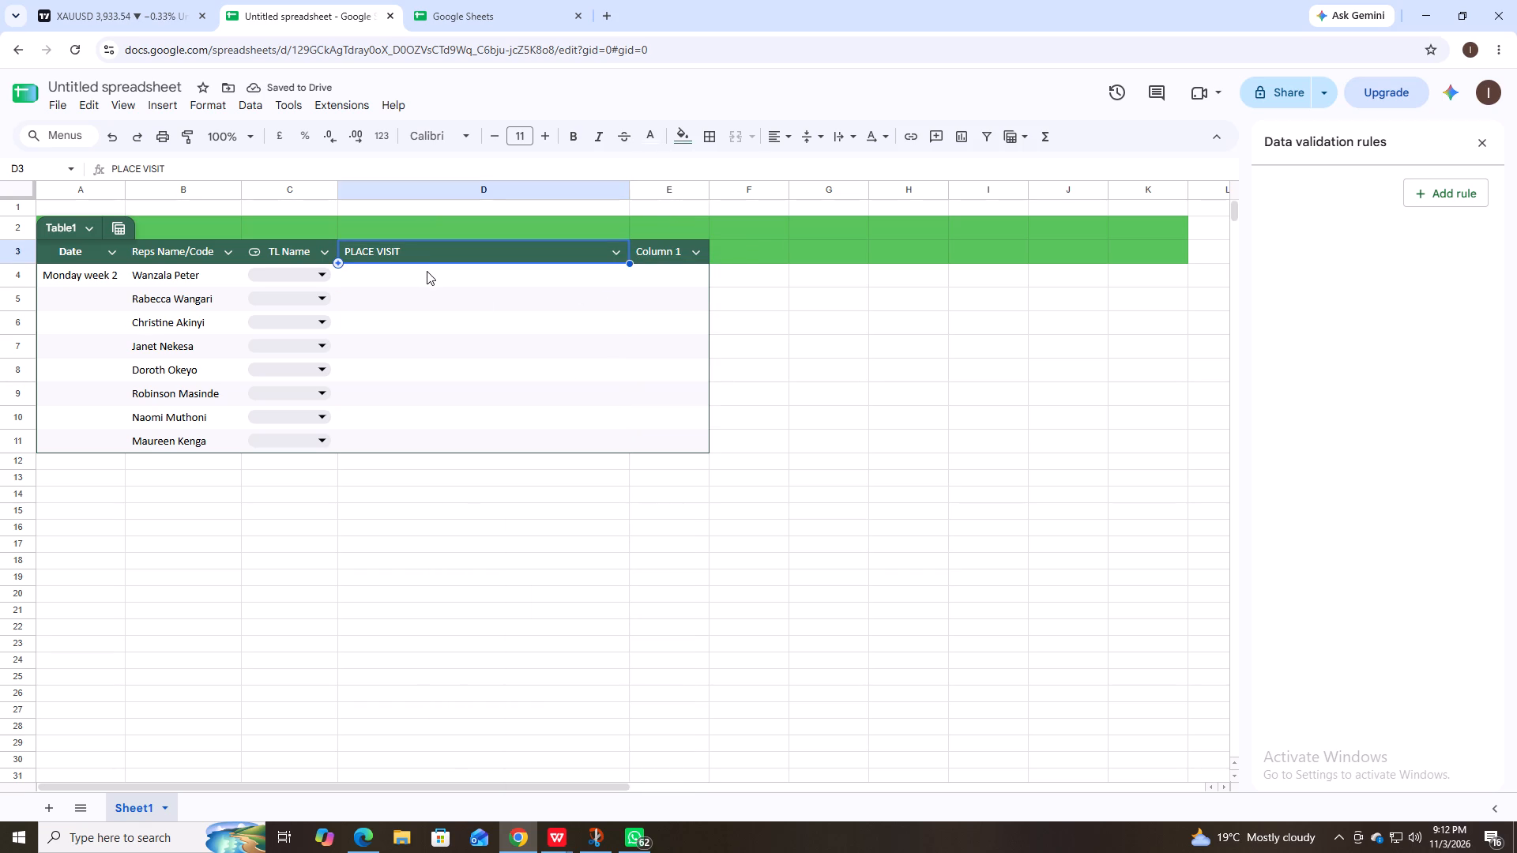
click(425, 278)
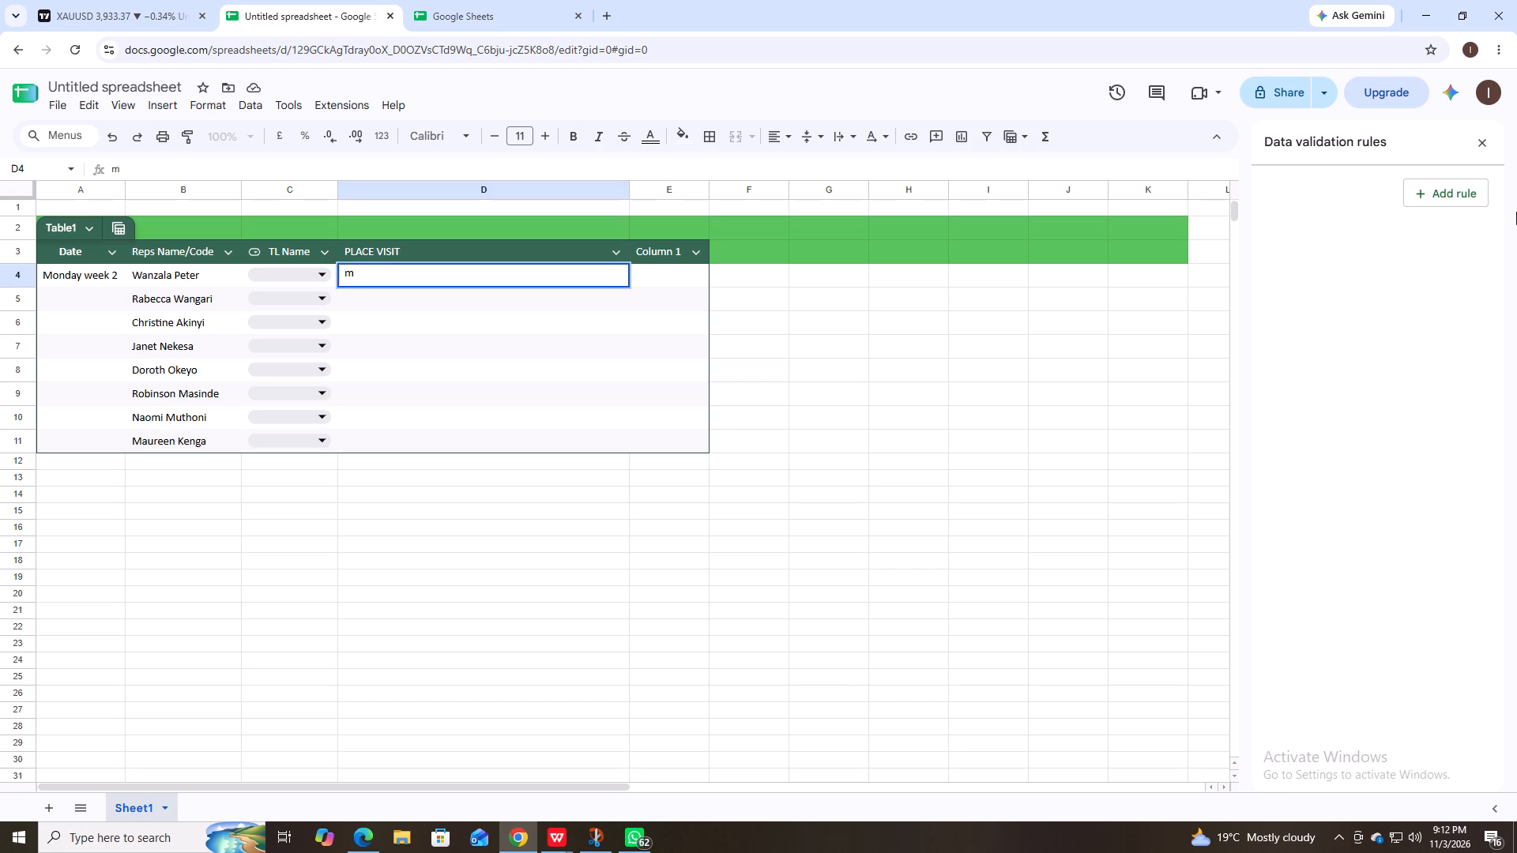
key(BackSpace)
key(m)
text(enengai)
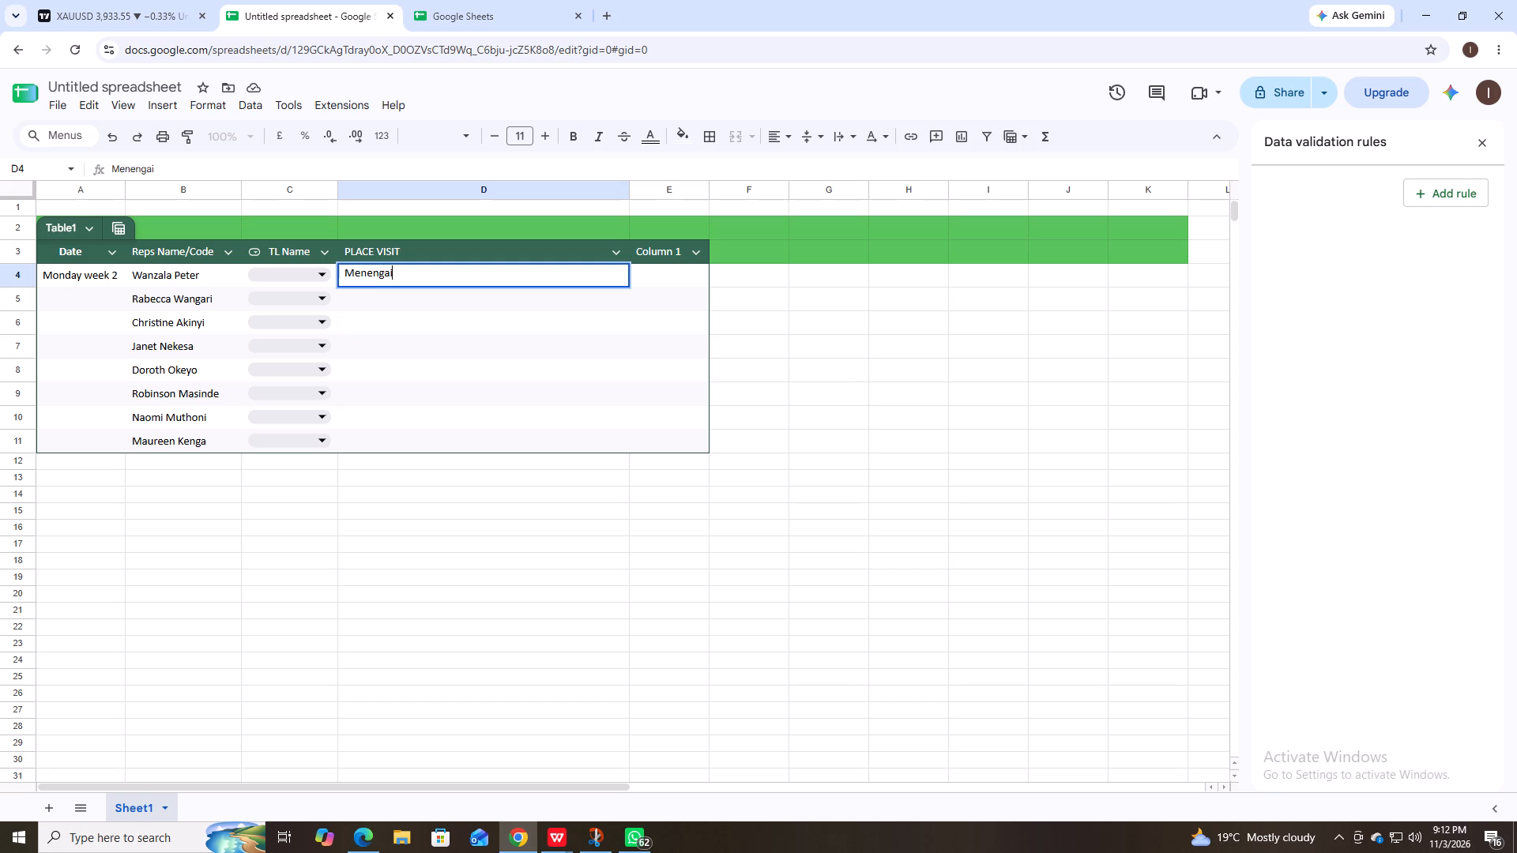
key(space)
key(i)
text(gh)
key(space)
key(s)
text(ch)
text(ool)
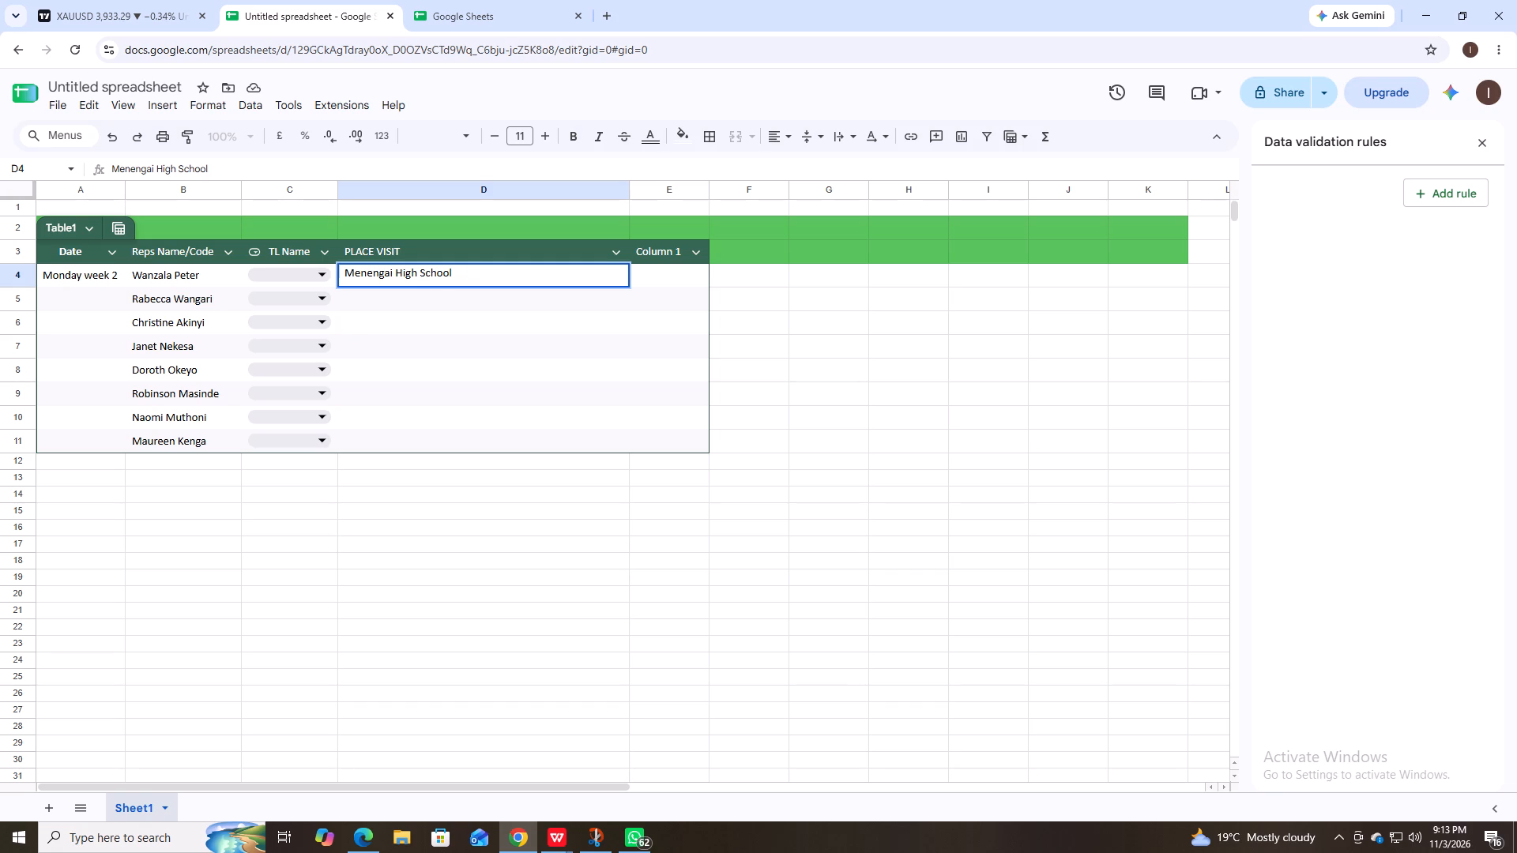
key(space)
text(aku)
text(ru)
Append a second place after a comma in D4, Nakuru level 6 Hospital.
key(comma)
key(space)
text(ak)
text(uru)
key(space)
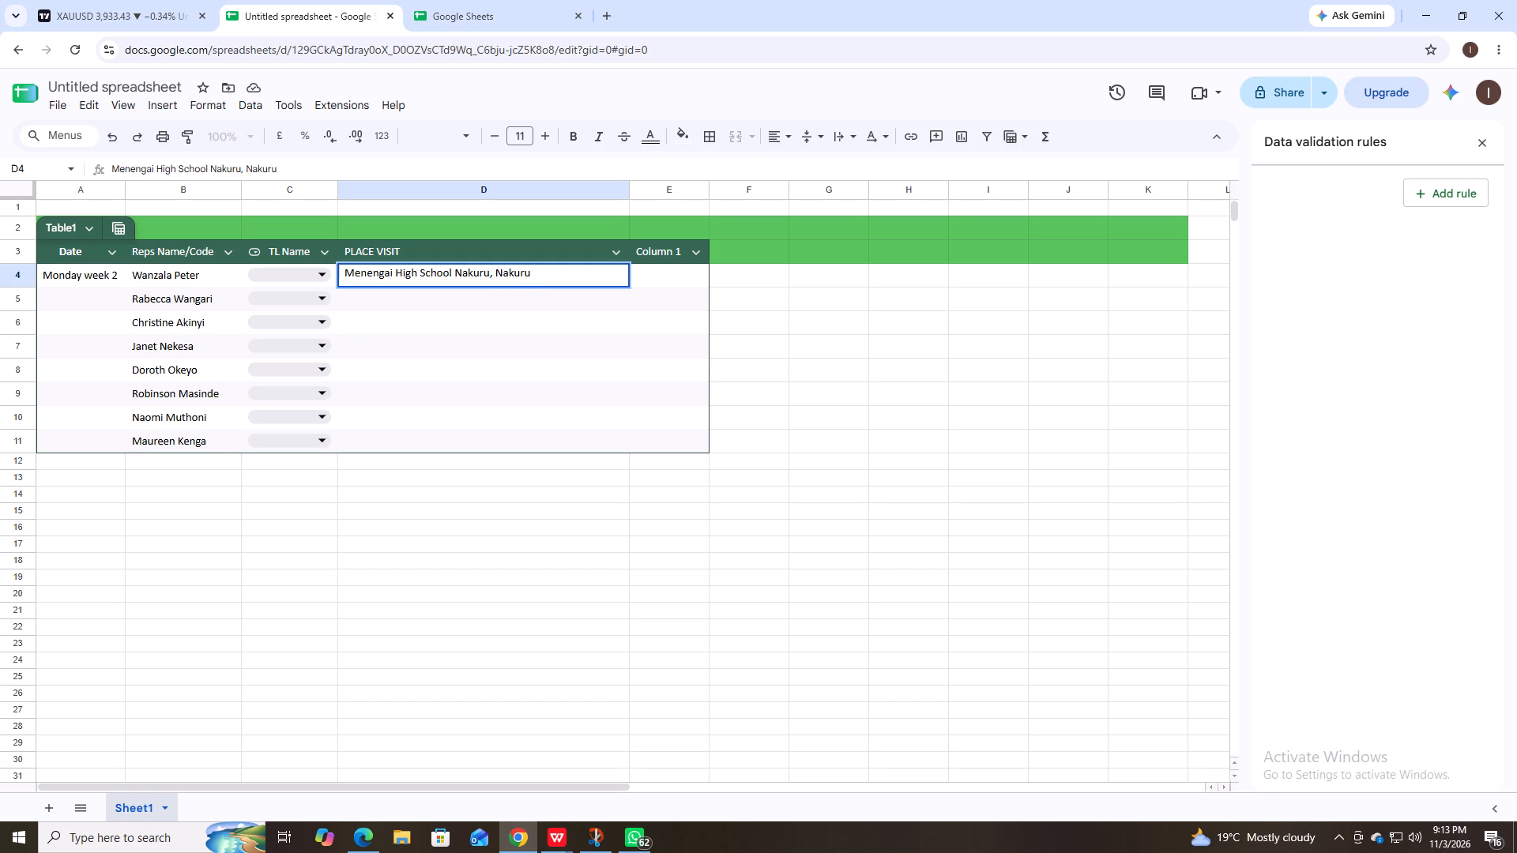
text(le)
text(ve)
text(l)
key(space)
key(6)
key(space)
key(o)
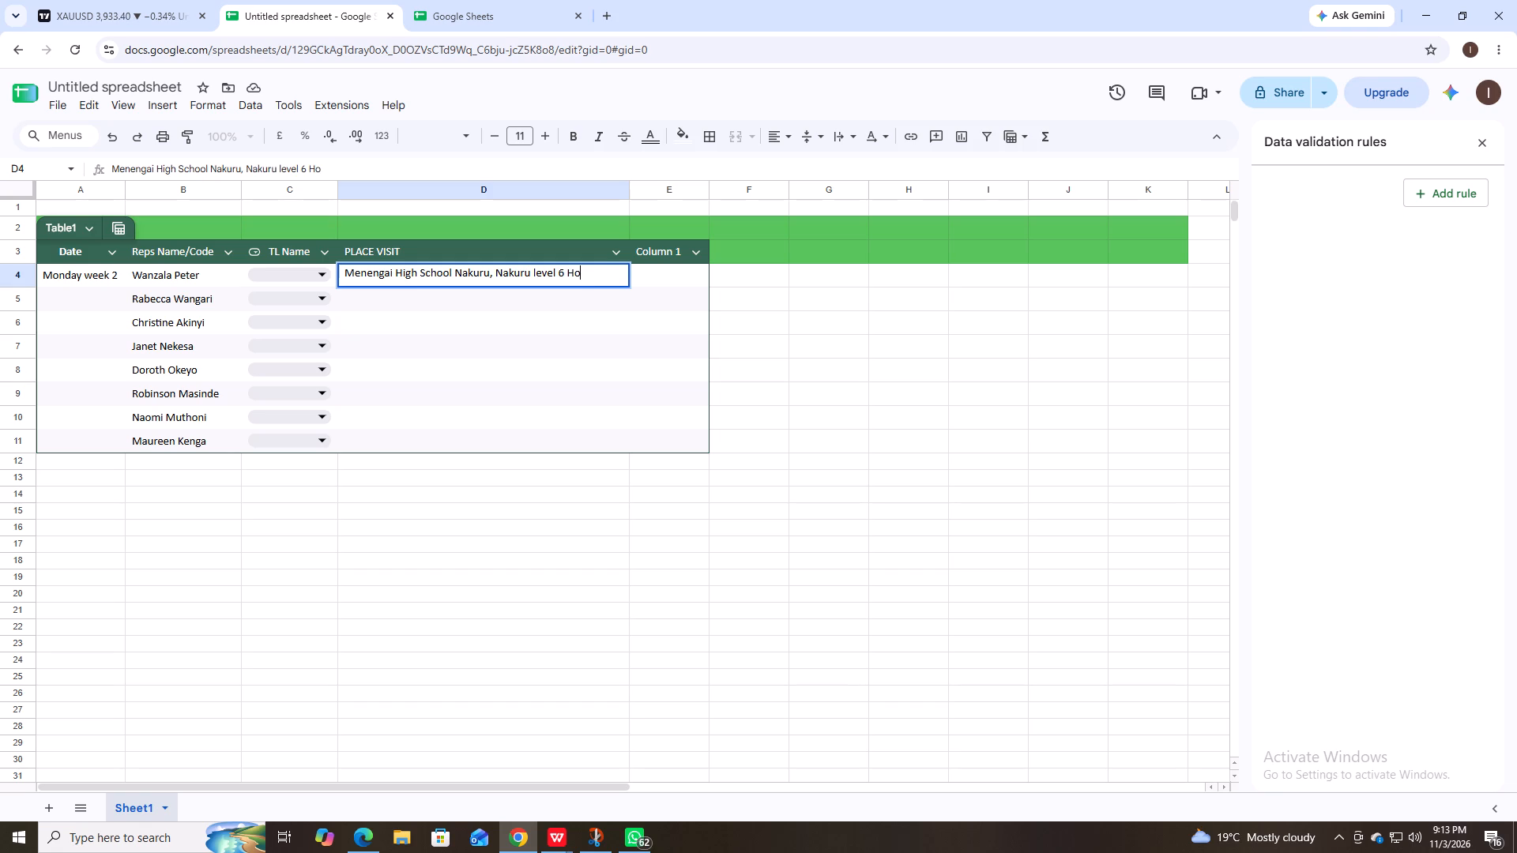
key(s)
text(pi)
text(ta)
key(l)
Fill D5 with the same places as D4, Menengai High School Nakuru, Nakuru level 6 Hospital.
click(423, 300)
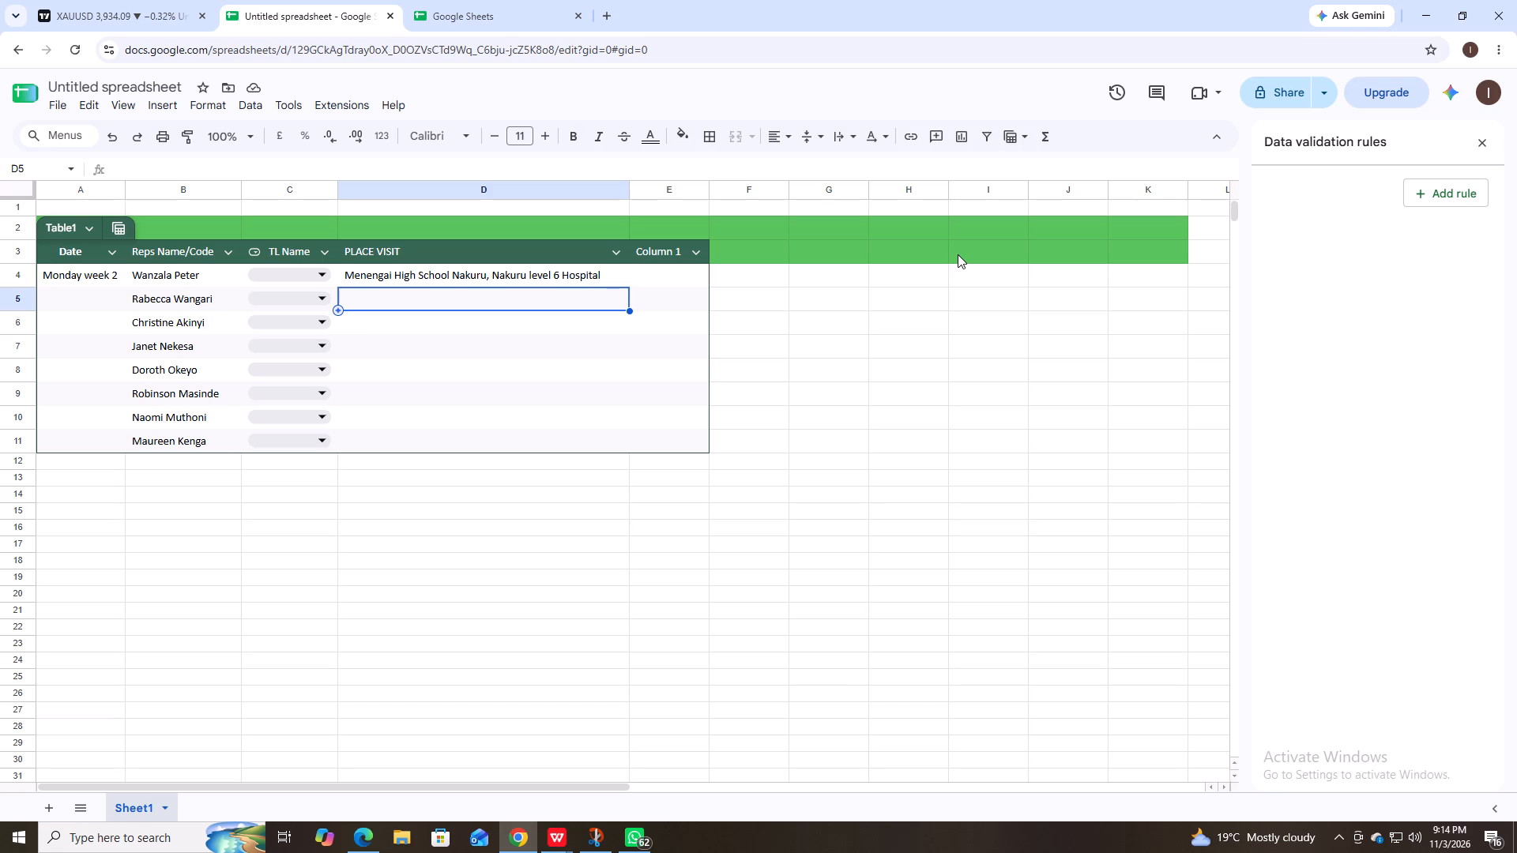
key(m)
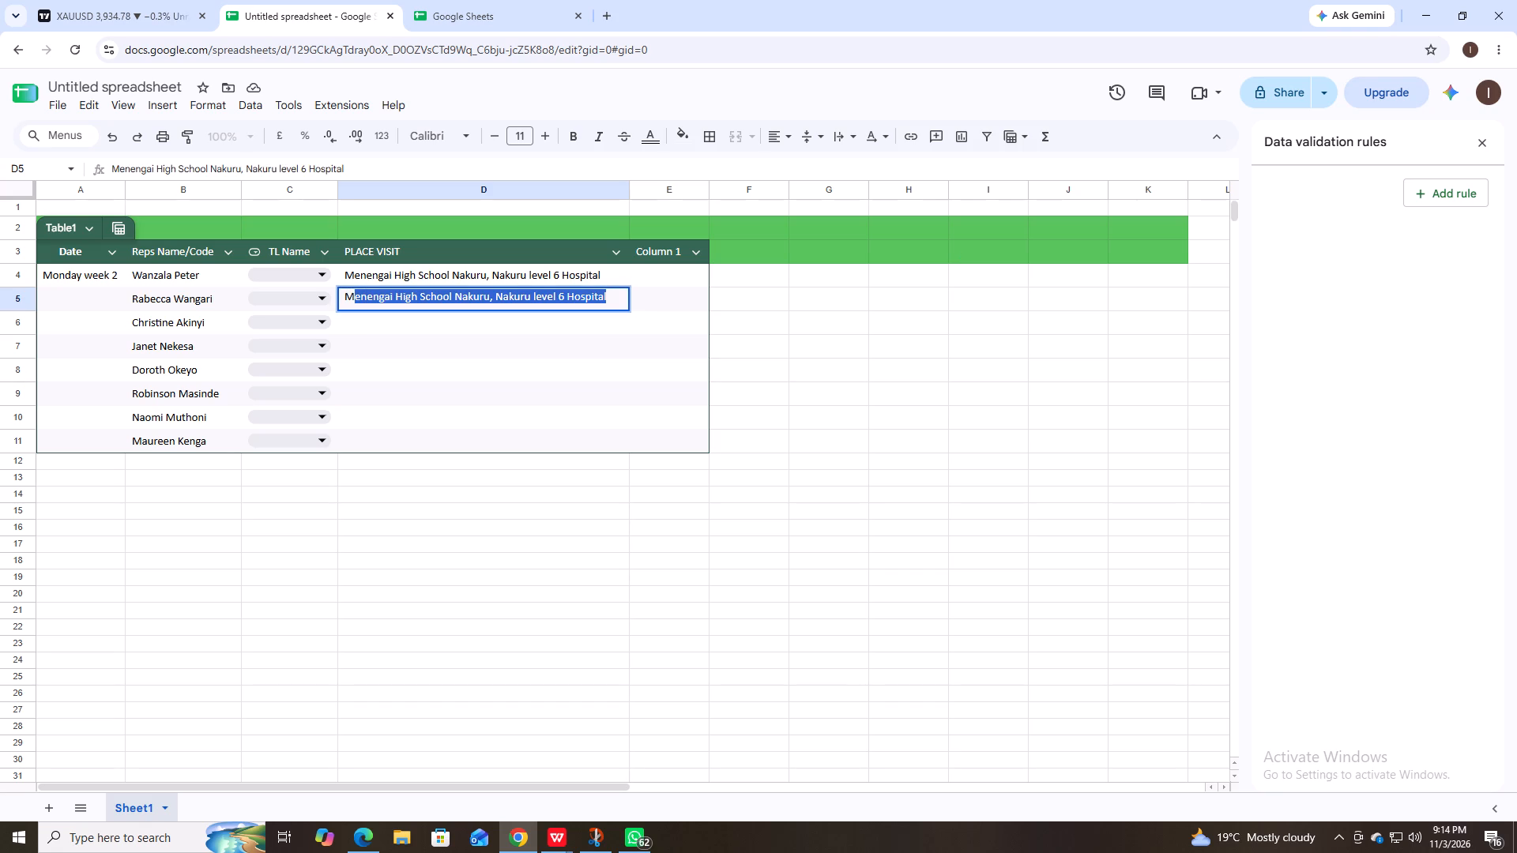
key(Return)
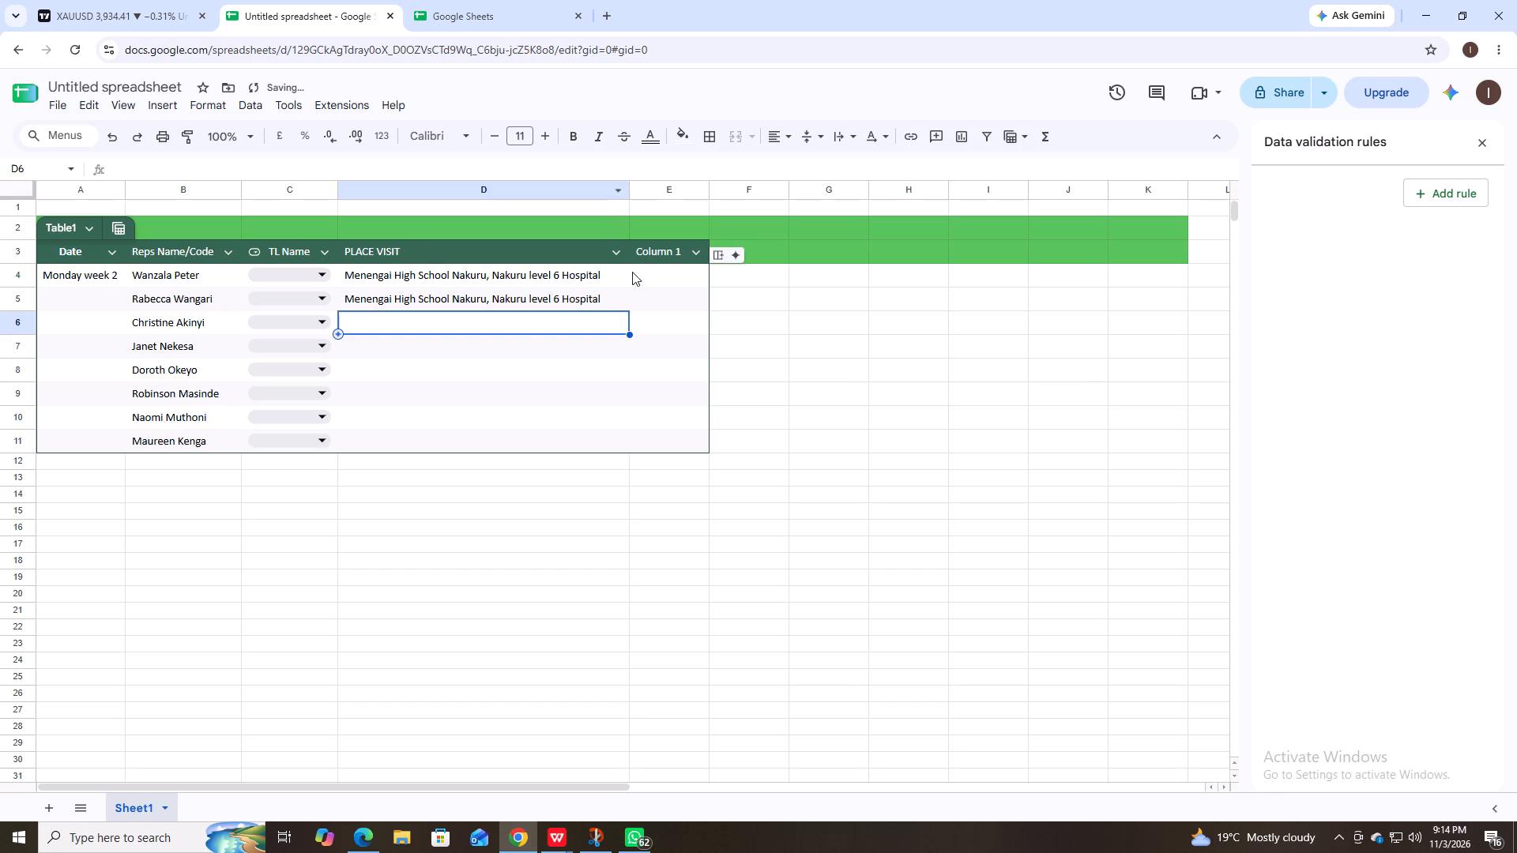
Append a third place after a comma in D5 of the PLACE VISIT column, Nakuru Ministry of Lands.
click(607, 293)
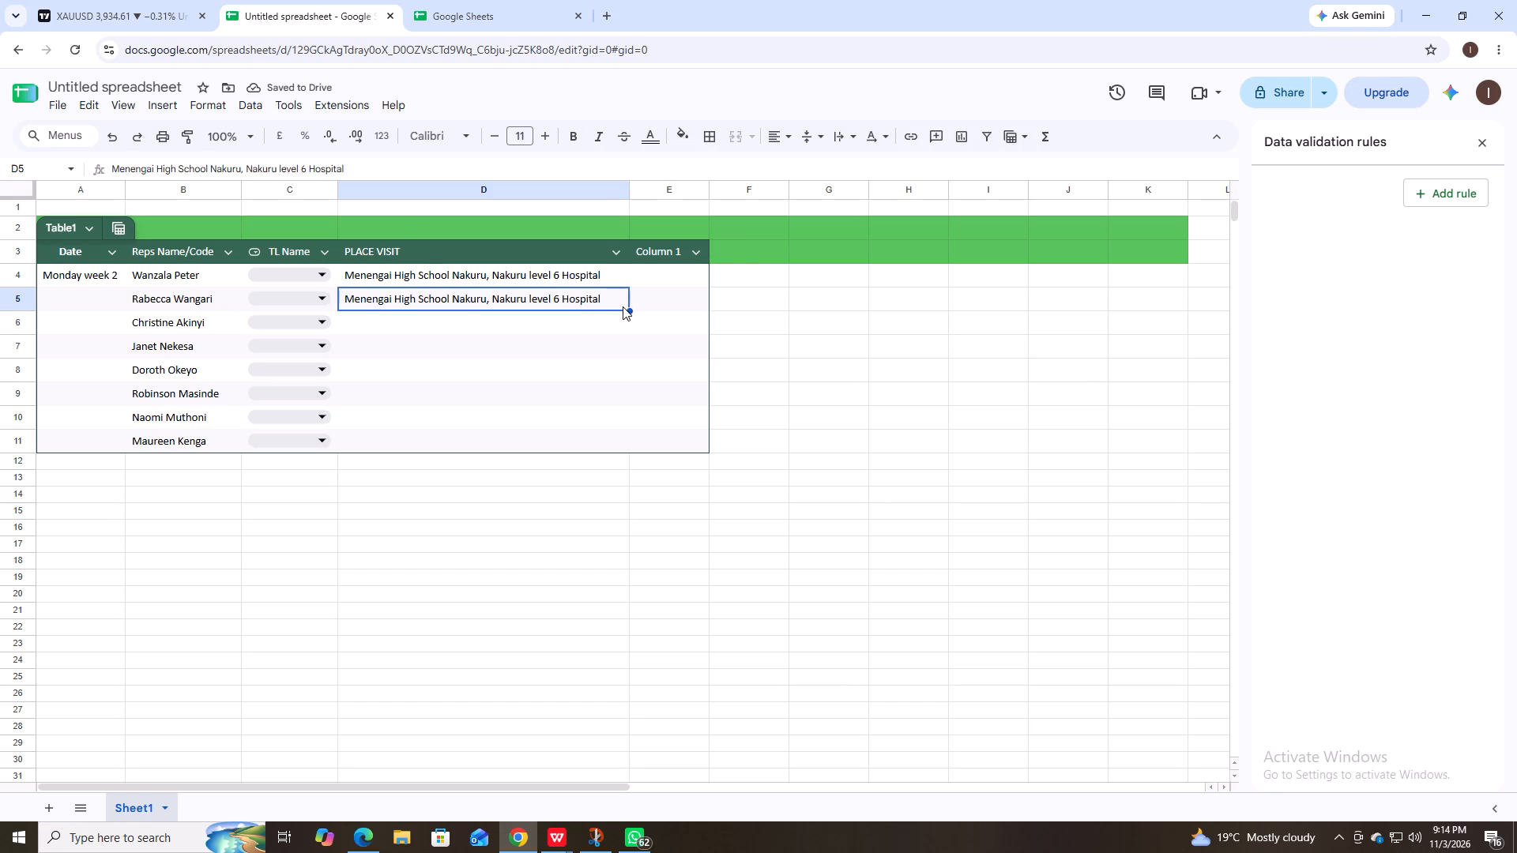
click(605, 294)
click(605, 295)
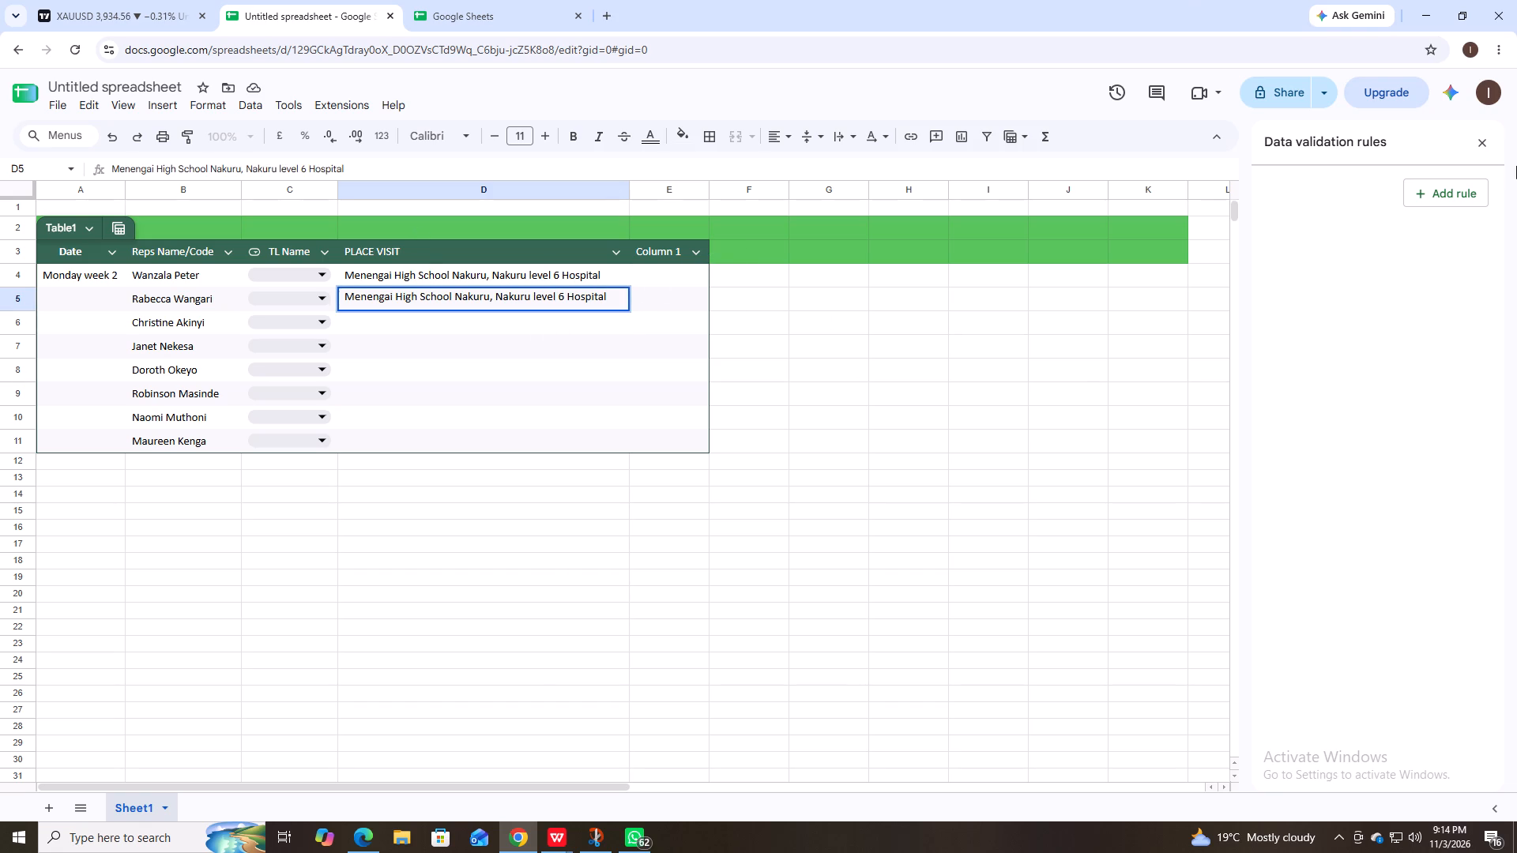
key(comma)
key(space)
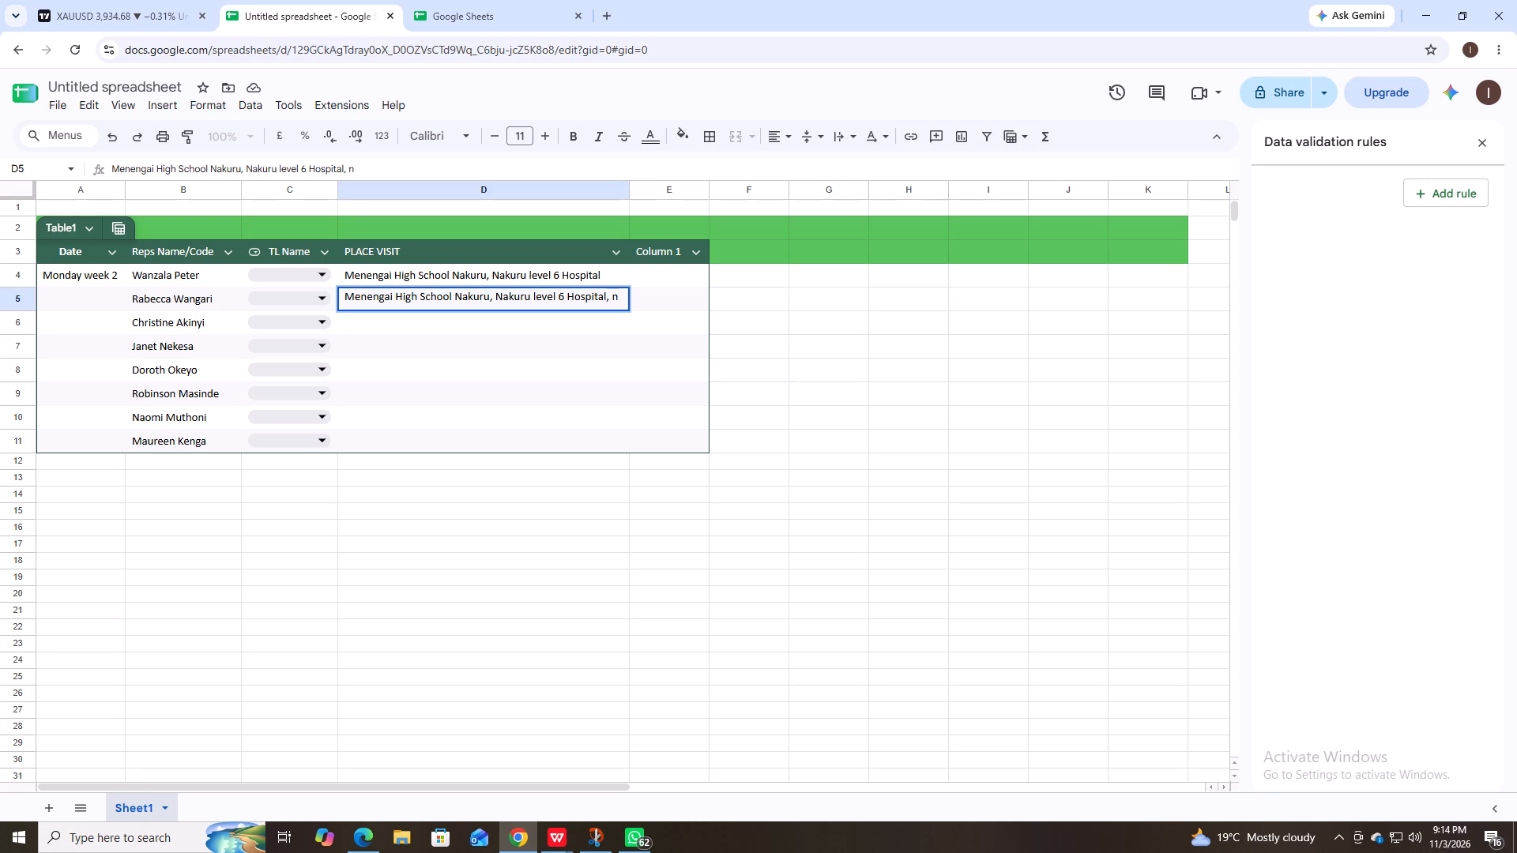
text(AKU)
key(r)
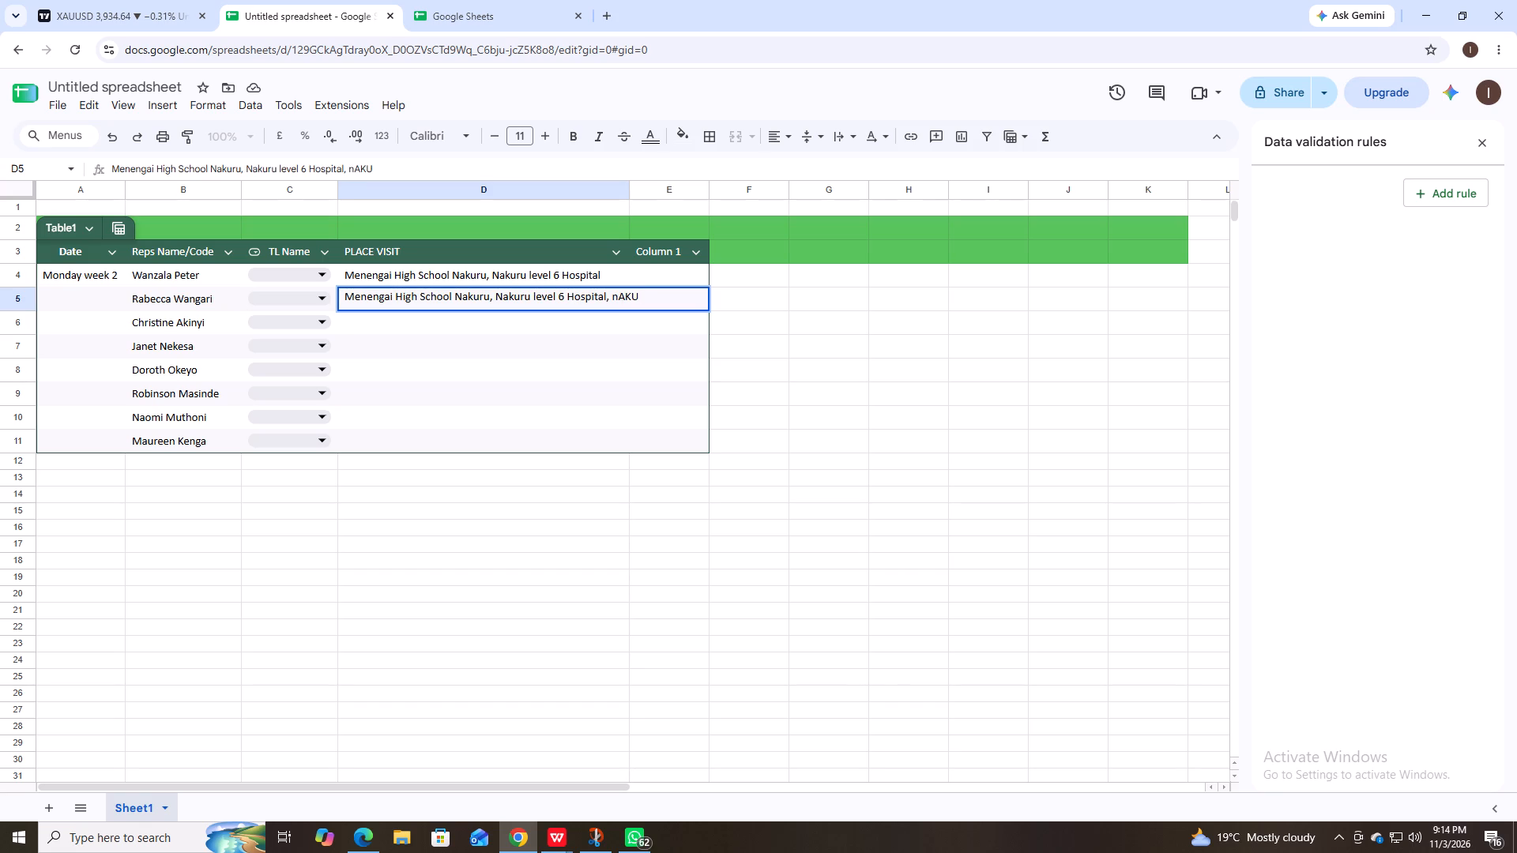
key(BackSpace)
key(BackSpace)
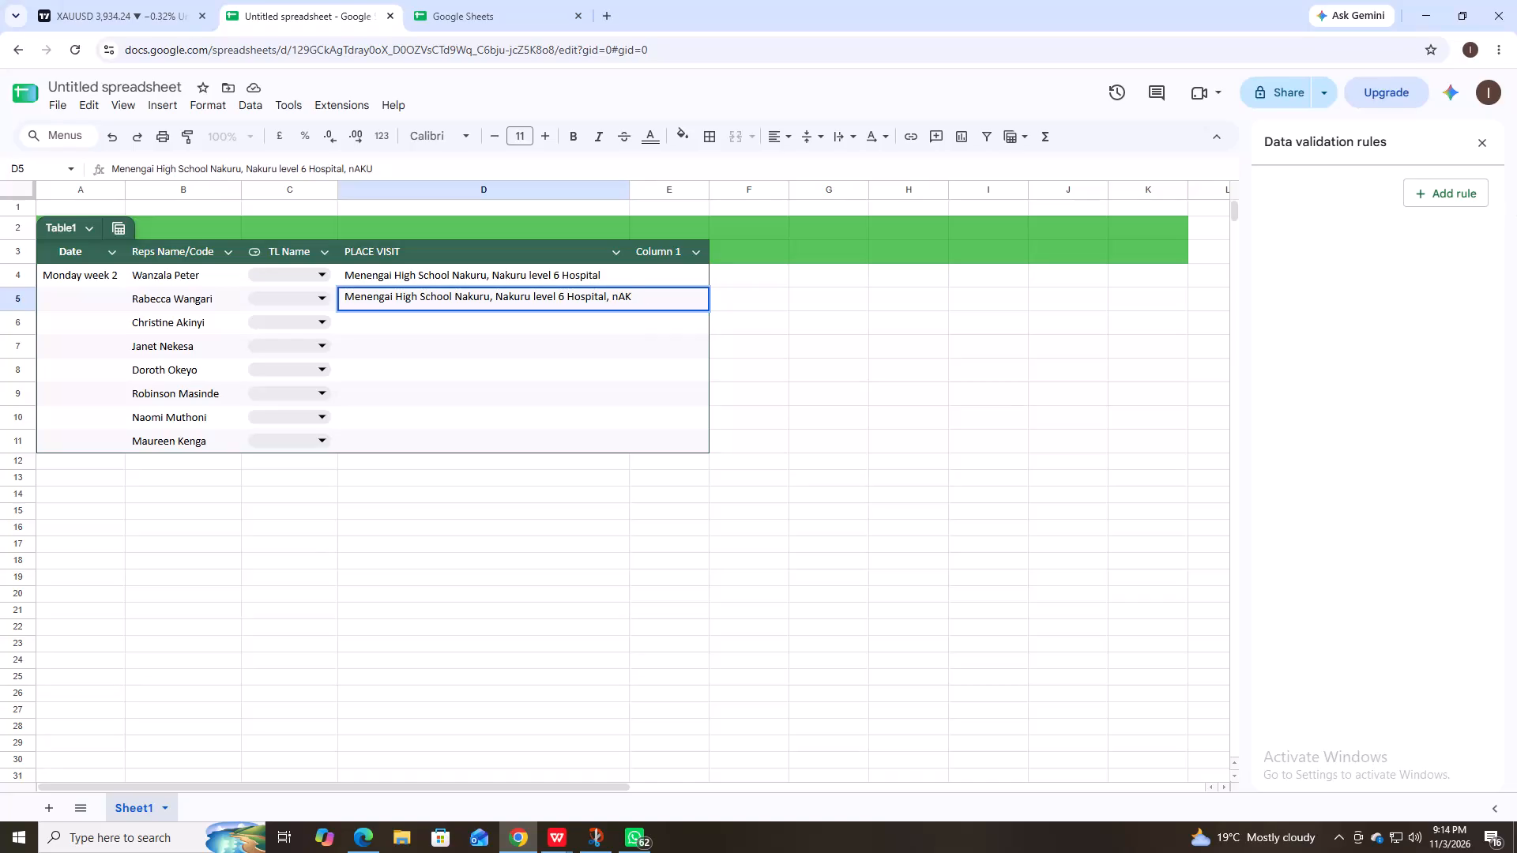
key(BackSpace)
key(BackSpace)
key(BackSpace)
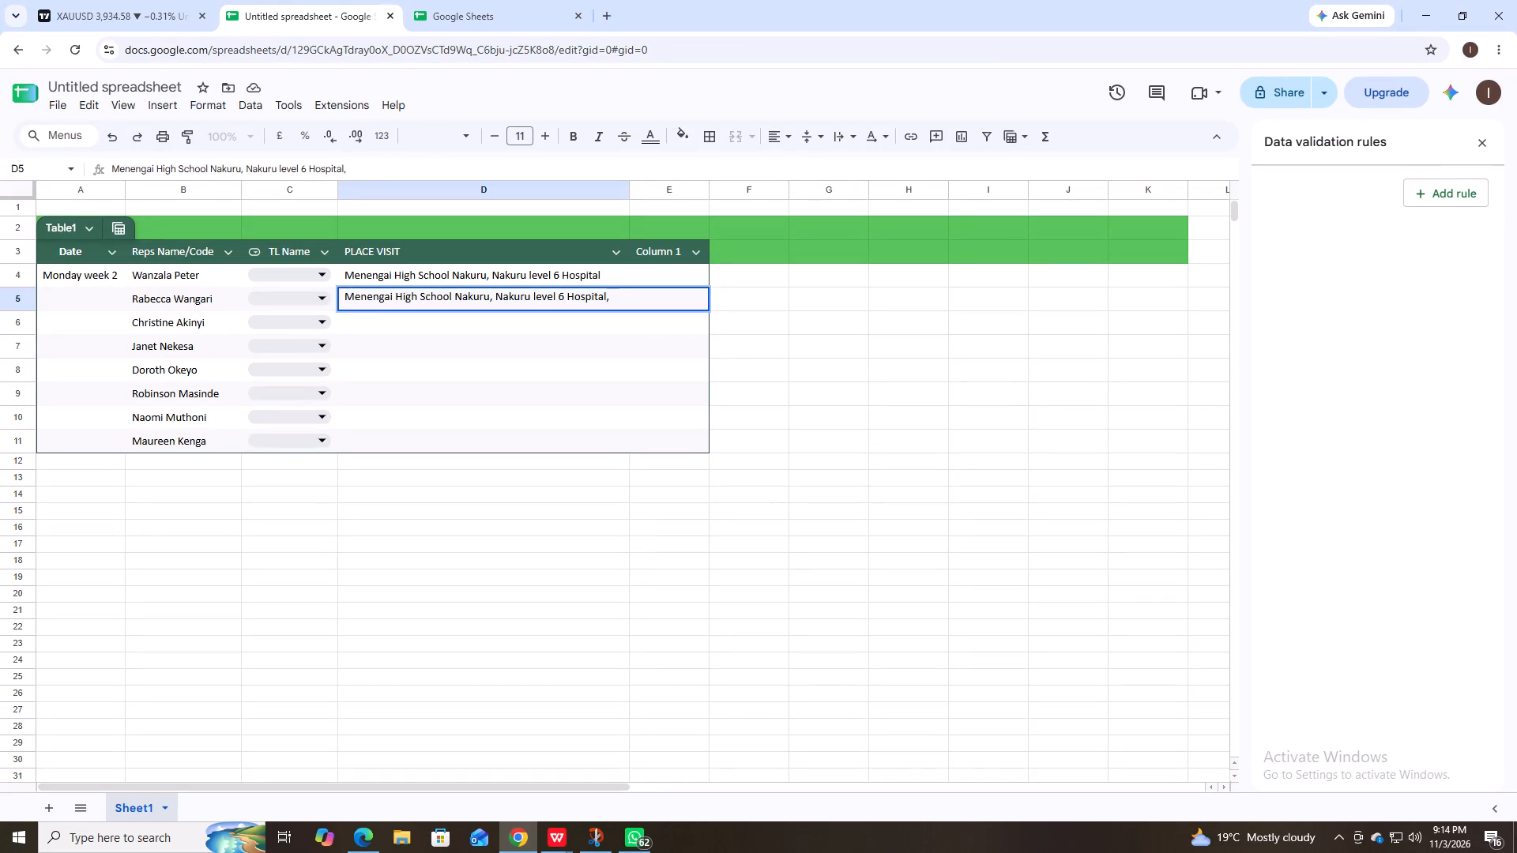
key(n)
text(akuru)
key(space)
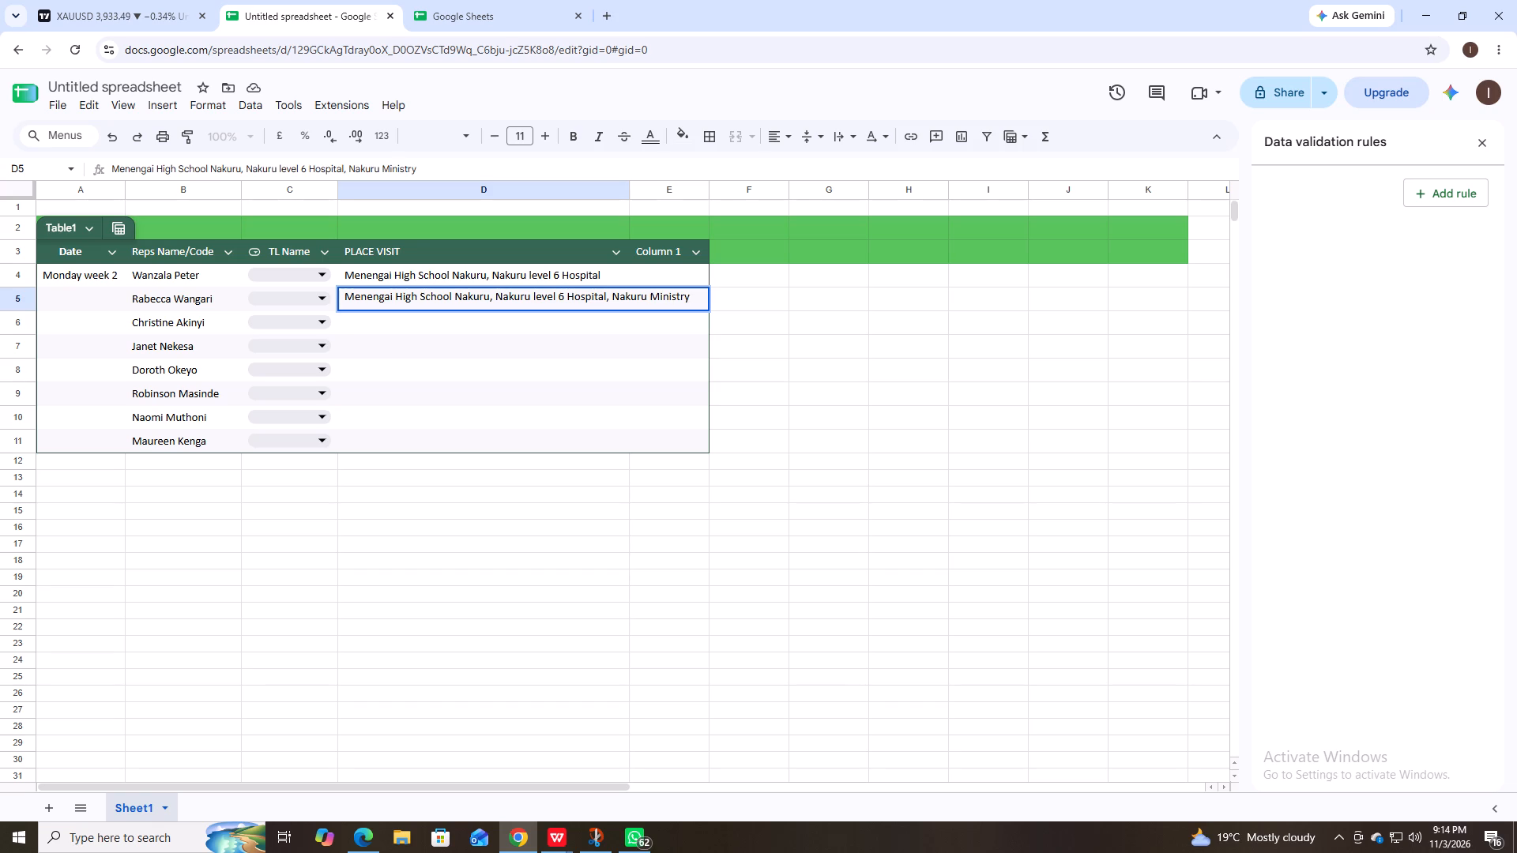
text(of)
key(space)
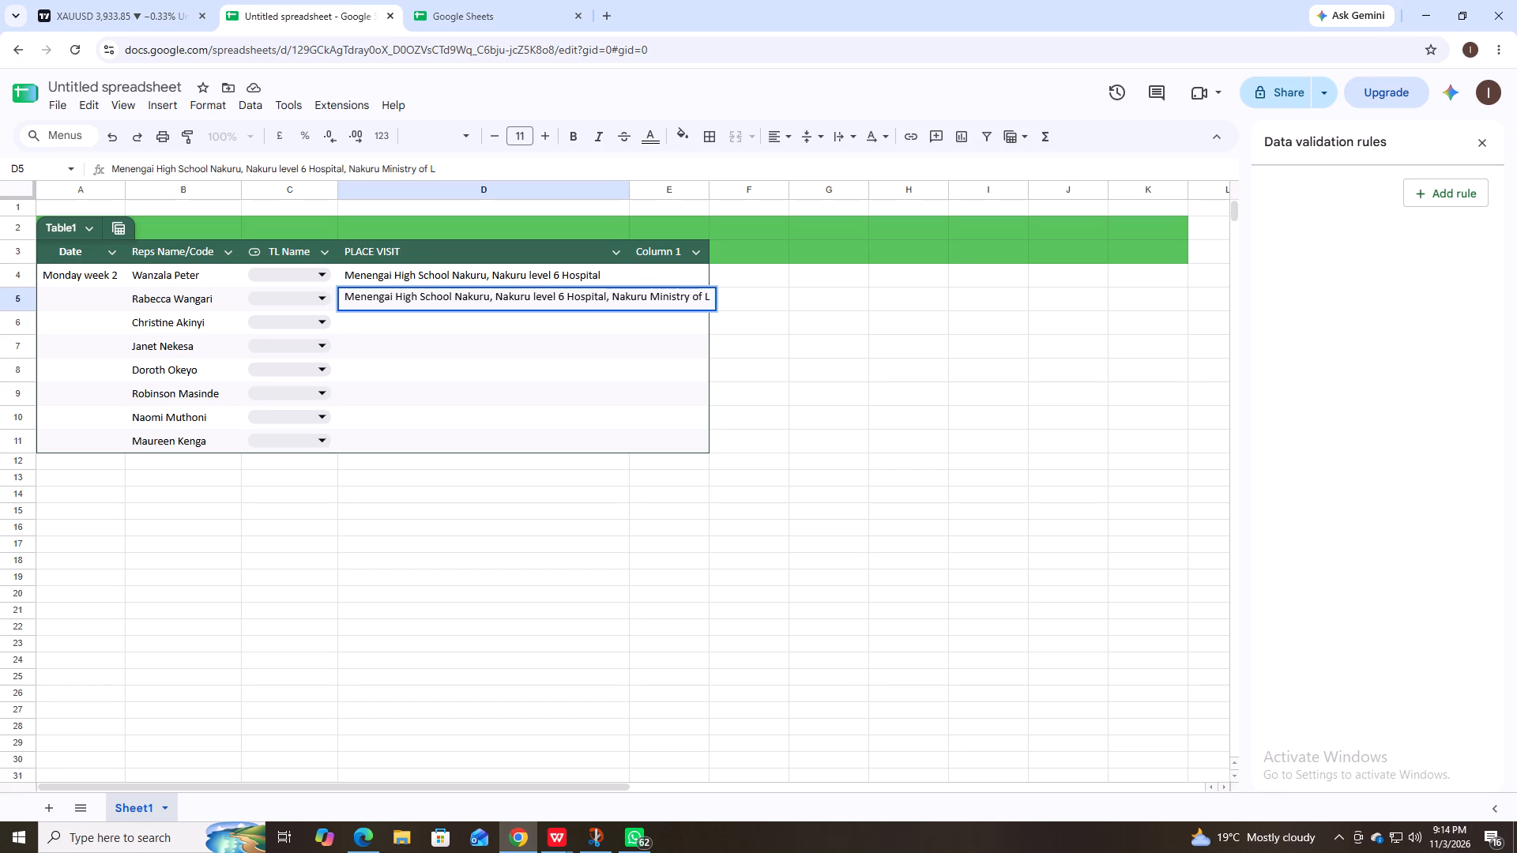
text(ands)
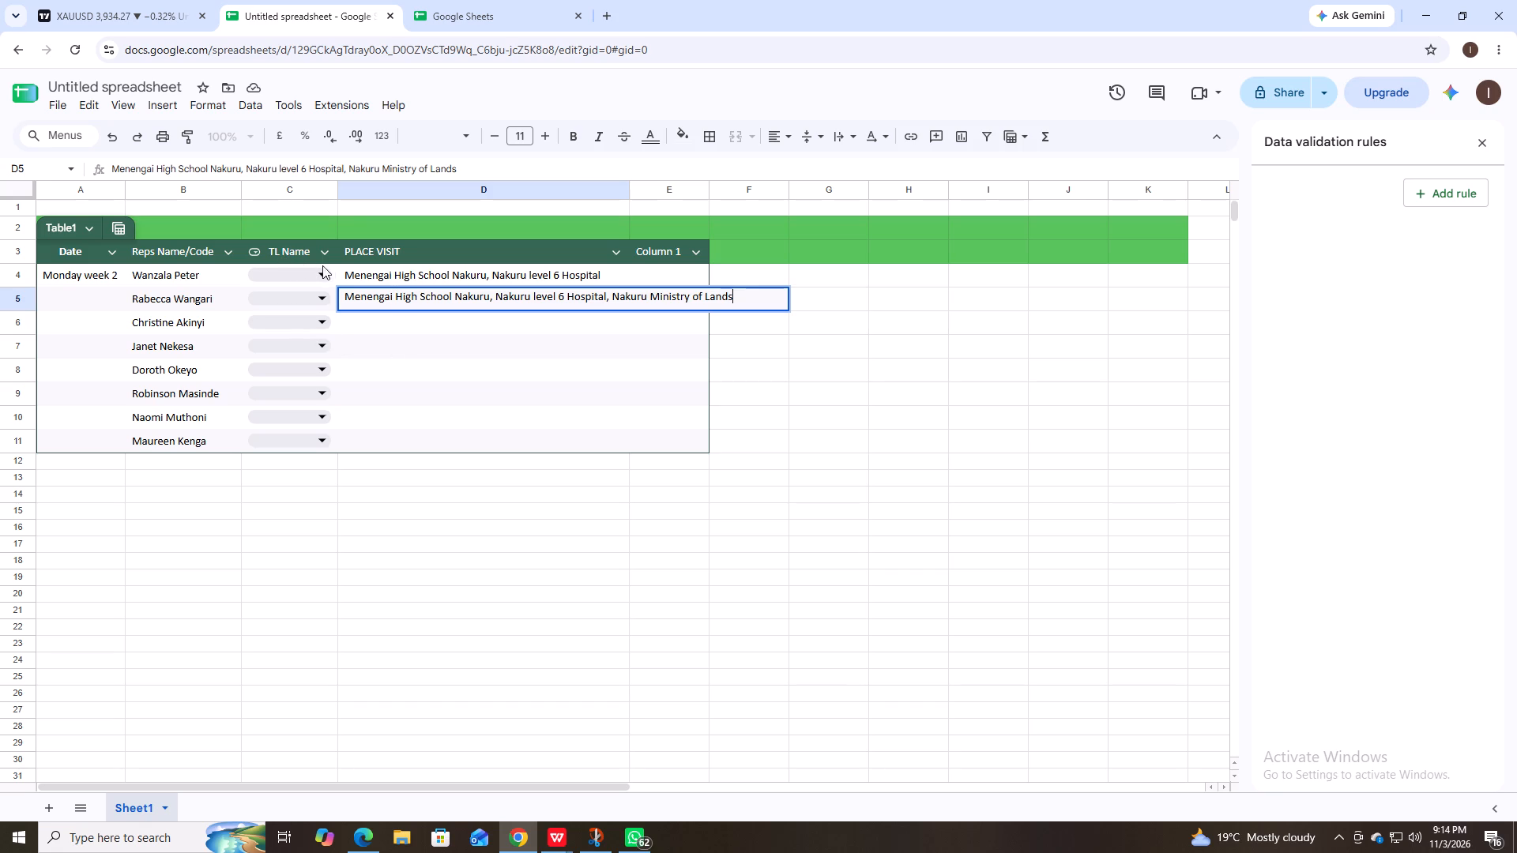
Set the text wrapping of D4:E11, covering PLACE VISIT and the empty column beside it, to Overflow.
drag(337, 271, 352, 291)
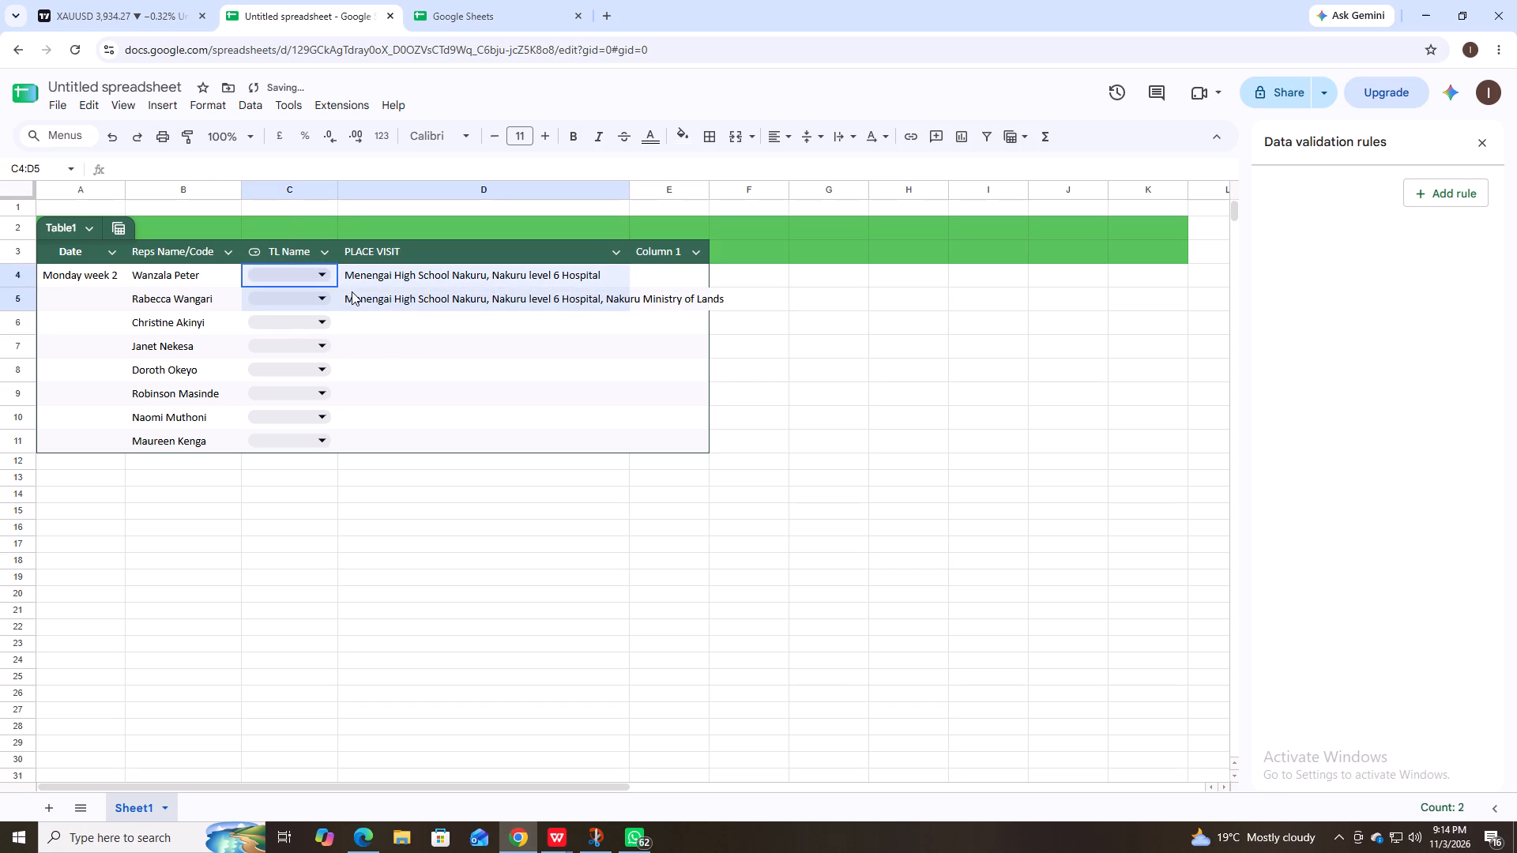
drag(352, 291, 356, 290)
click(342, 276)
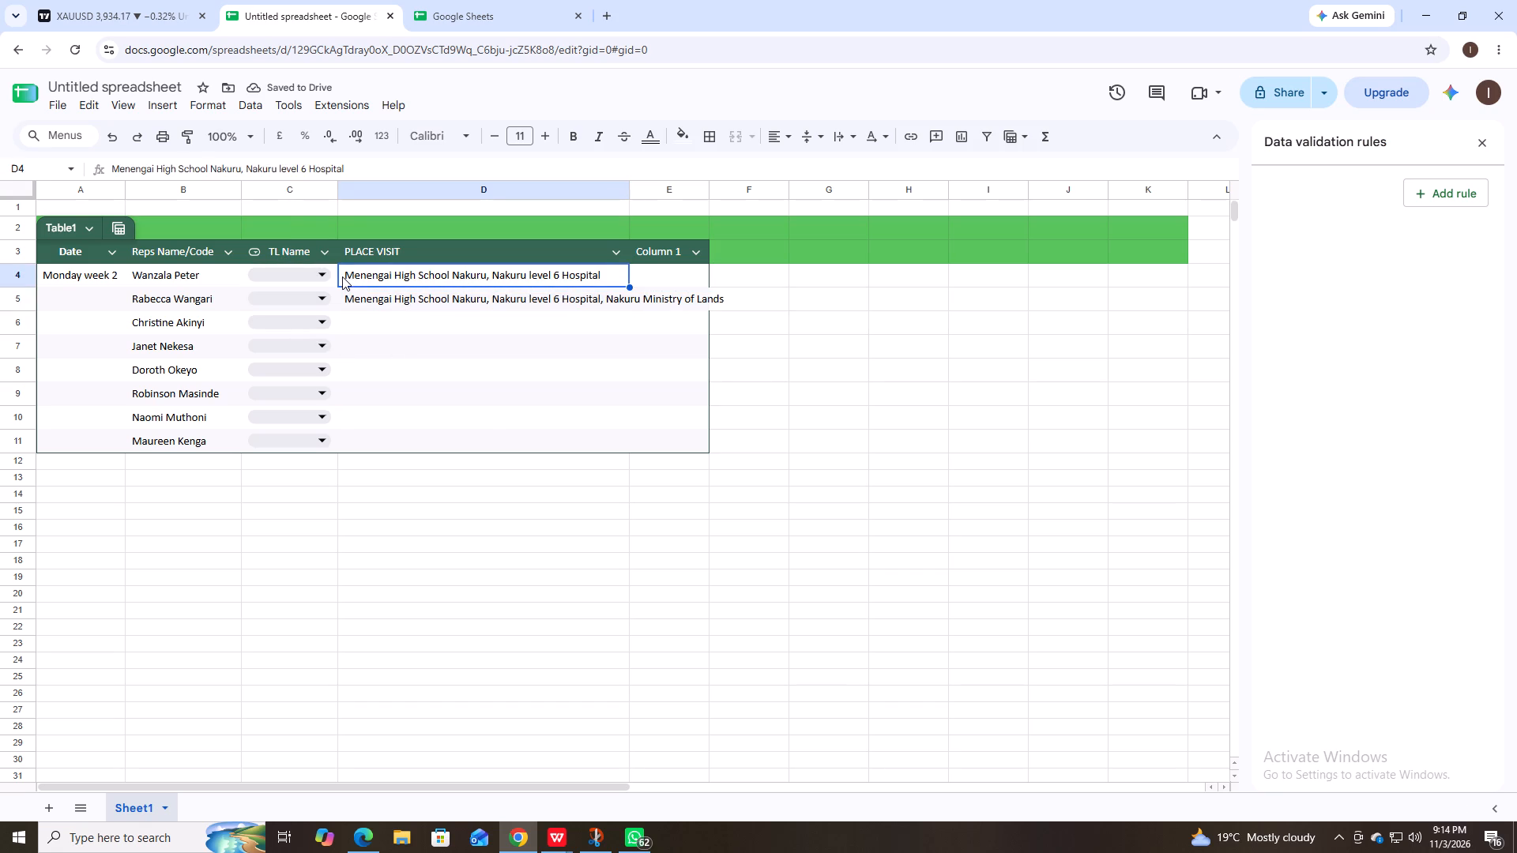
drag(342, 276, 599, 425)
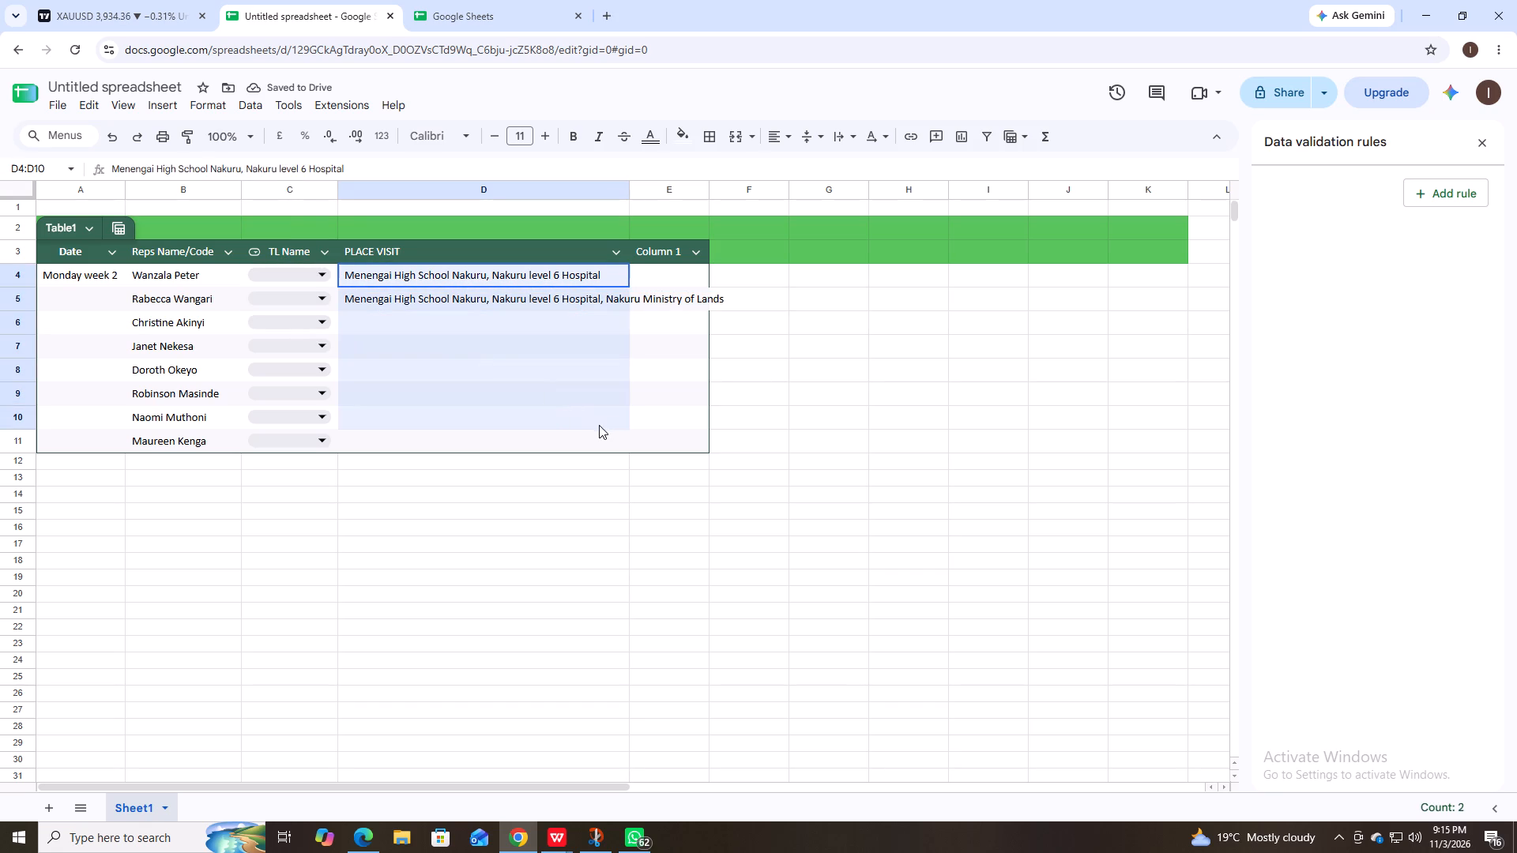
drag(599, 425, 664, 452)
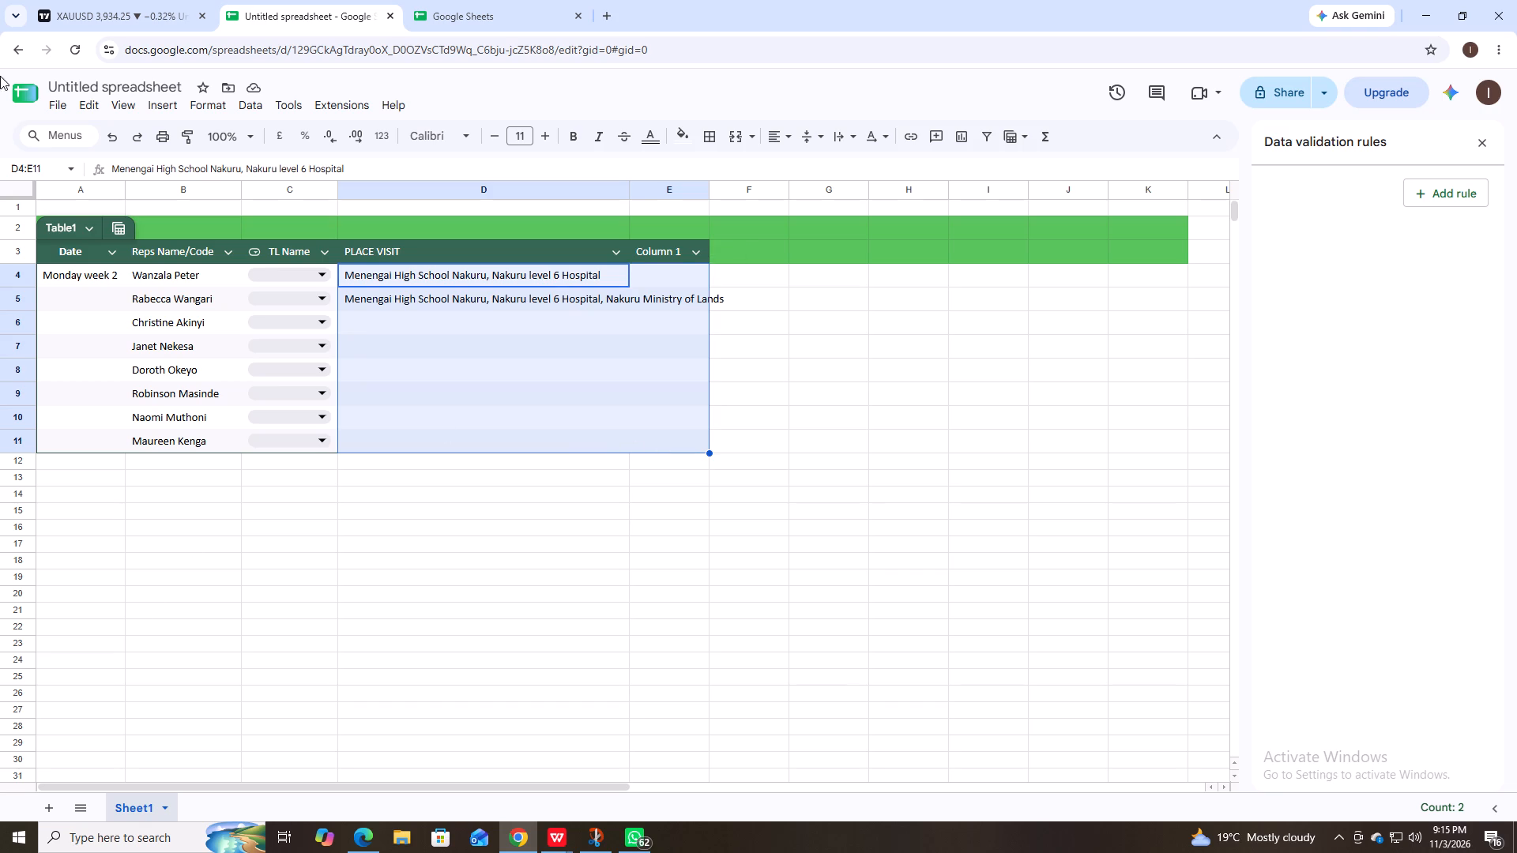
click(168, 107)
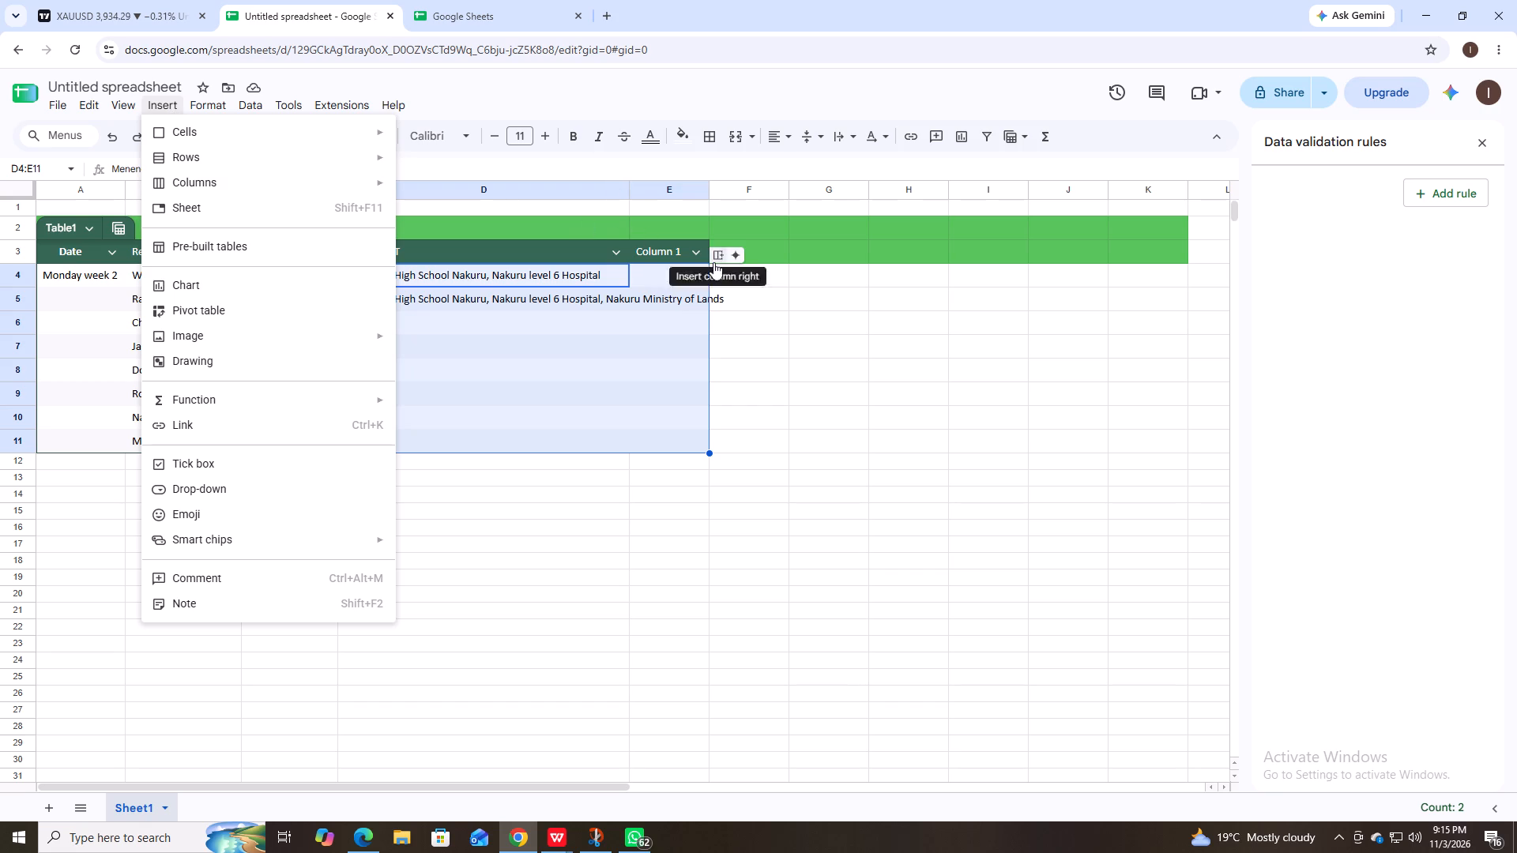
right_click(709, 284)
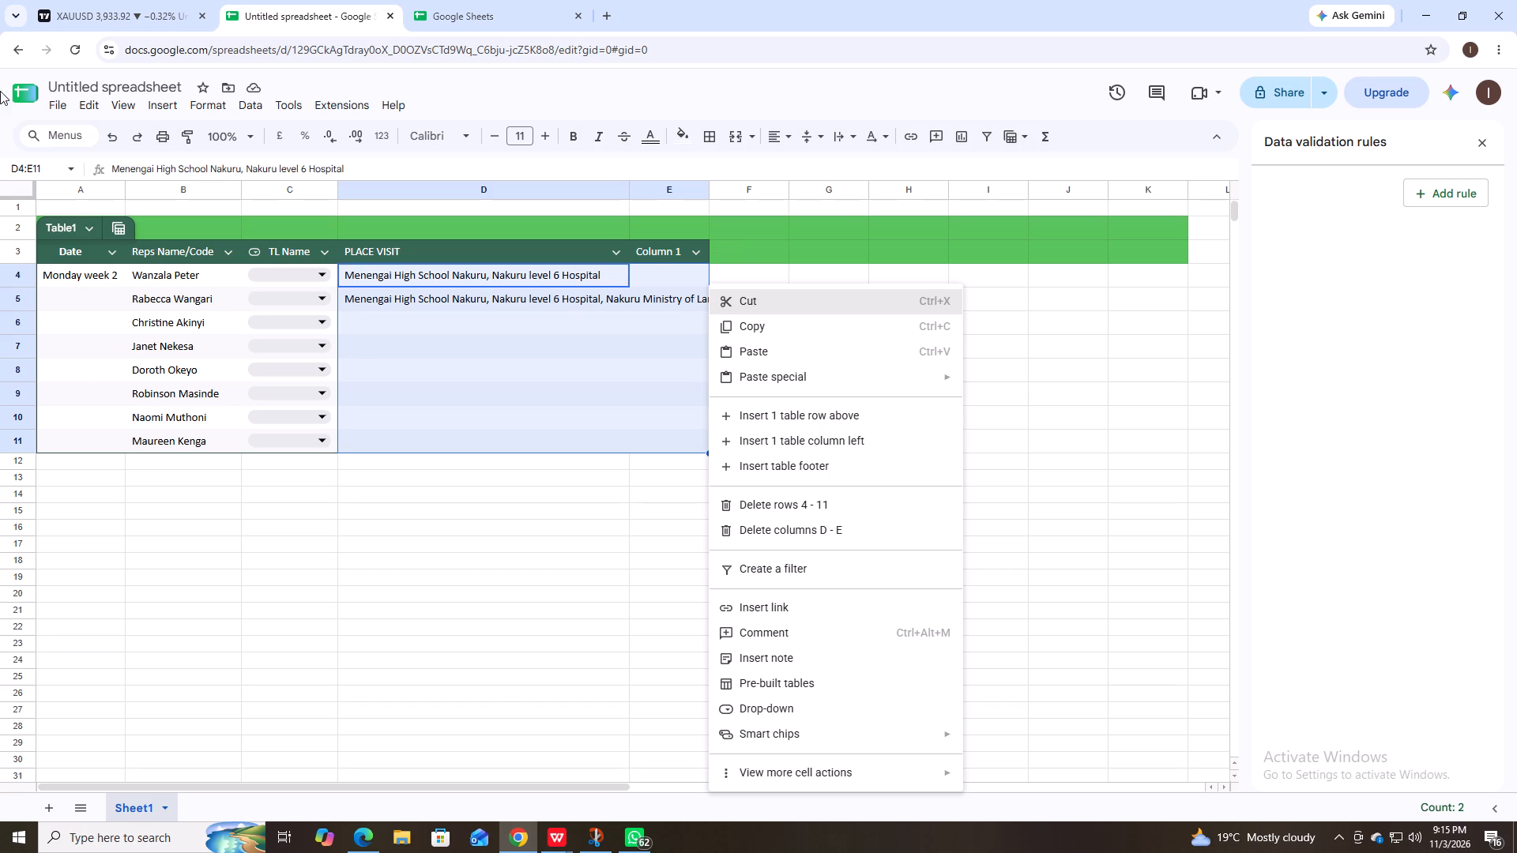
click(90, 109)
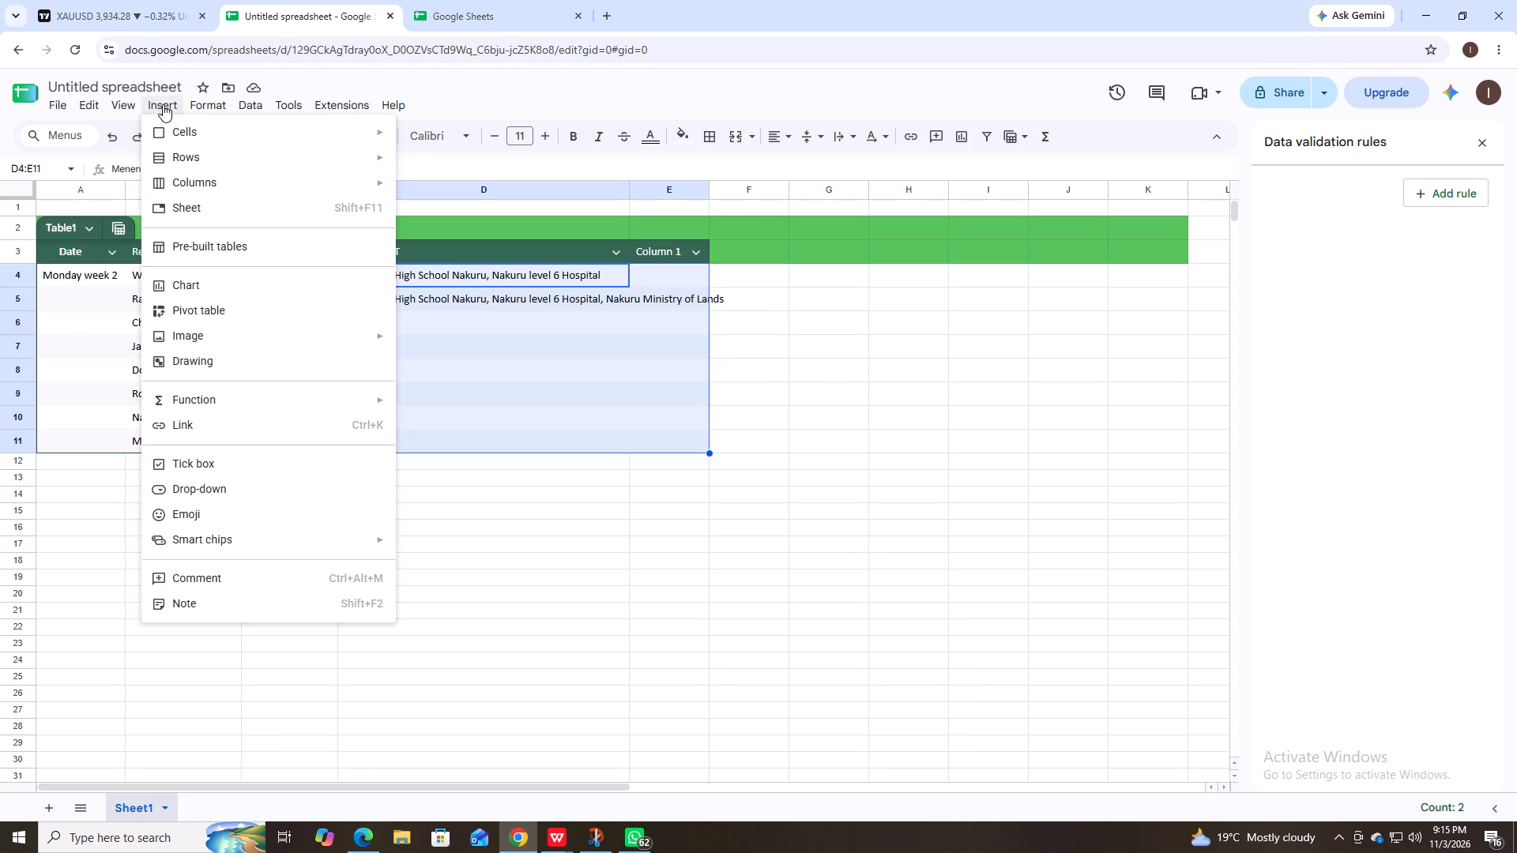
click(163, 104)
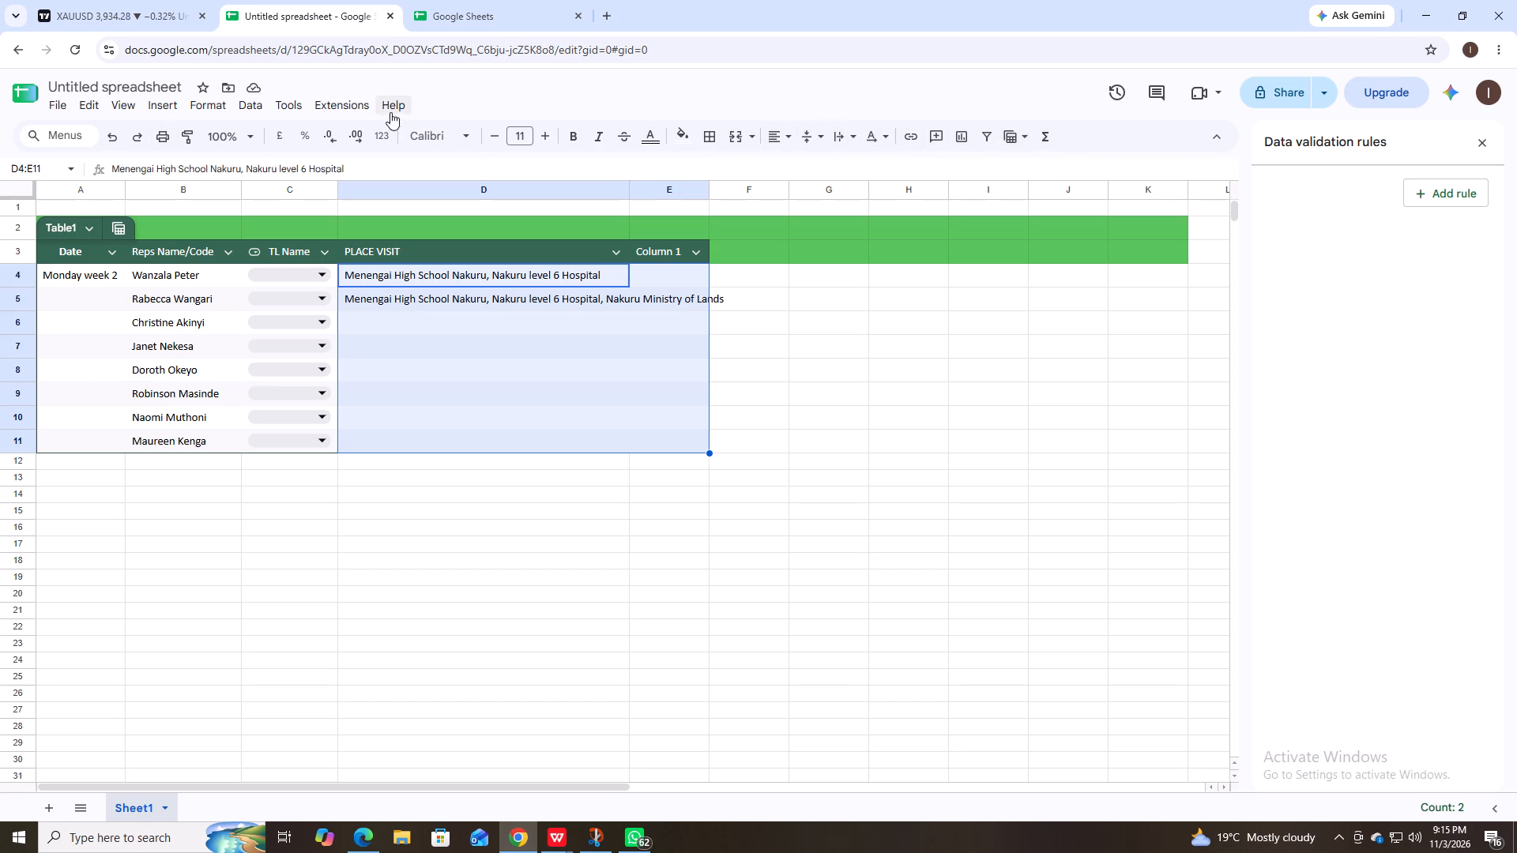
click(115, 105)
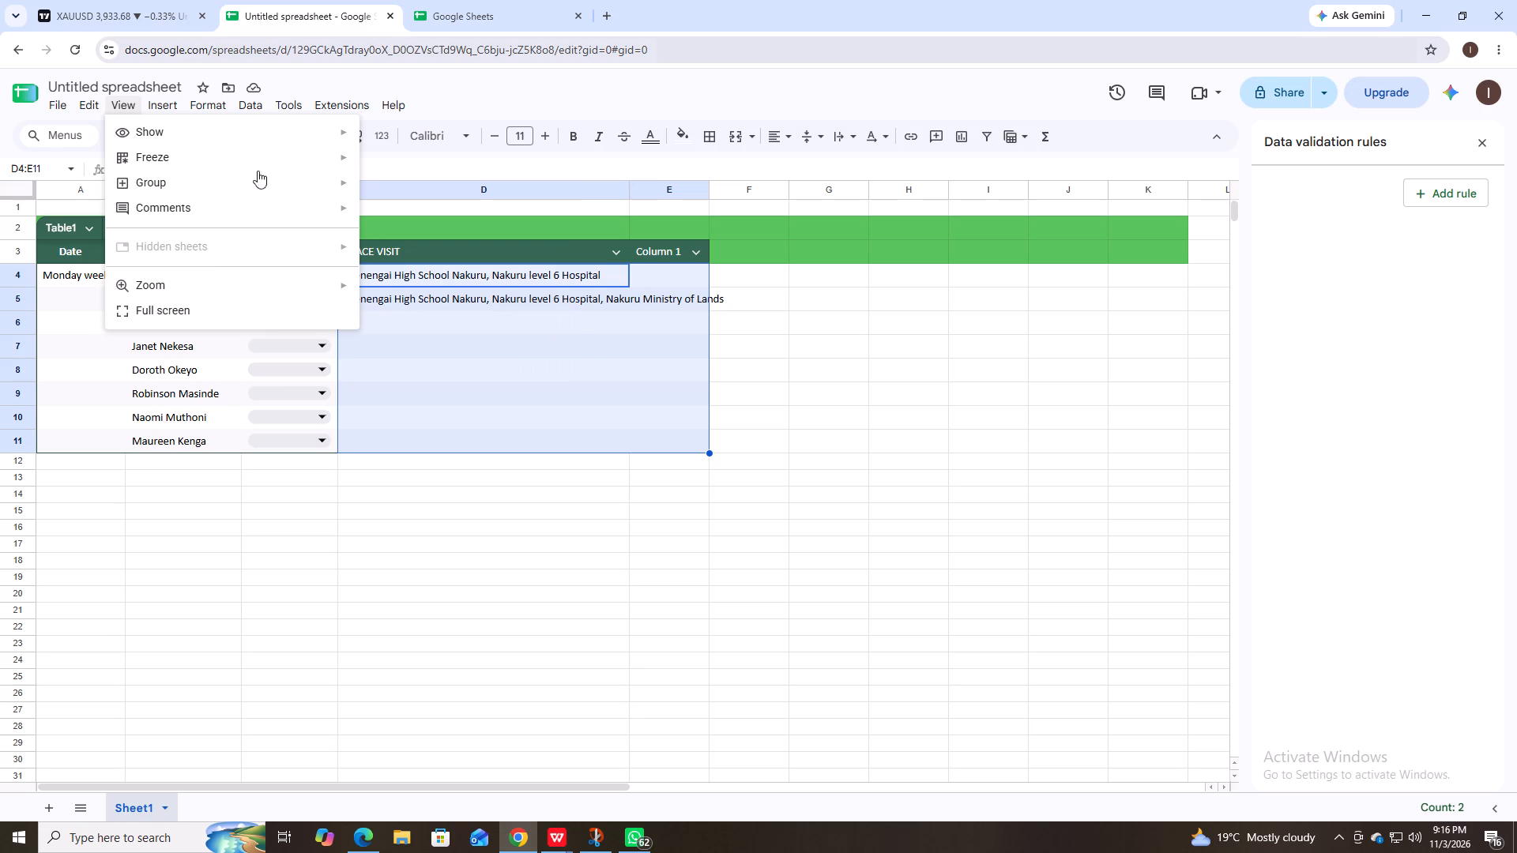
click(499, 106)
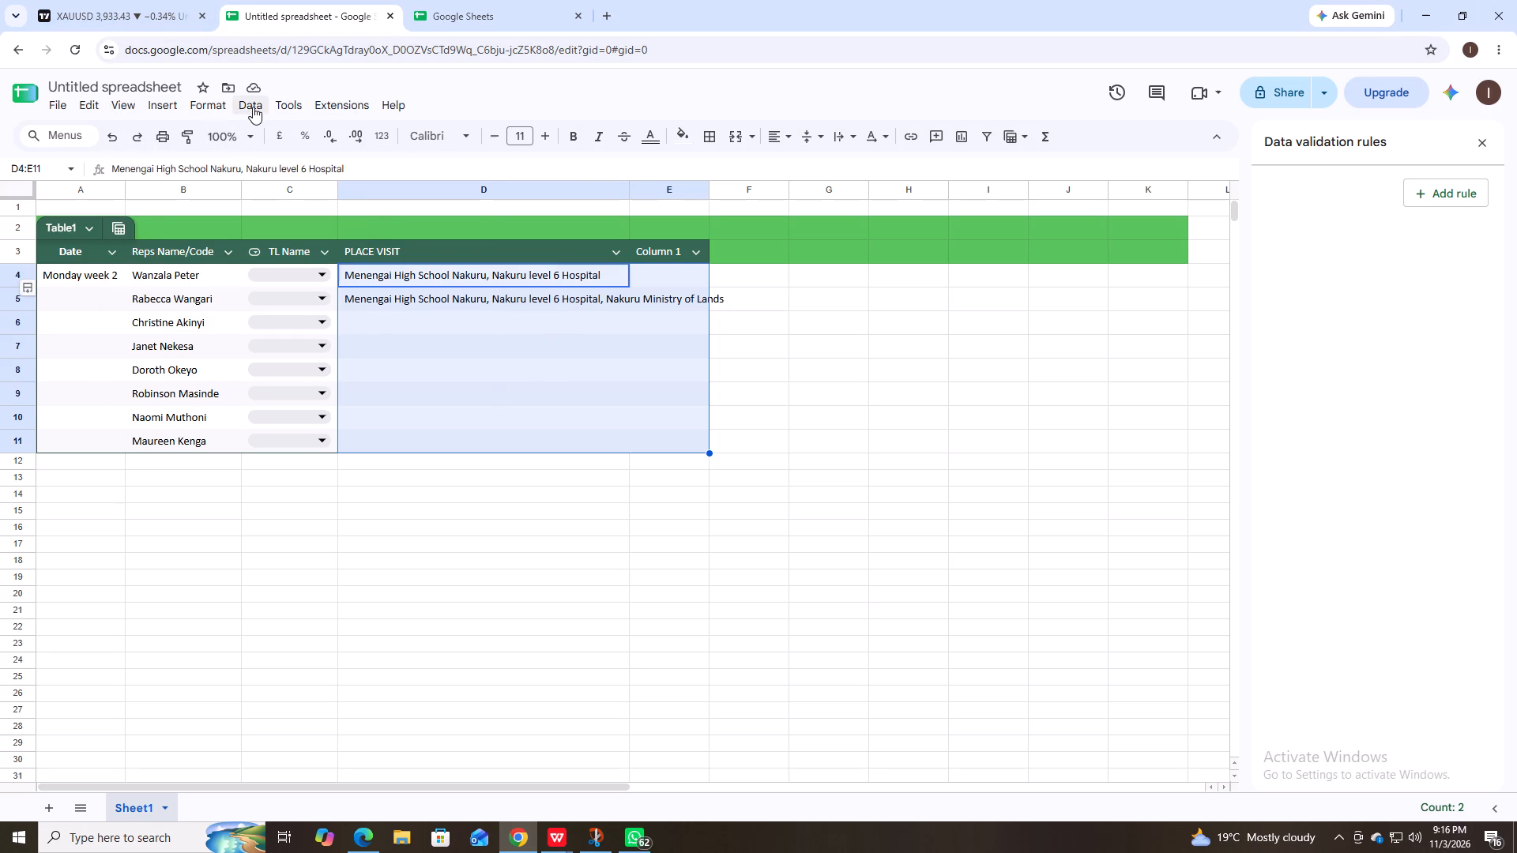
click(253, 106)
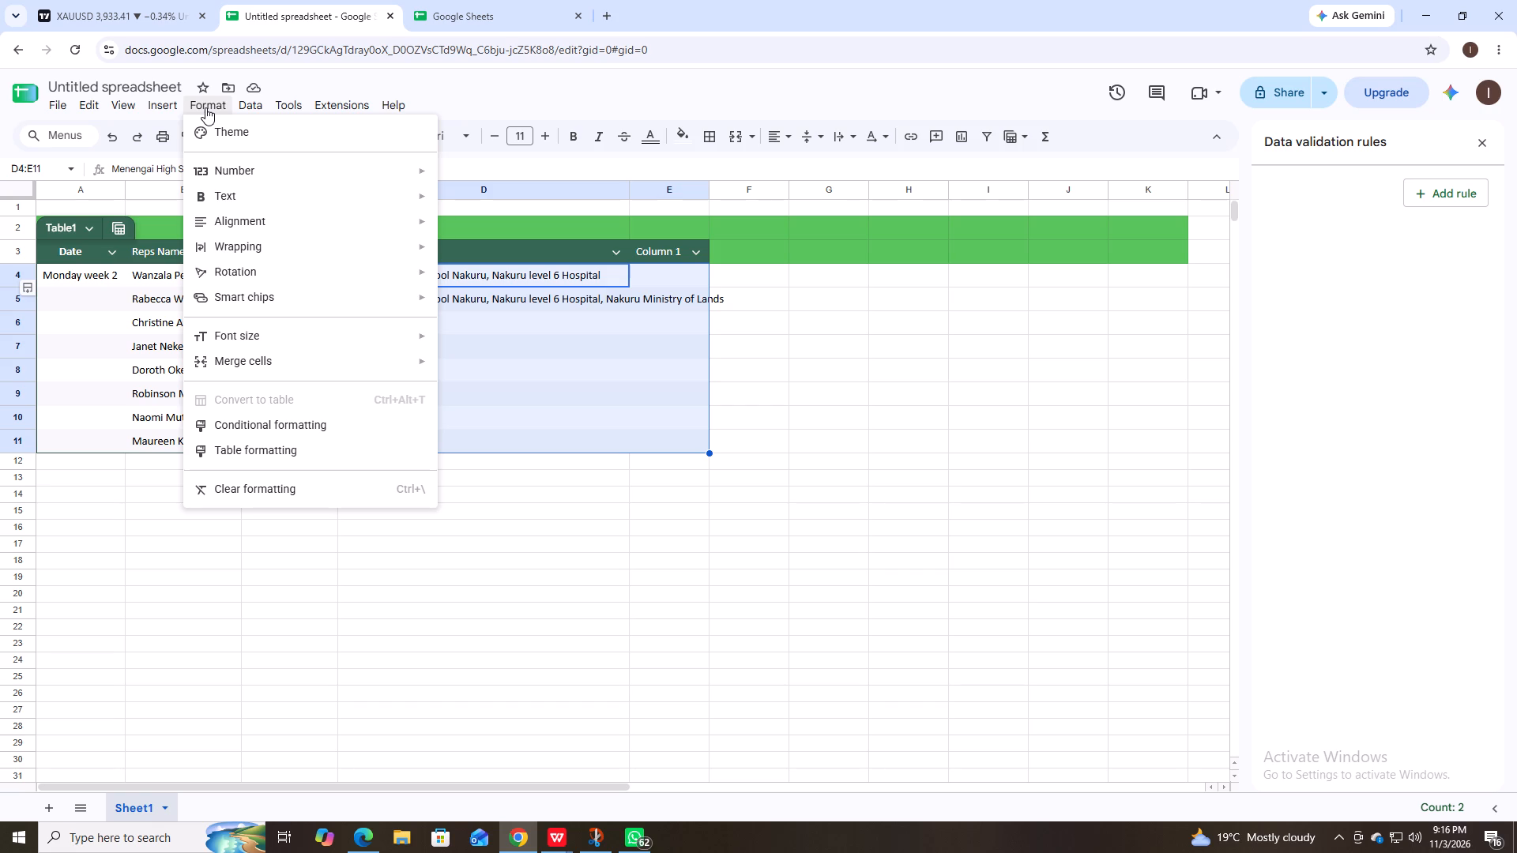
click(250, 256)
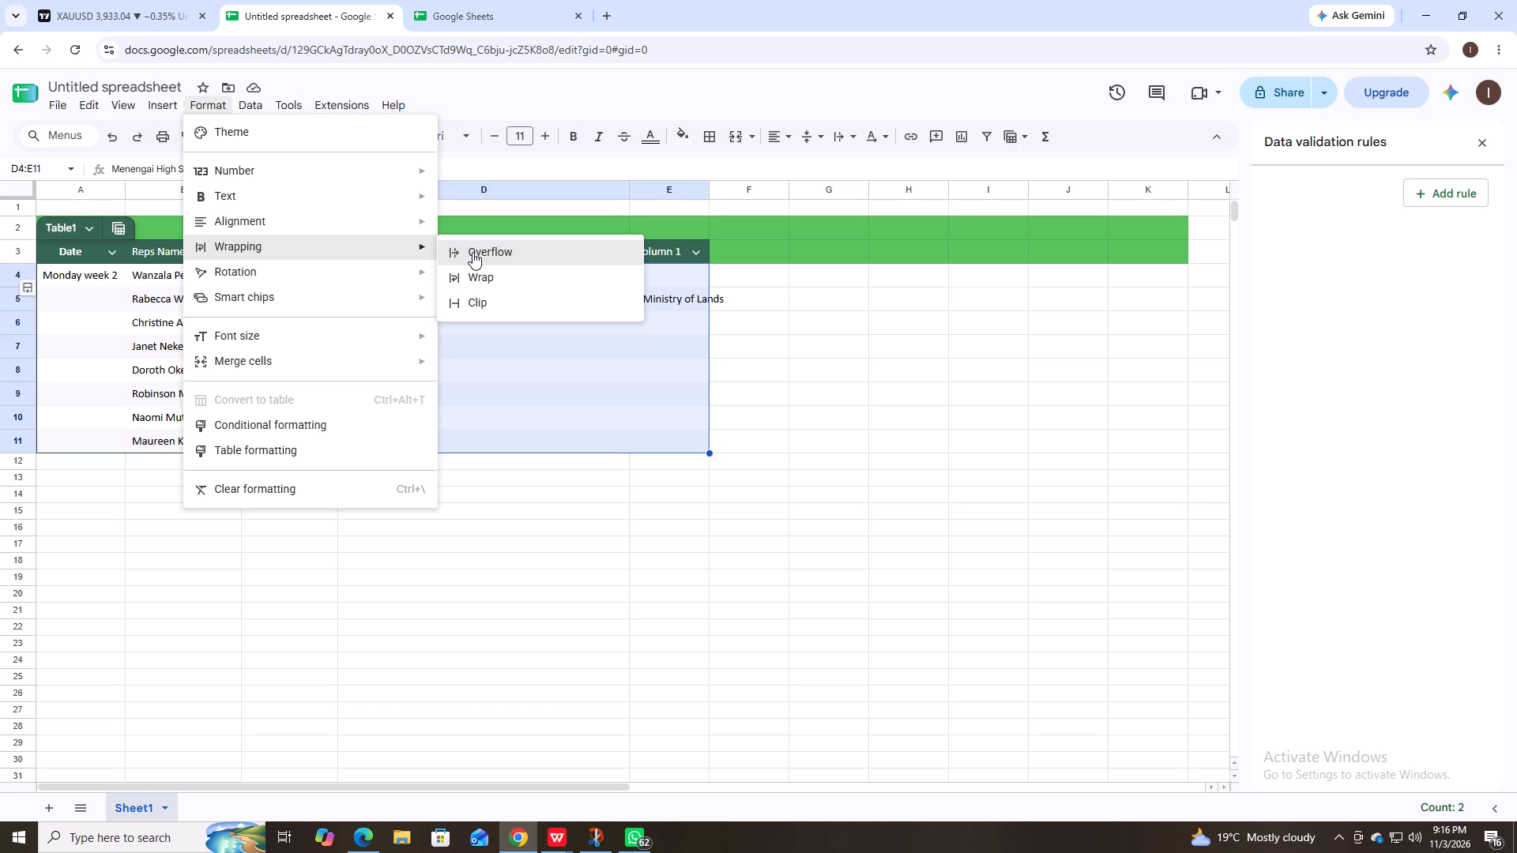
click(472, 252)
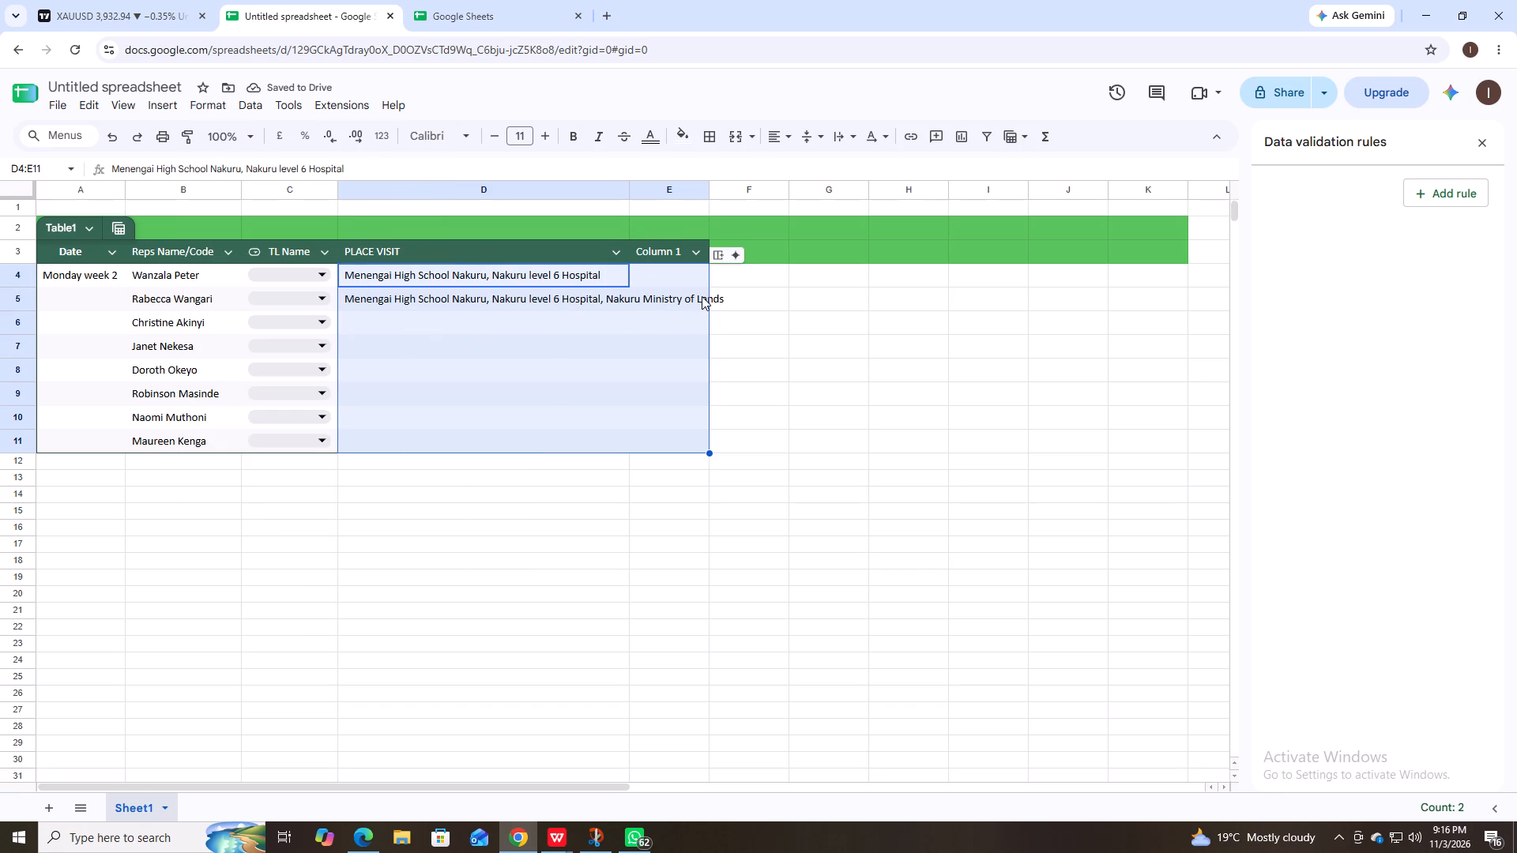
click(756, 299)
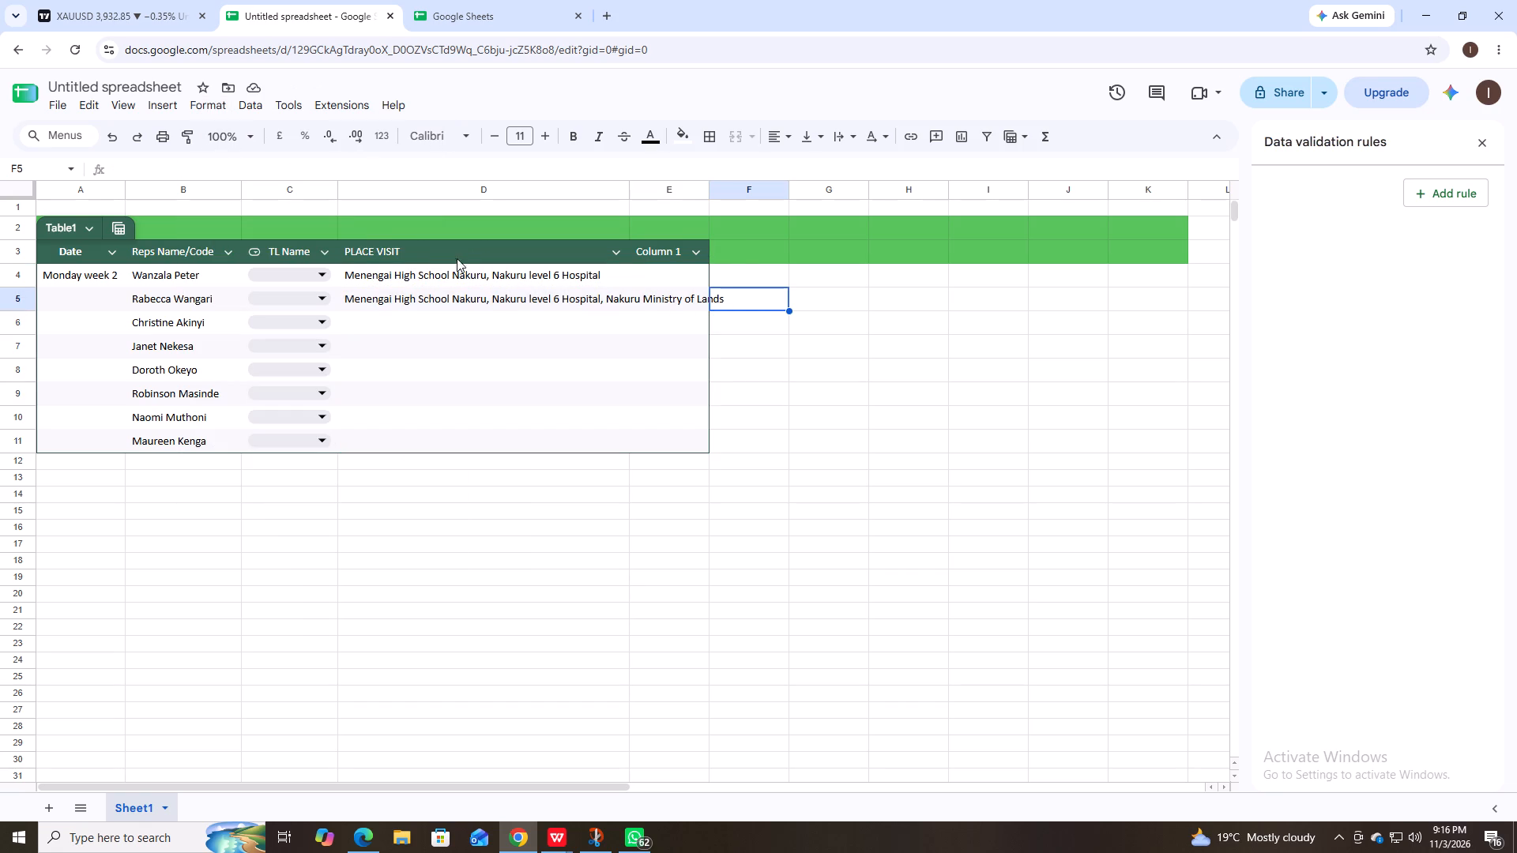
Set the text wrapping of D4:E11 to Wrap so long place lists break within their cells.
drag(344, 265, 427, 273)
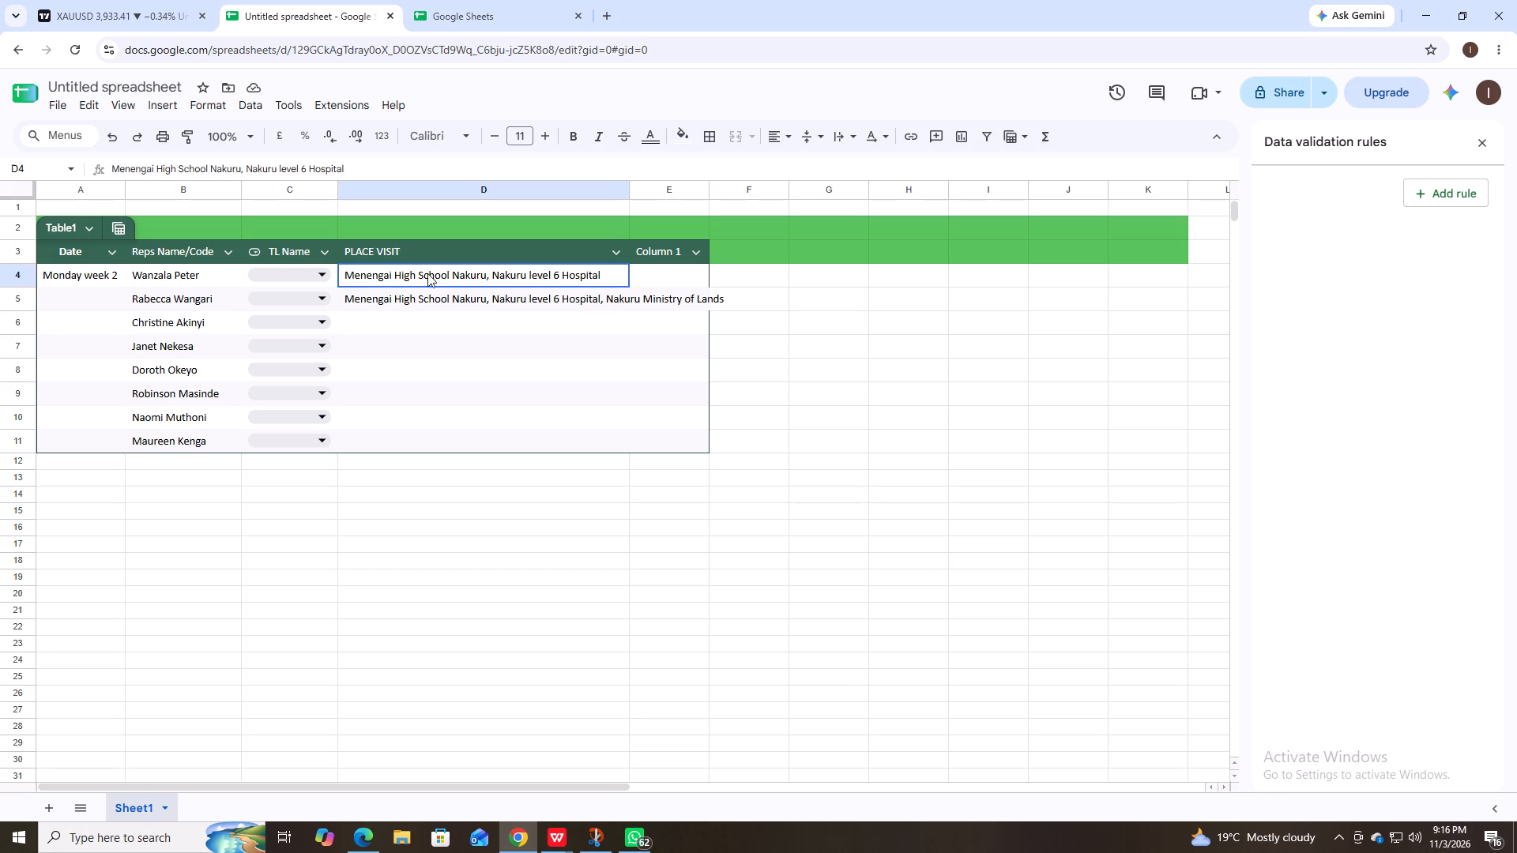
drag(427, 273, 693, 404)
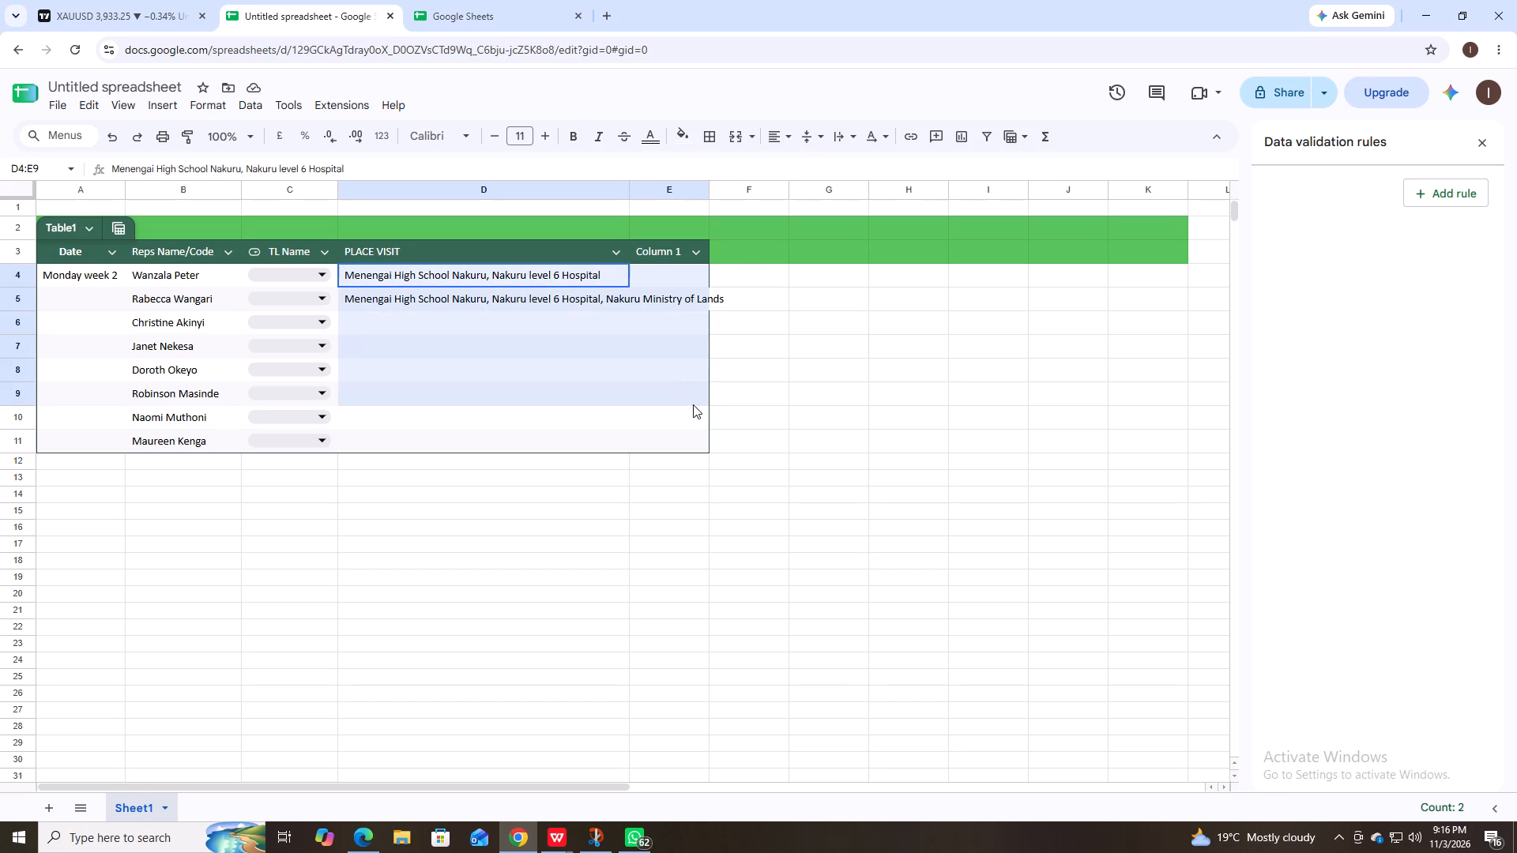
drag(693, 404, 706, 444)
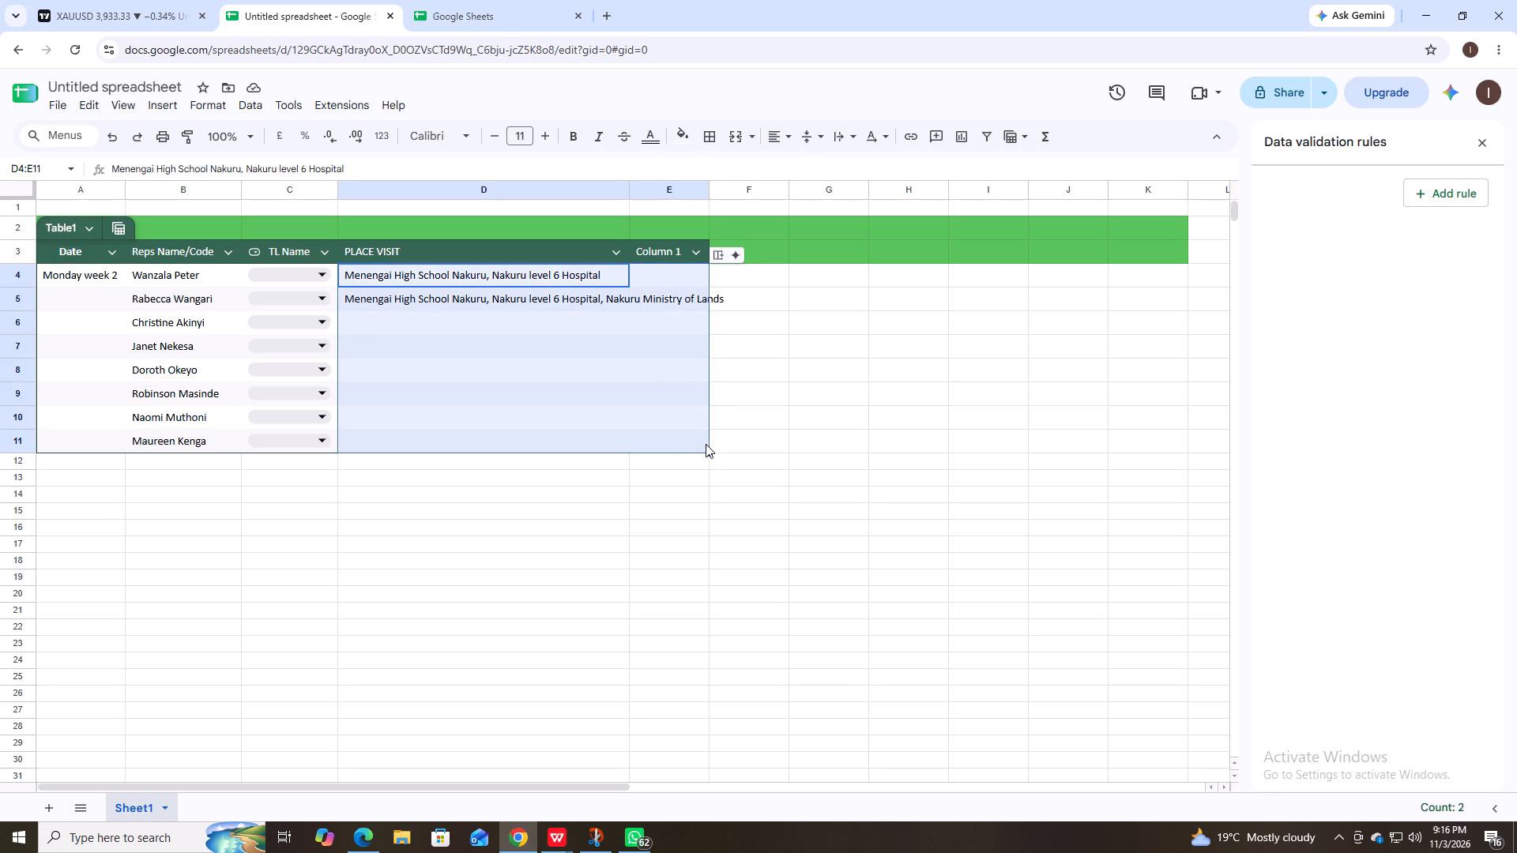
click(256, 109)
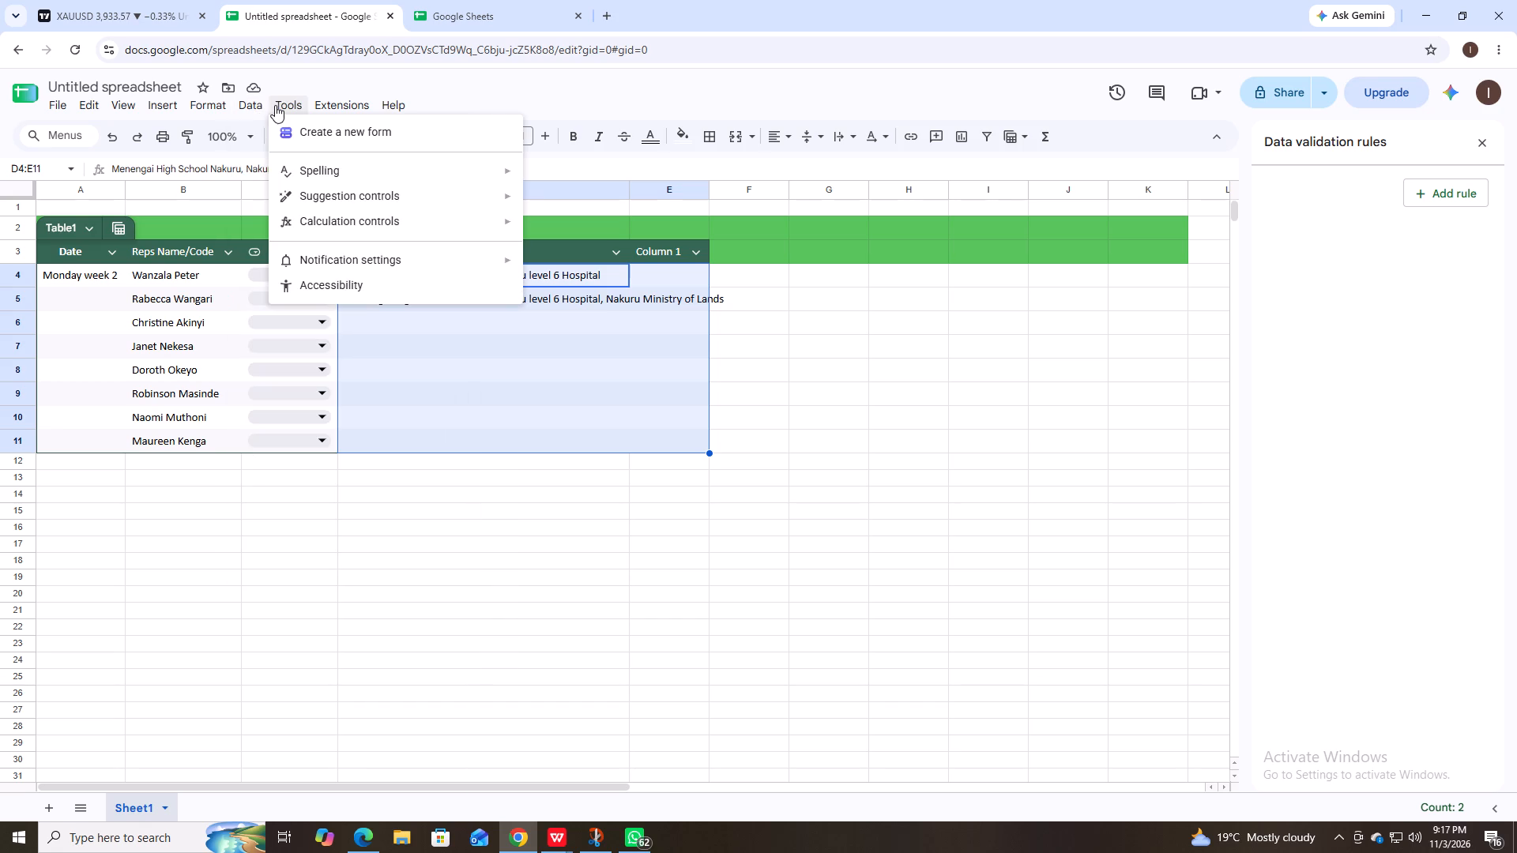
click(282, 107)
click(282, 107)
click(329, 103)
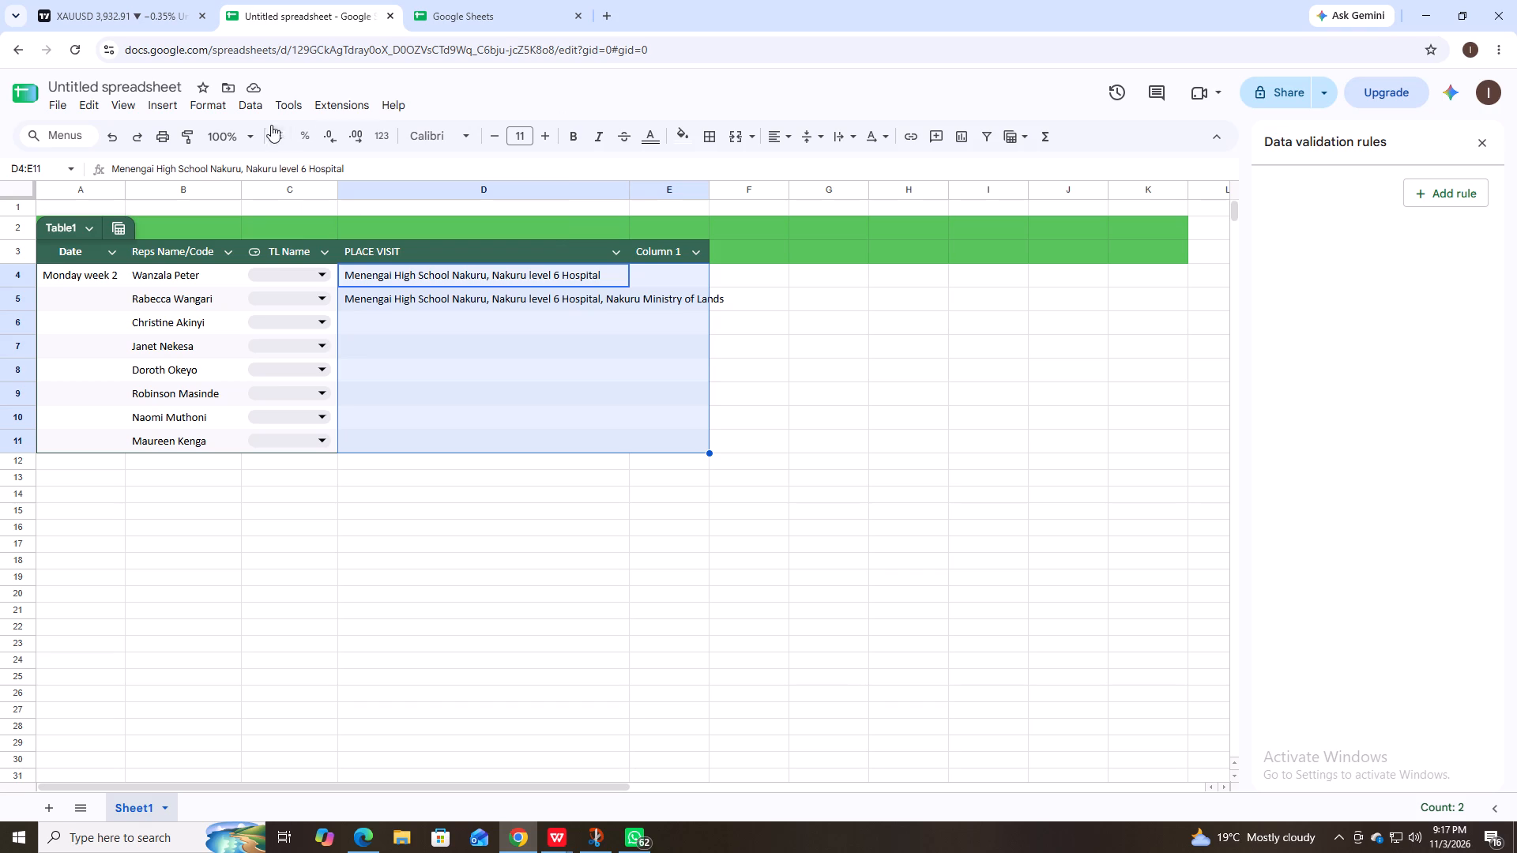
click(216, 104)
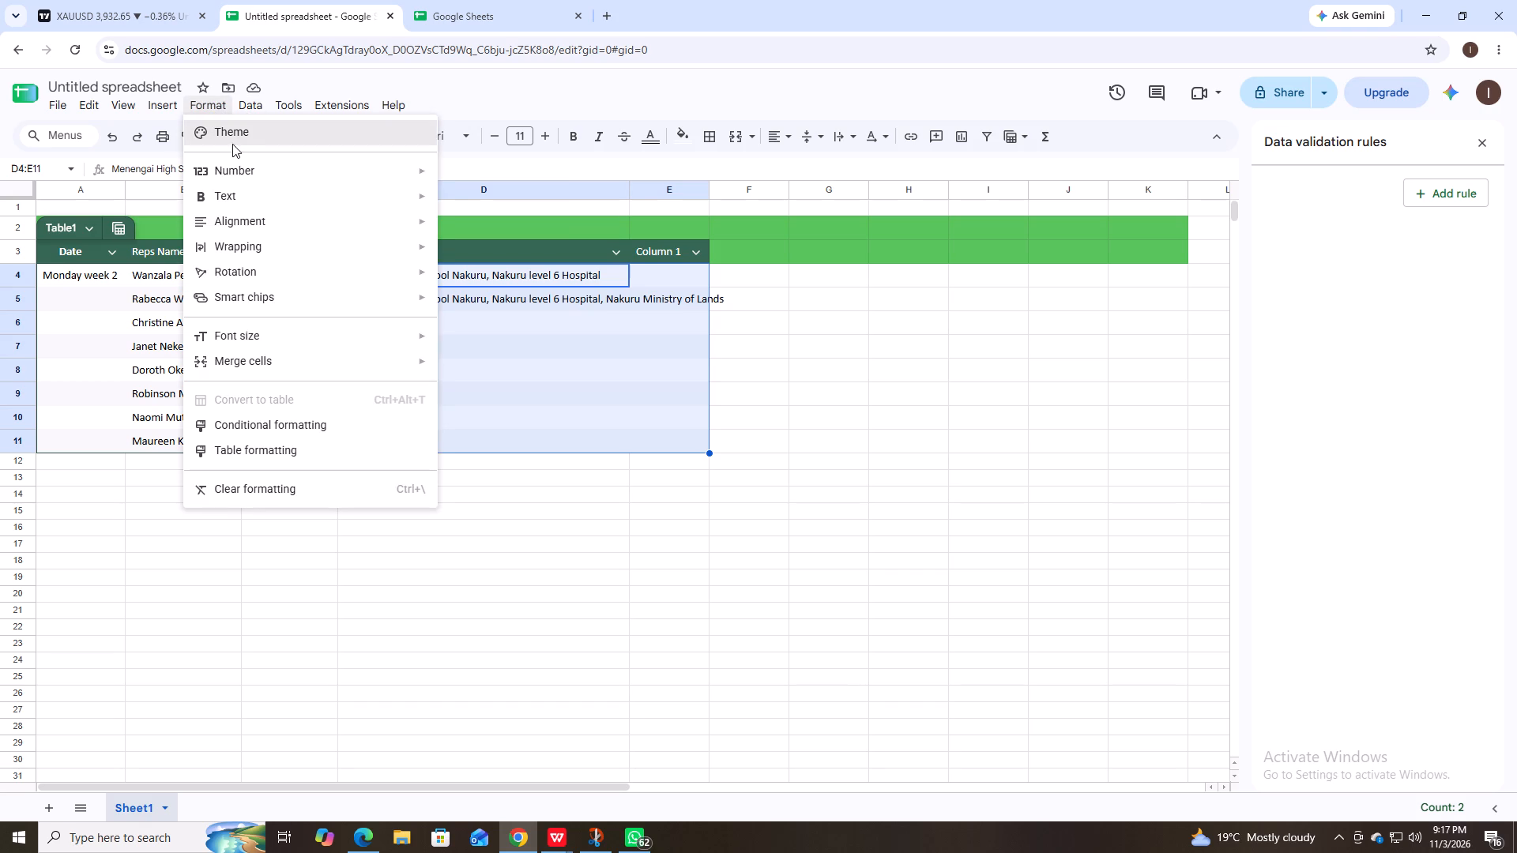
click(231, 241)
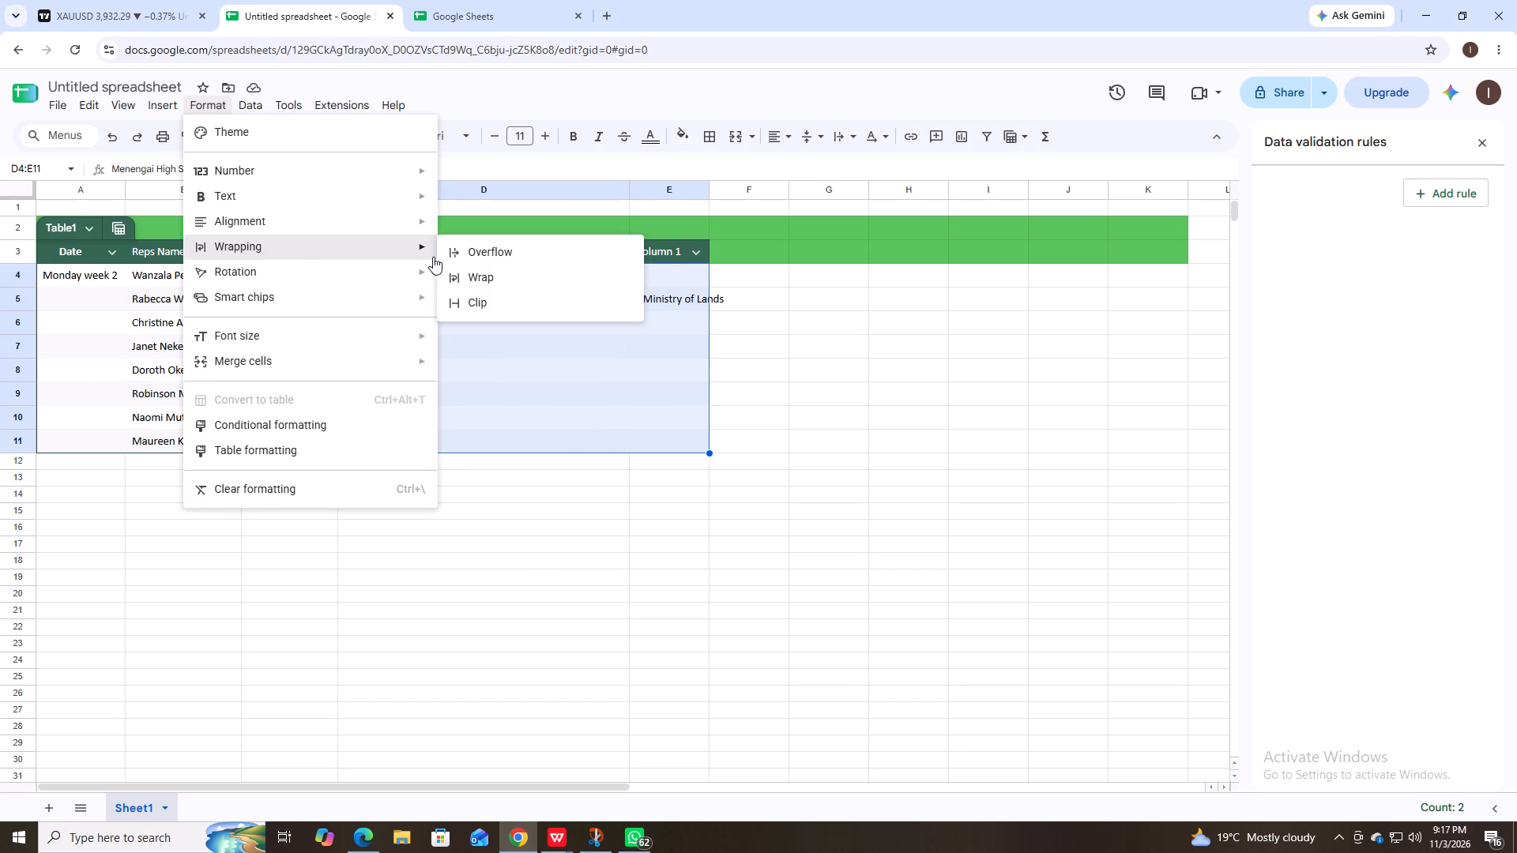
click(462, 276)
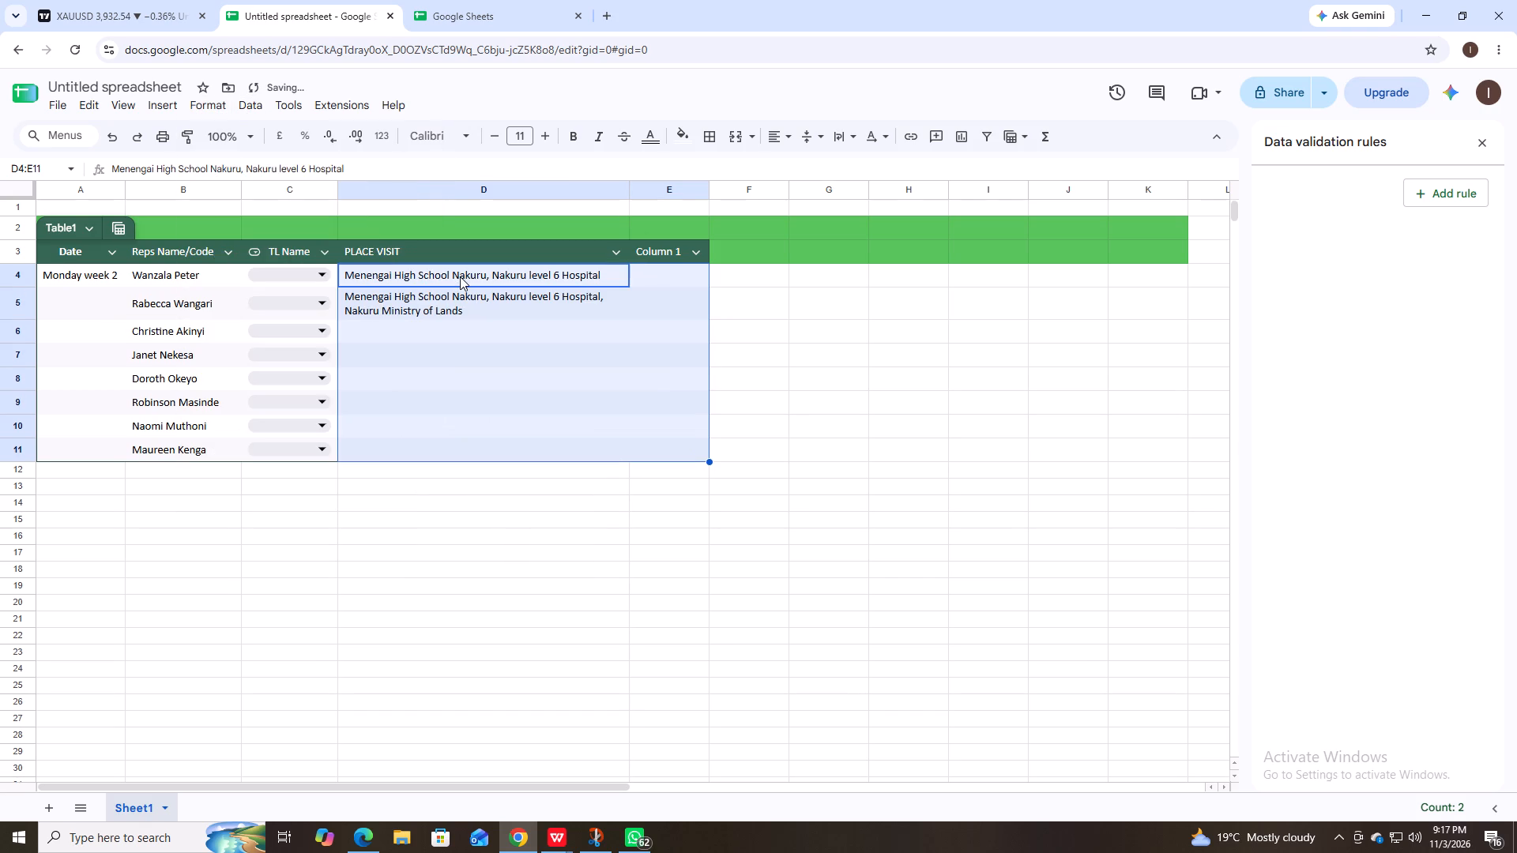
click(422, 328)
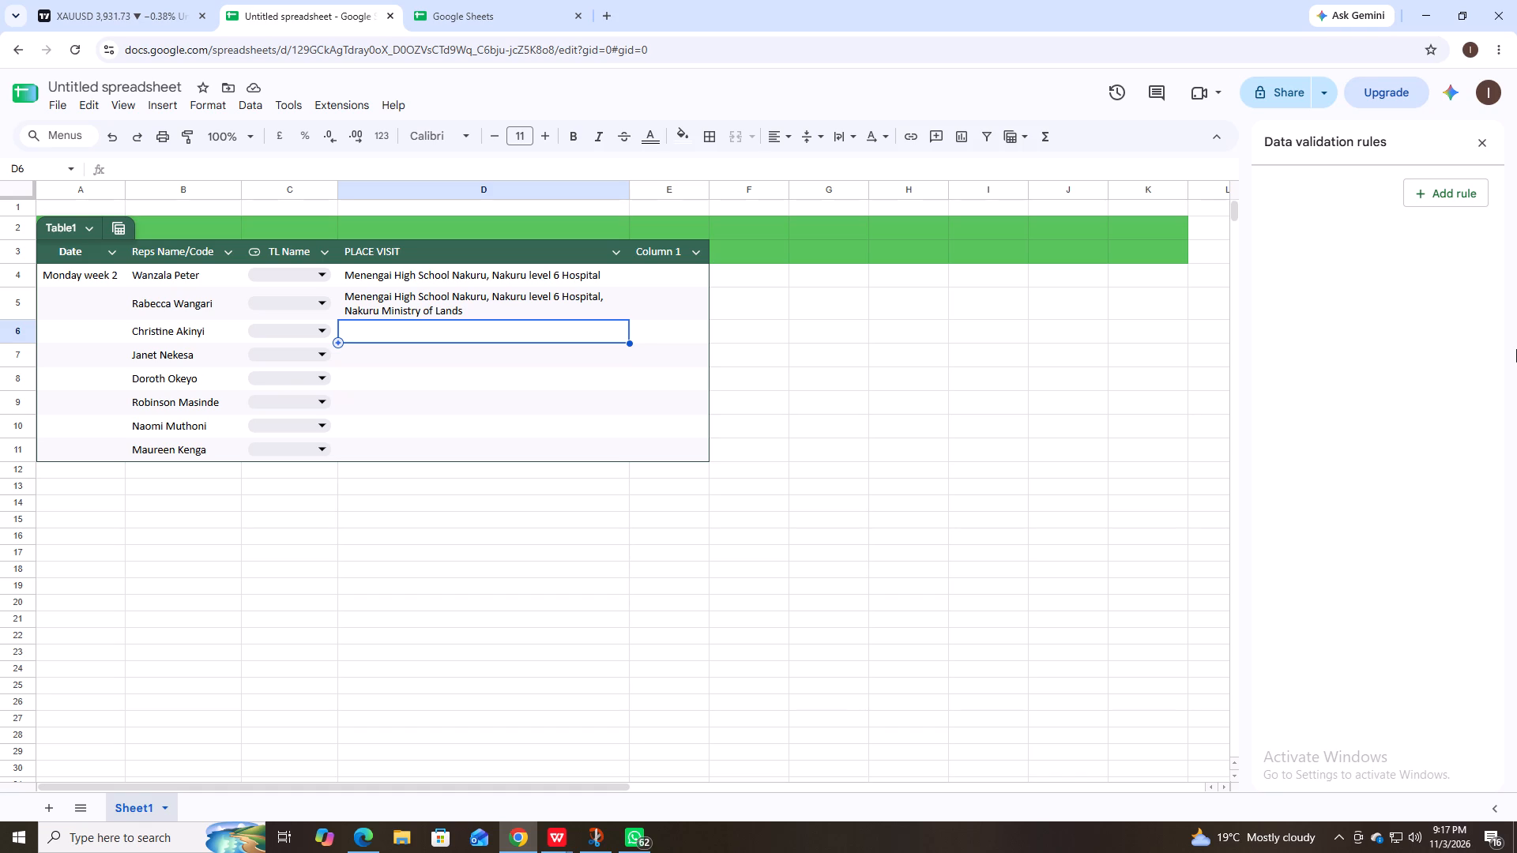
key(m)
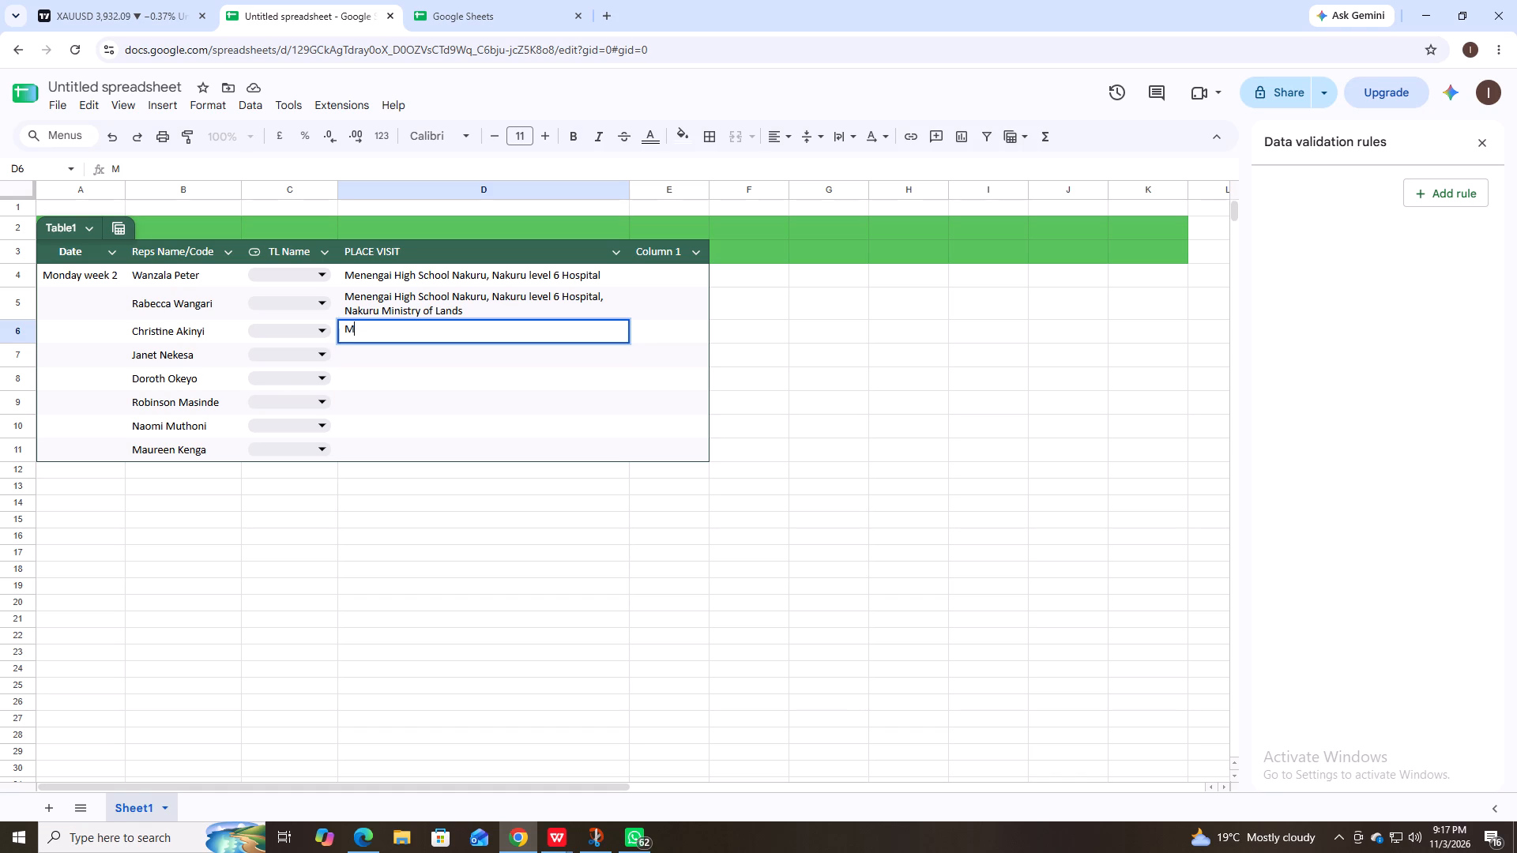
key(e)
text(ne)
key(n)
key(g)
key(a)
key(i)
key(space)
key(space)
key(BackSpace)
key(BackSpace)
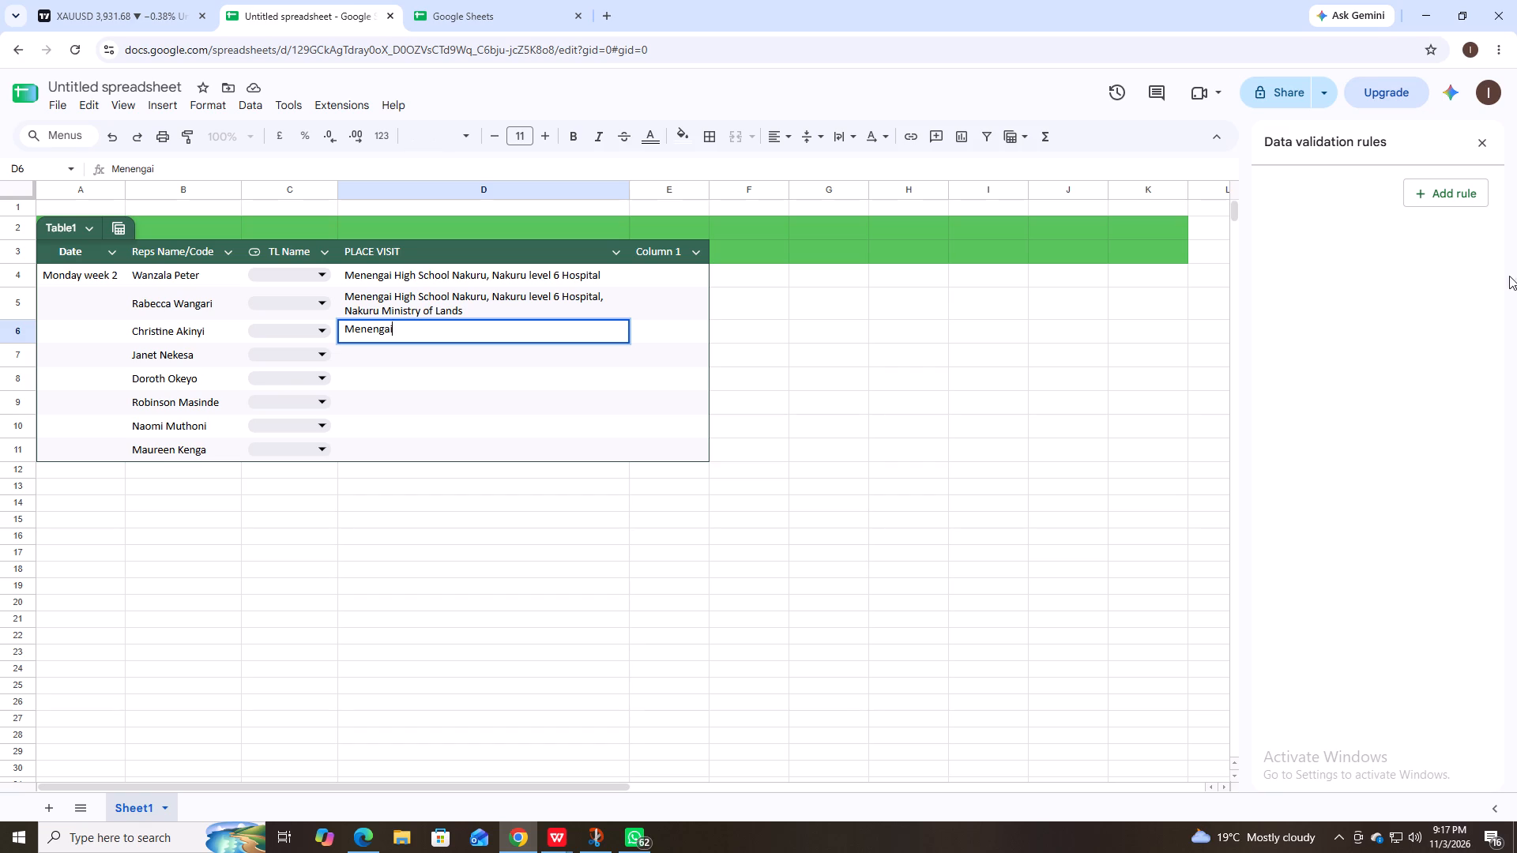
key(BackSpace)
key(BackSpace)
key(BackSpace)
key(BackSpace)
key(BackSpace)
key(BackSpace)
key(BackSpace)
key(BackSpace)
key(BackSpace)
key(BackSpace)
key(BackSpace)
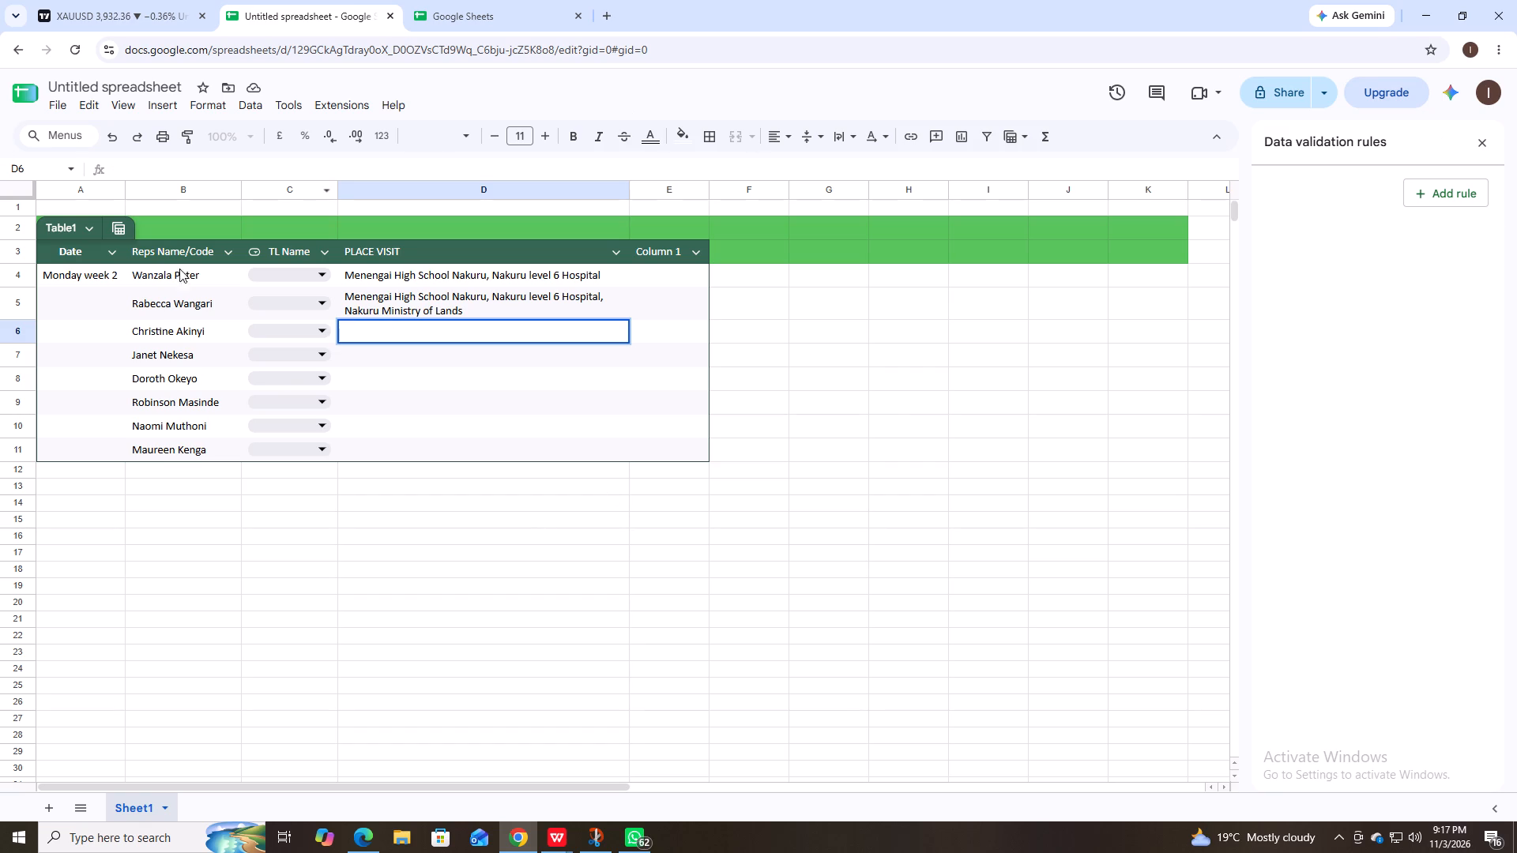
Copy the D4 places, Menengai High School Nakuru, Nakuru level 6 Hospital, into D6 of the PLACE VISIT column.
click(365, 272)
triple_click(359, 276)
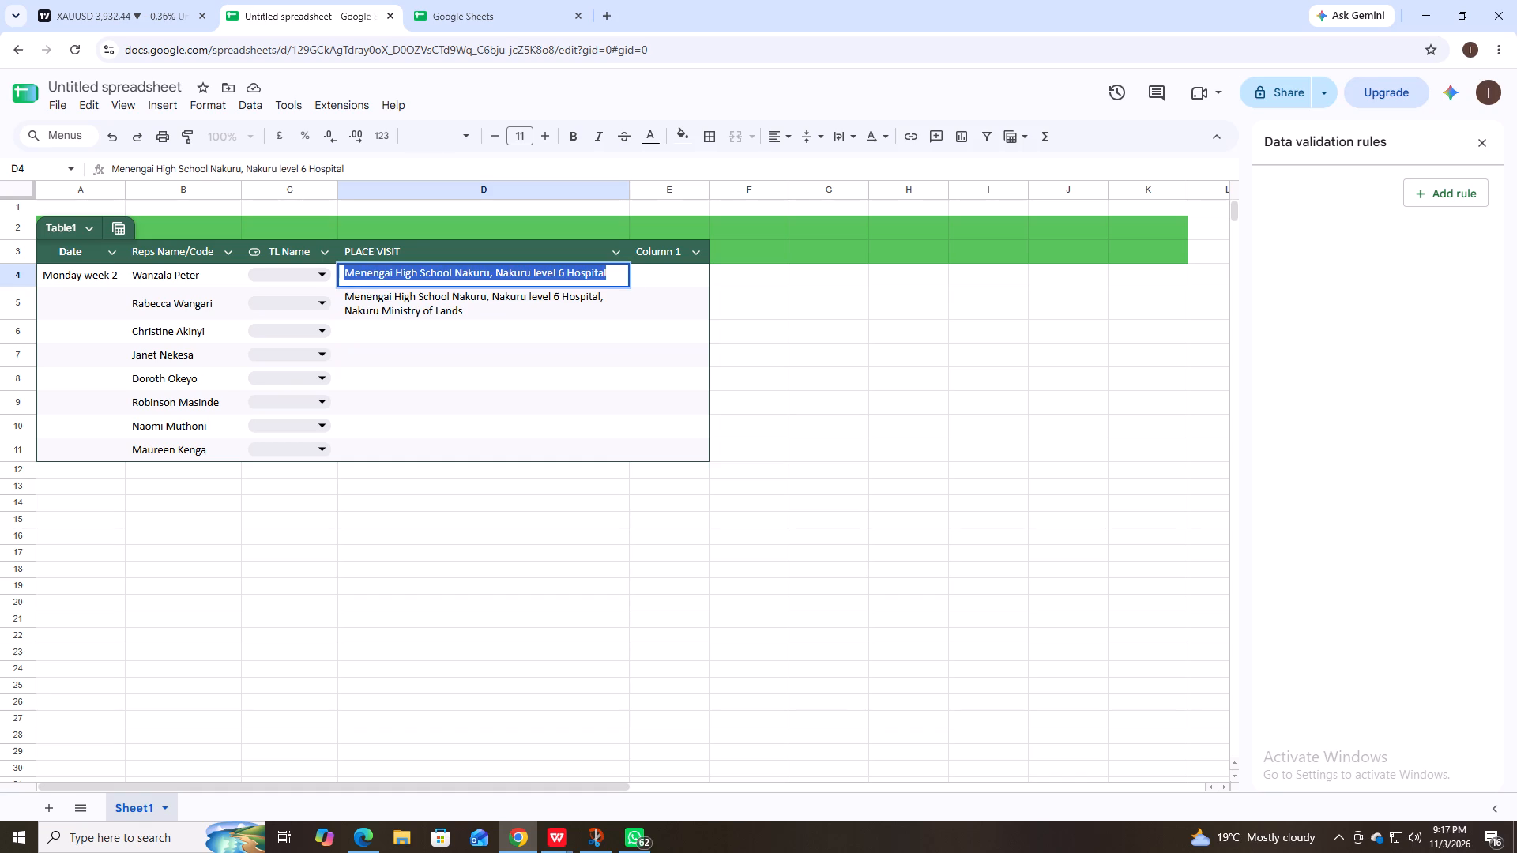
key(ctrl+c)
click(379, 335)
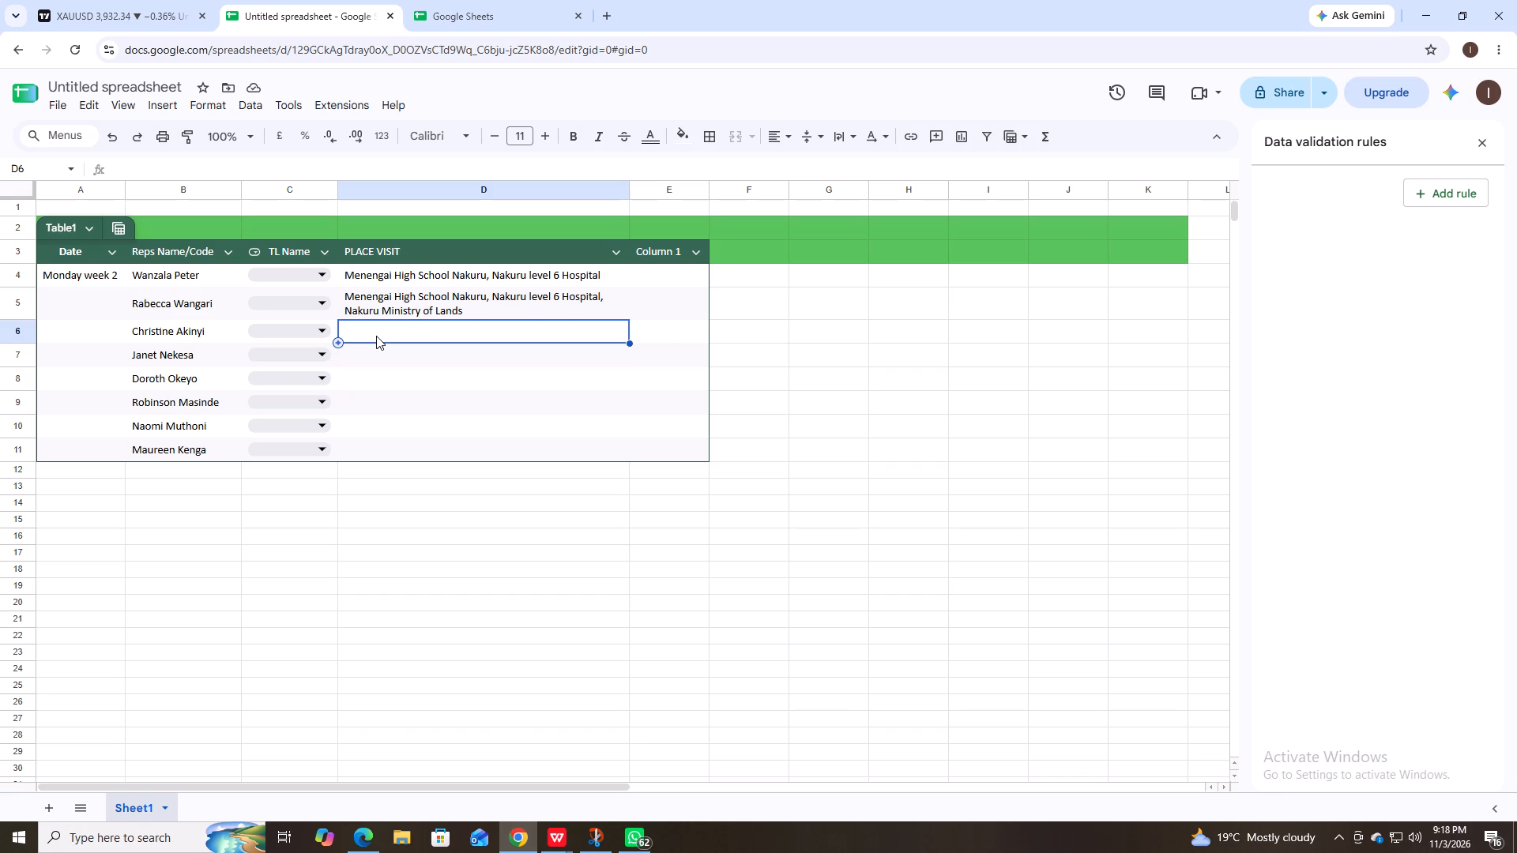
key(ctrl+v)
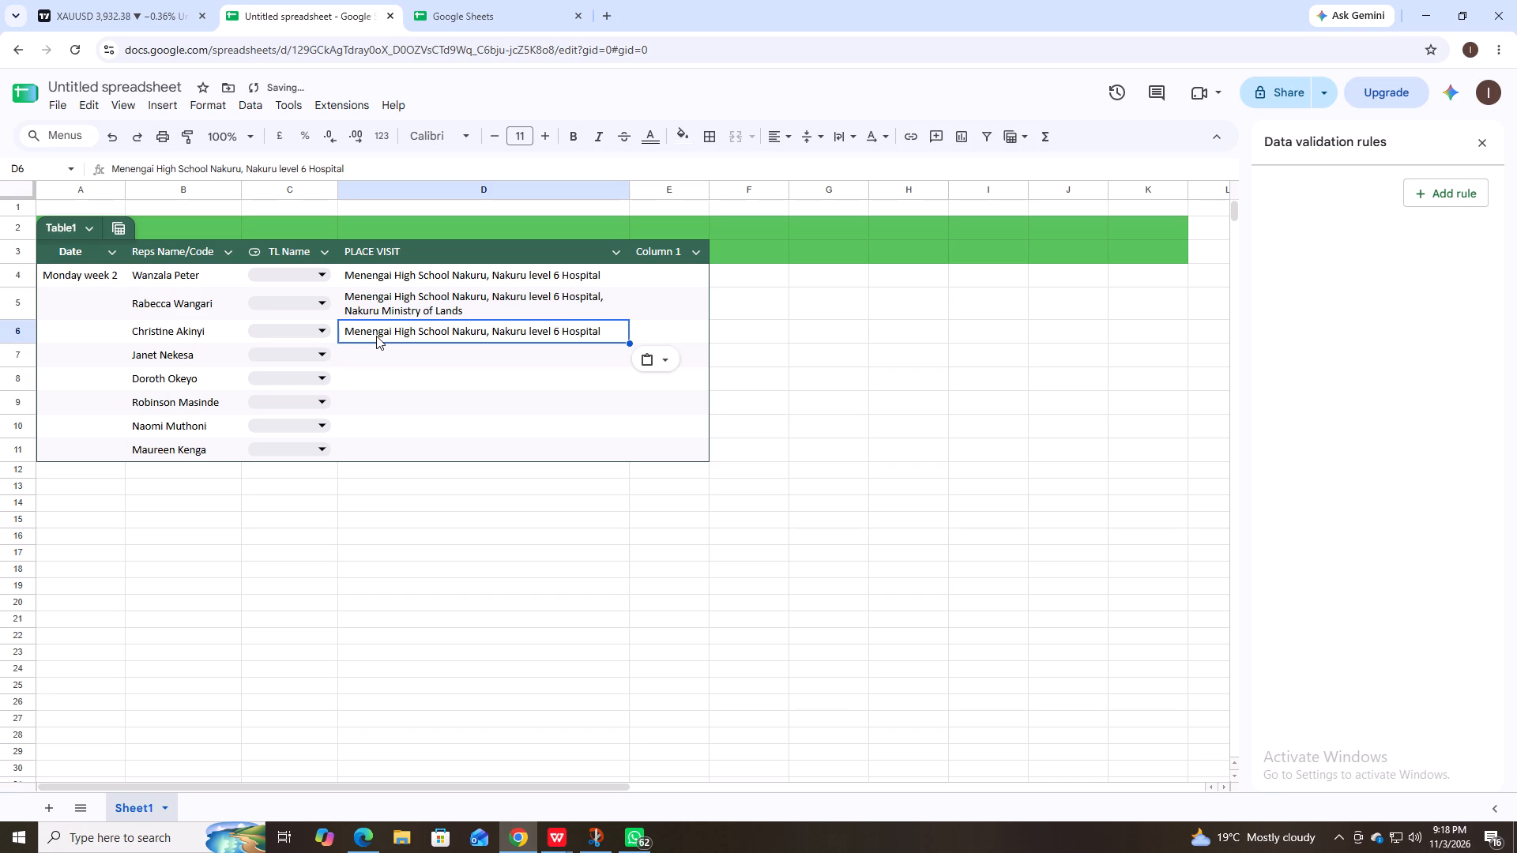
Paste the same copied places into D7 and trim the entry to just Menengai High School Nakuru.
click(523, 357)
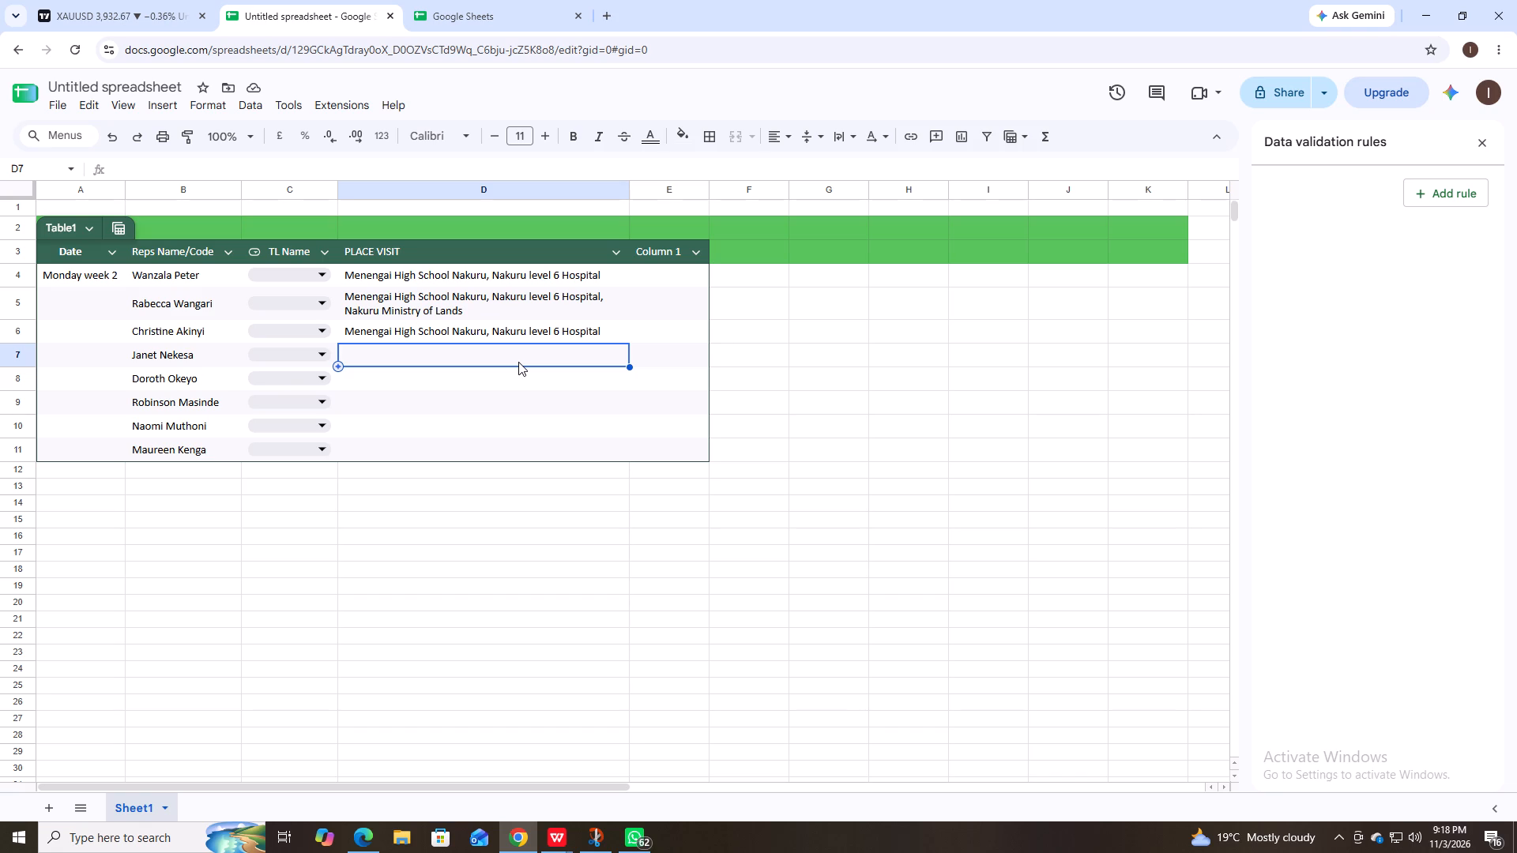
key(ctrl+v)
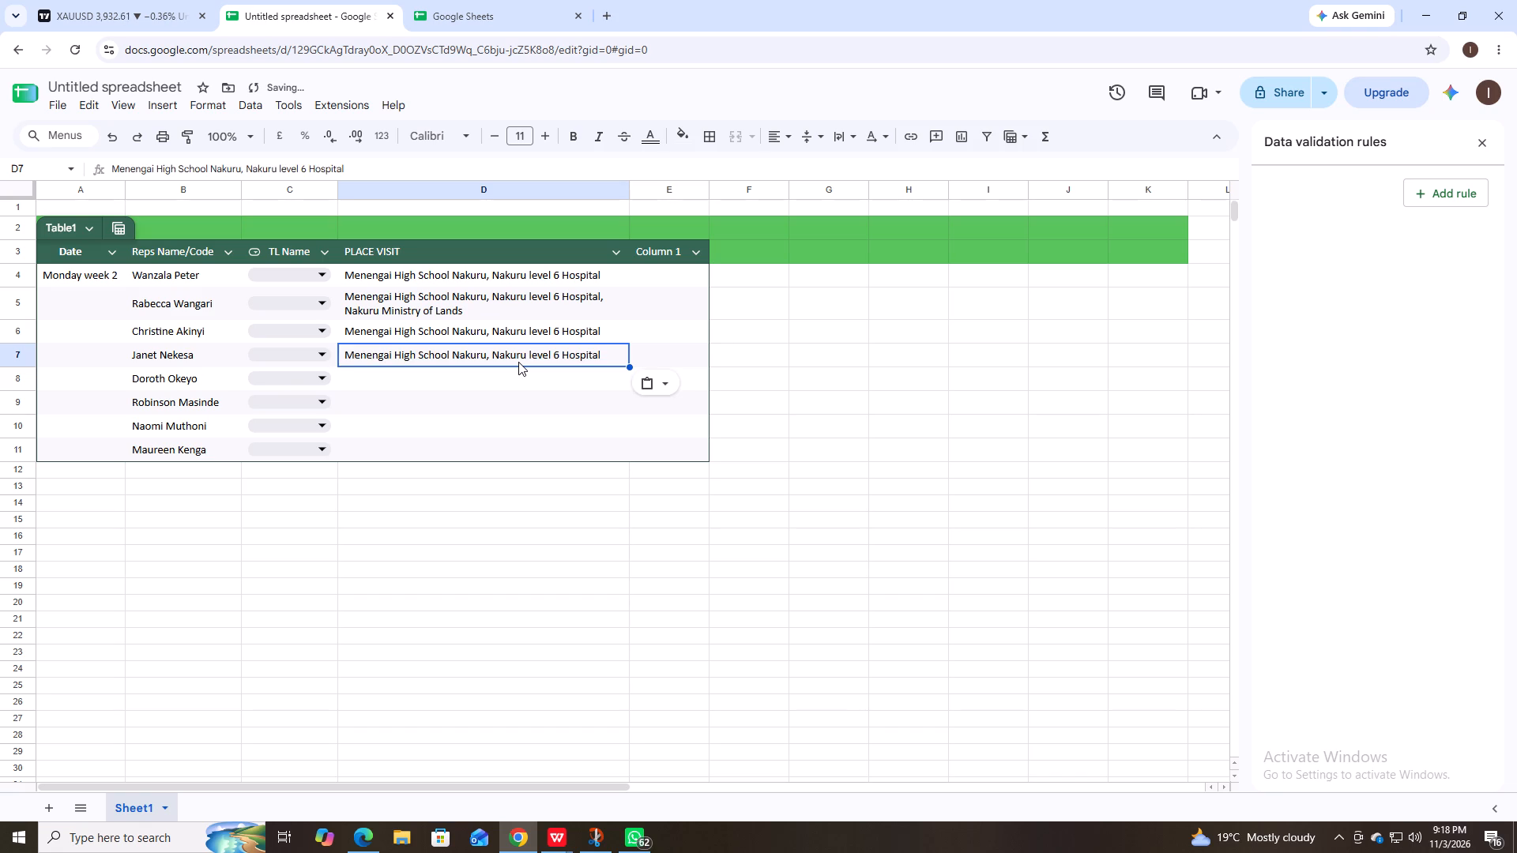
click(609, 352)
click(610, 353)
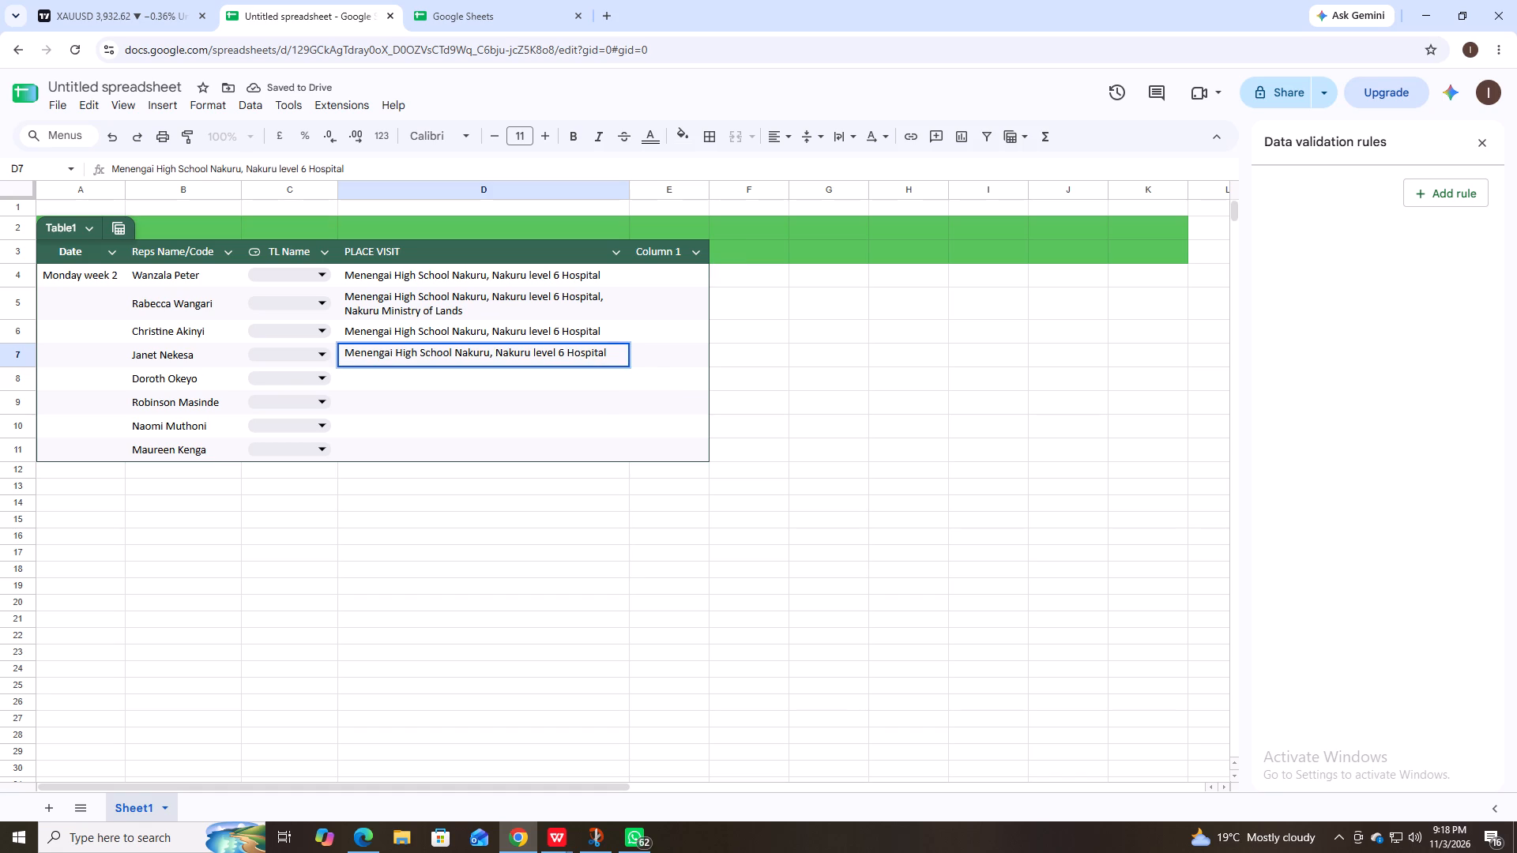
key(BackSpace)
key(BackSpace)
key(BackSpace)
key(BackSpace)
key(BackSpace)
key(BackSpace)
key(BackSpace)
key(BackSpace)
key(BackSpace)
key(BackSpace)
key(BackSpace)
key(BackSpace)
key(BackSpace)
key(BackSpace)
key(BackSpace)
key(BackSpace)
key(BackSpace)
key(BackSpace)
key(BackSpace)
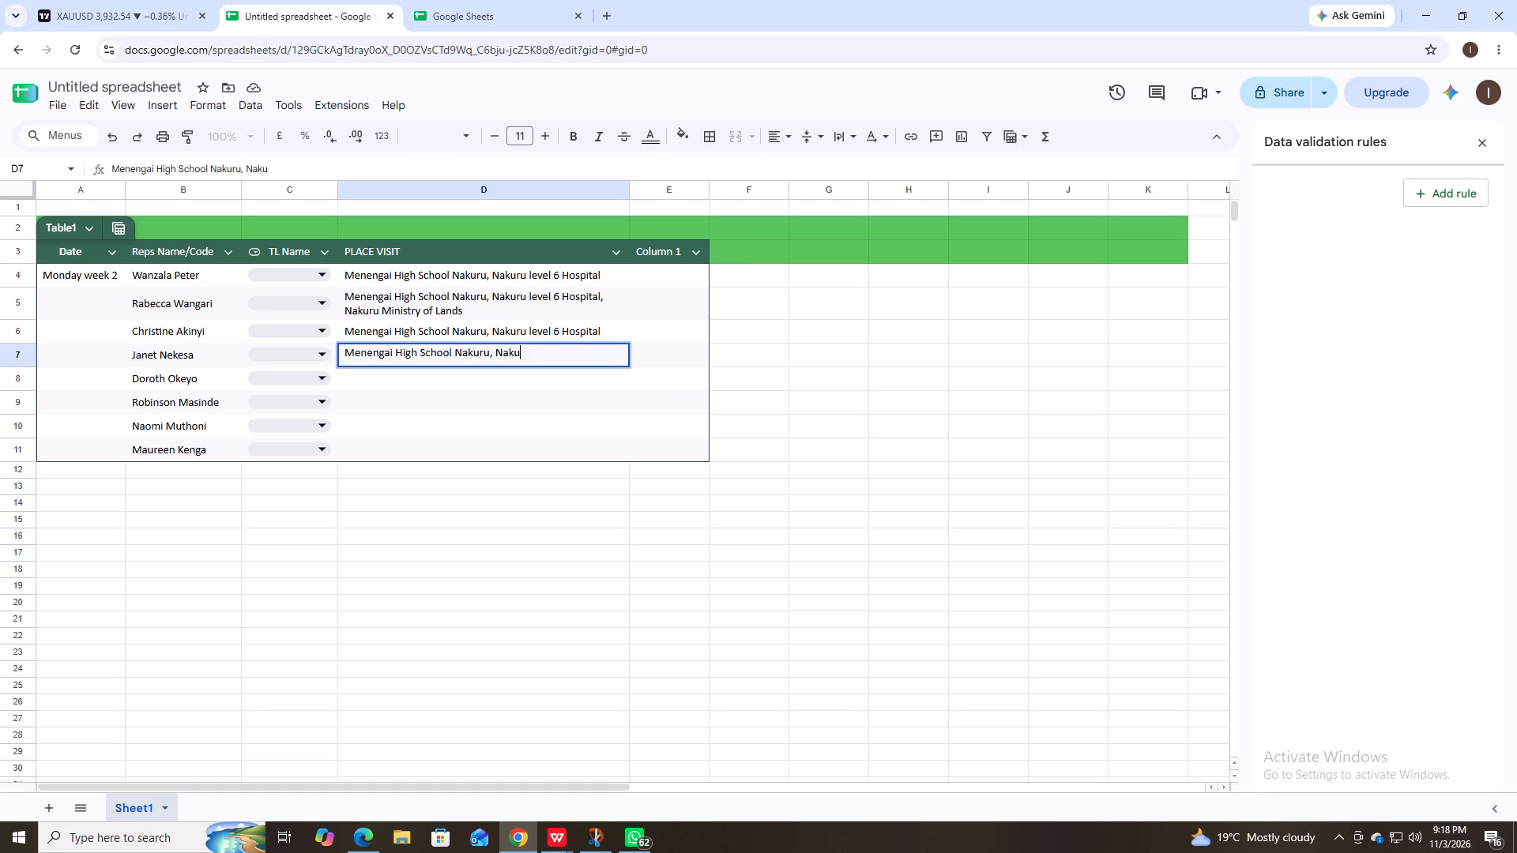
key(BackSpace)
key(BackSpace)
key(BackSpace)
key(BackSpace)
key(BackSpace)
key(BackSpace)
click(544, 378)
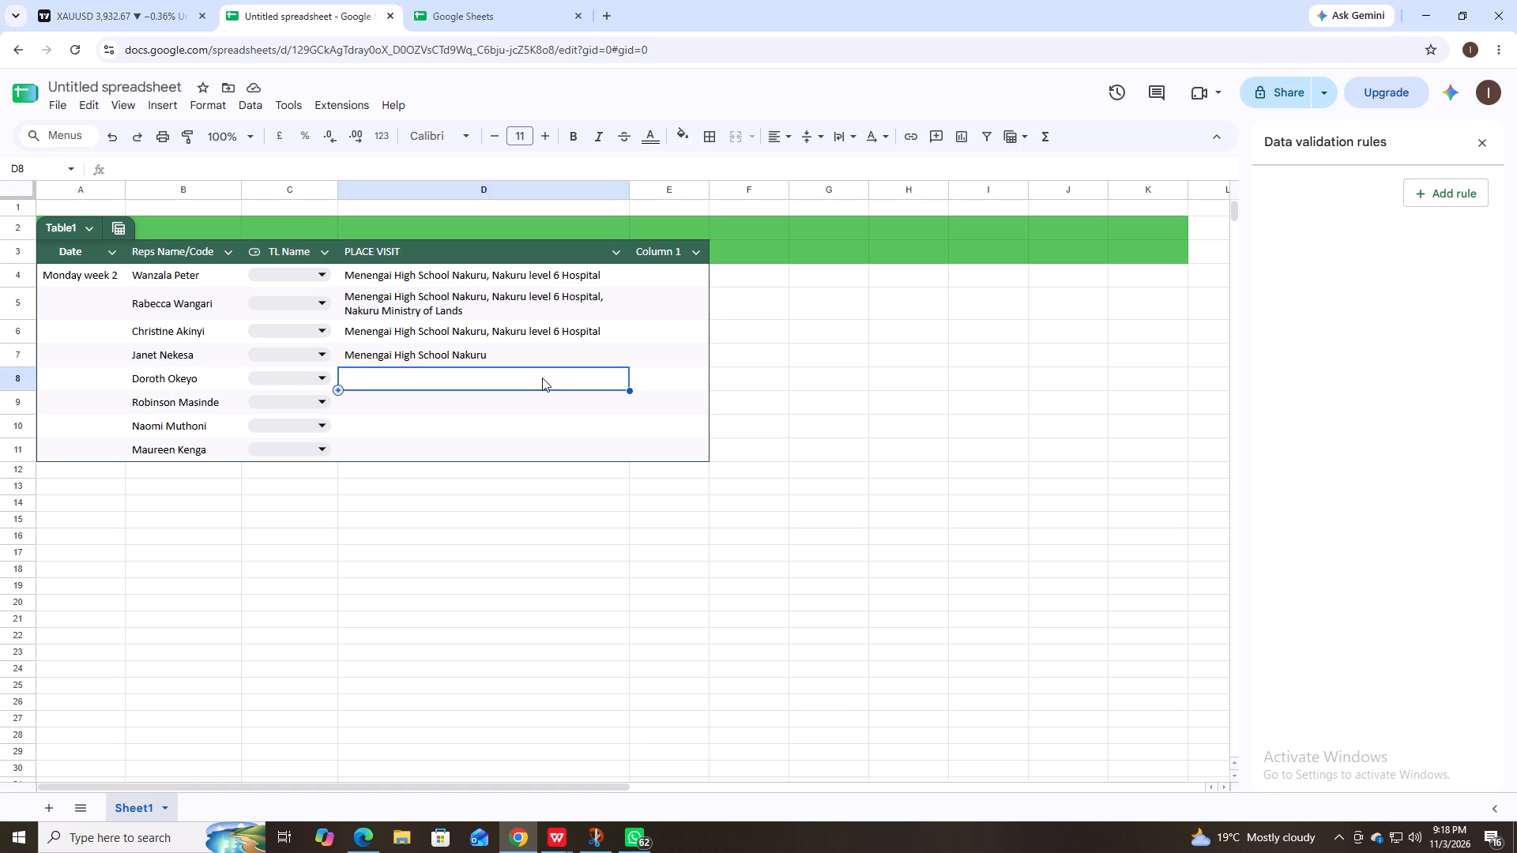
Copy the three-place list from D5, ending in Nakuru Ministry of Lands, into D8 of the PLACE VISIT column.
click(433, 309)
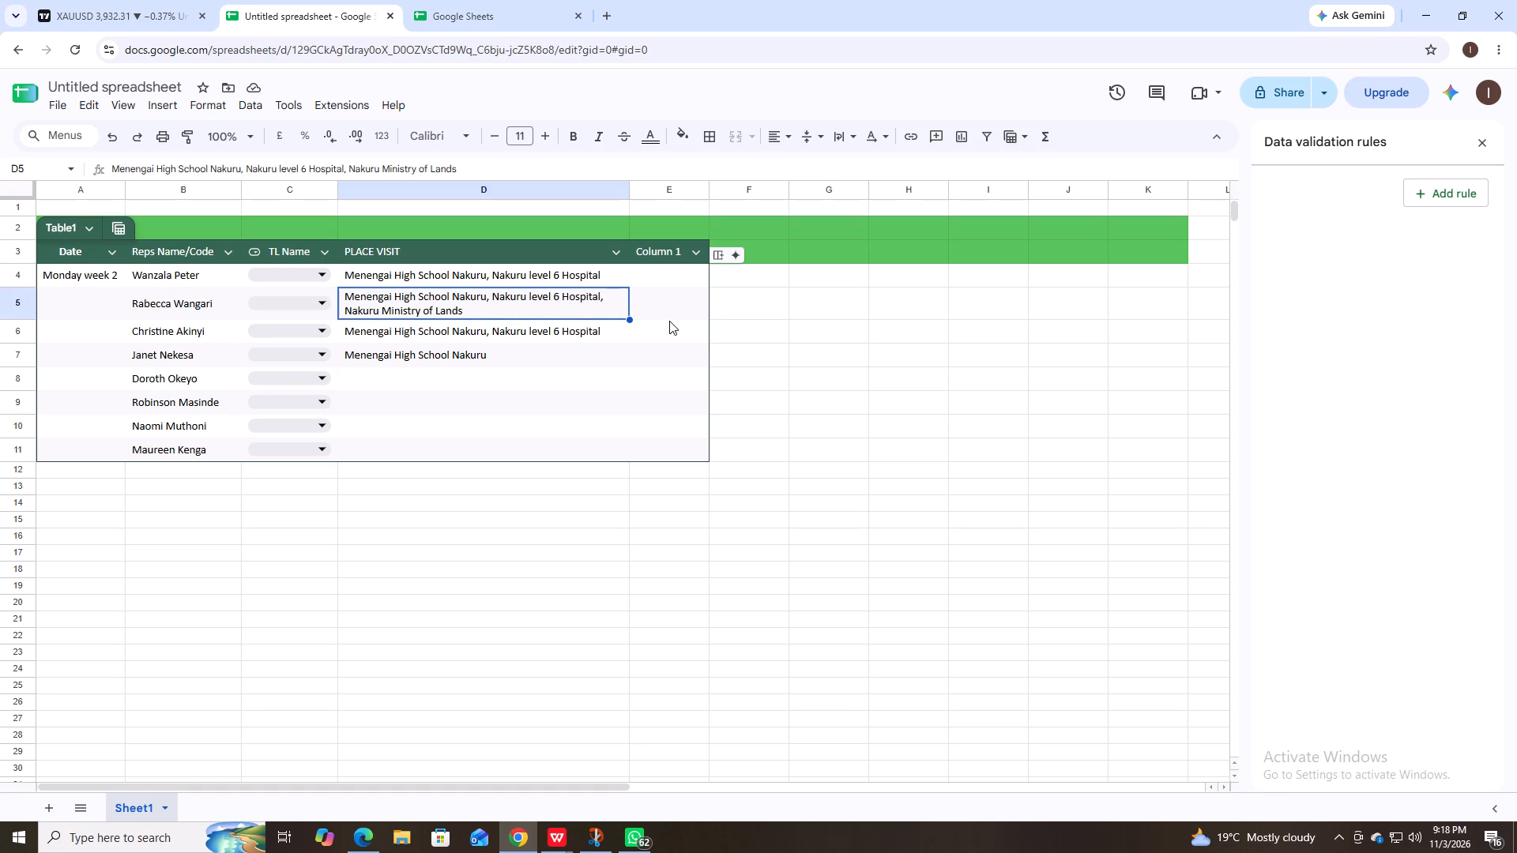
key(ctrl+c)
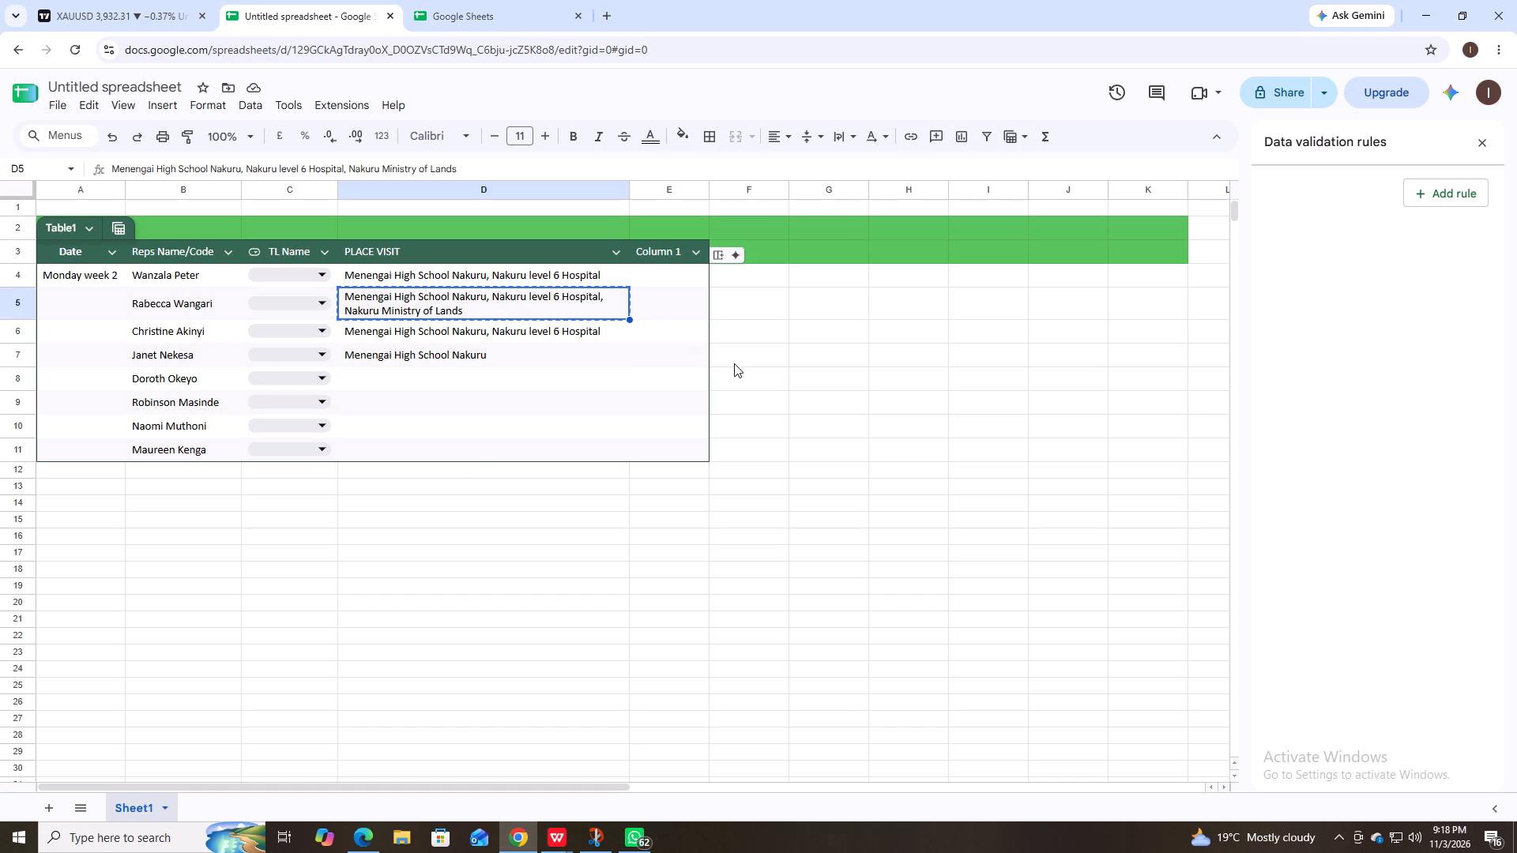
click(607, 380)
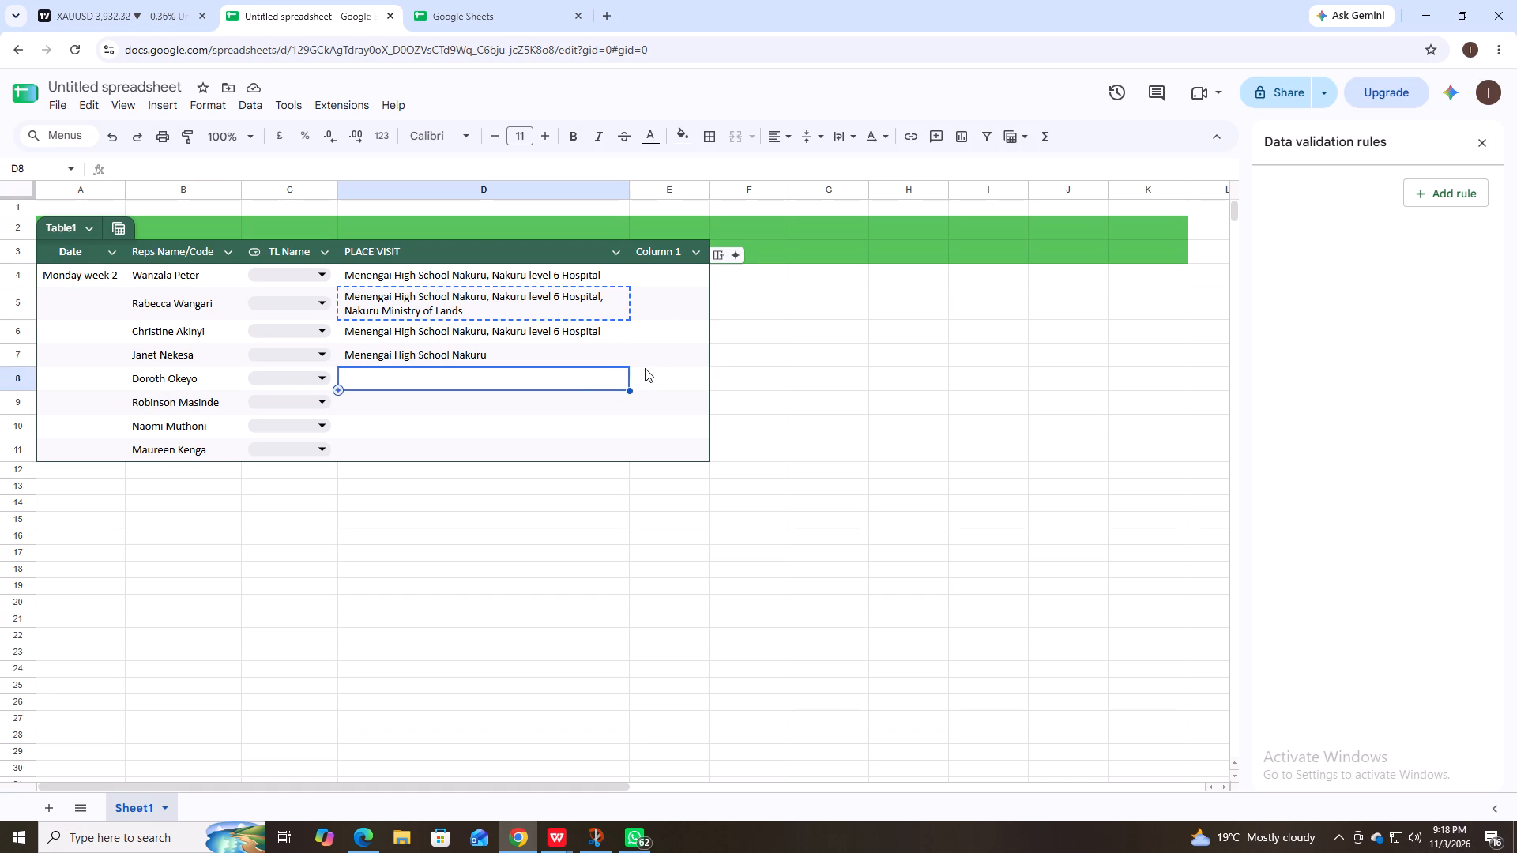
key(ctrl+v)
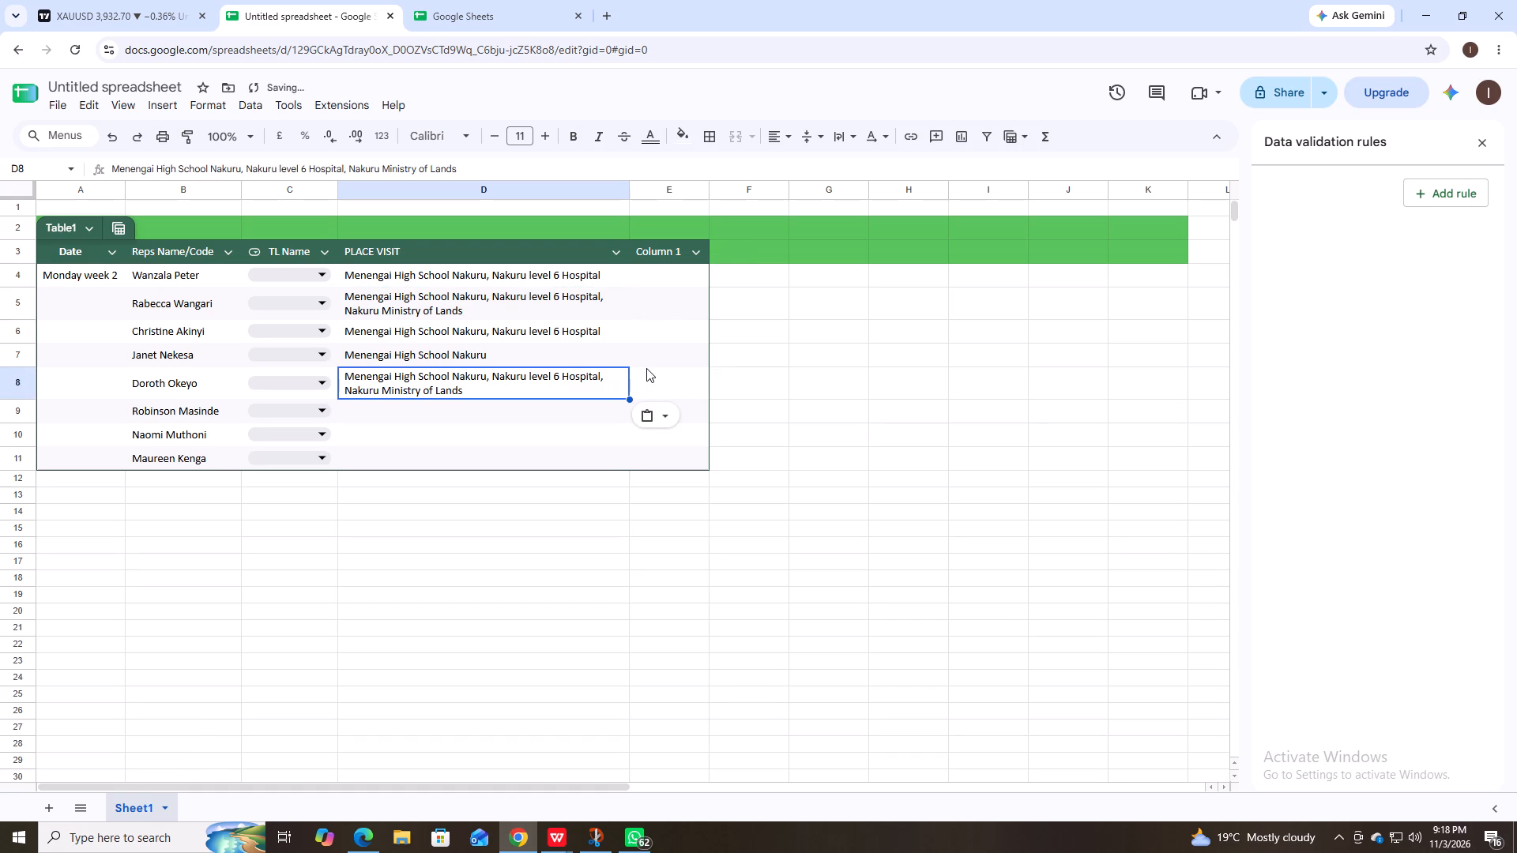
Copy the D6 places, Menengai High School Nakuru, Nakuru level 6 Hospital, into D9 of the PLACE VISIT column.
click(439, 409)
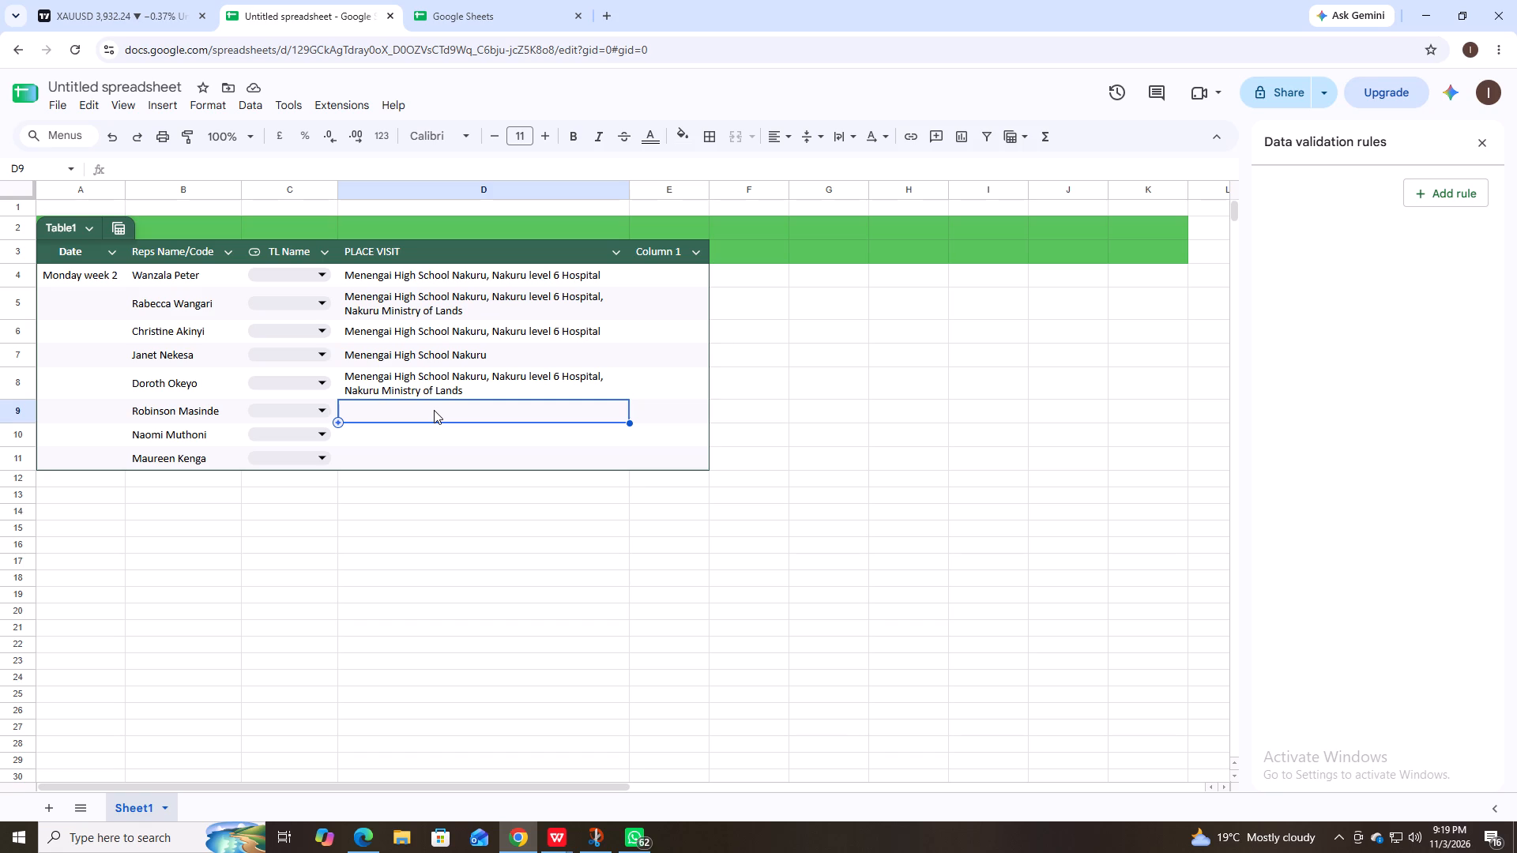
click(518, 336)
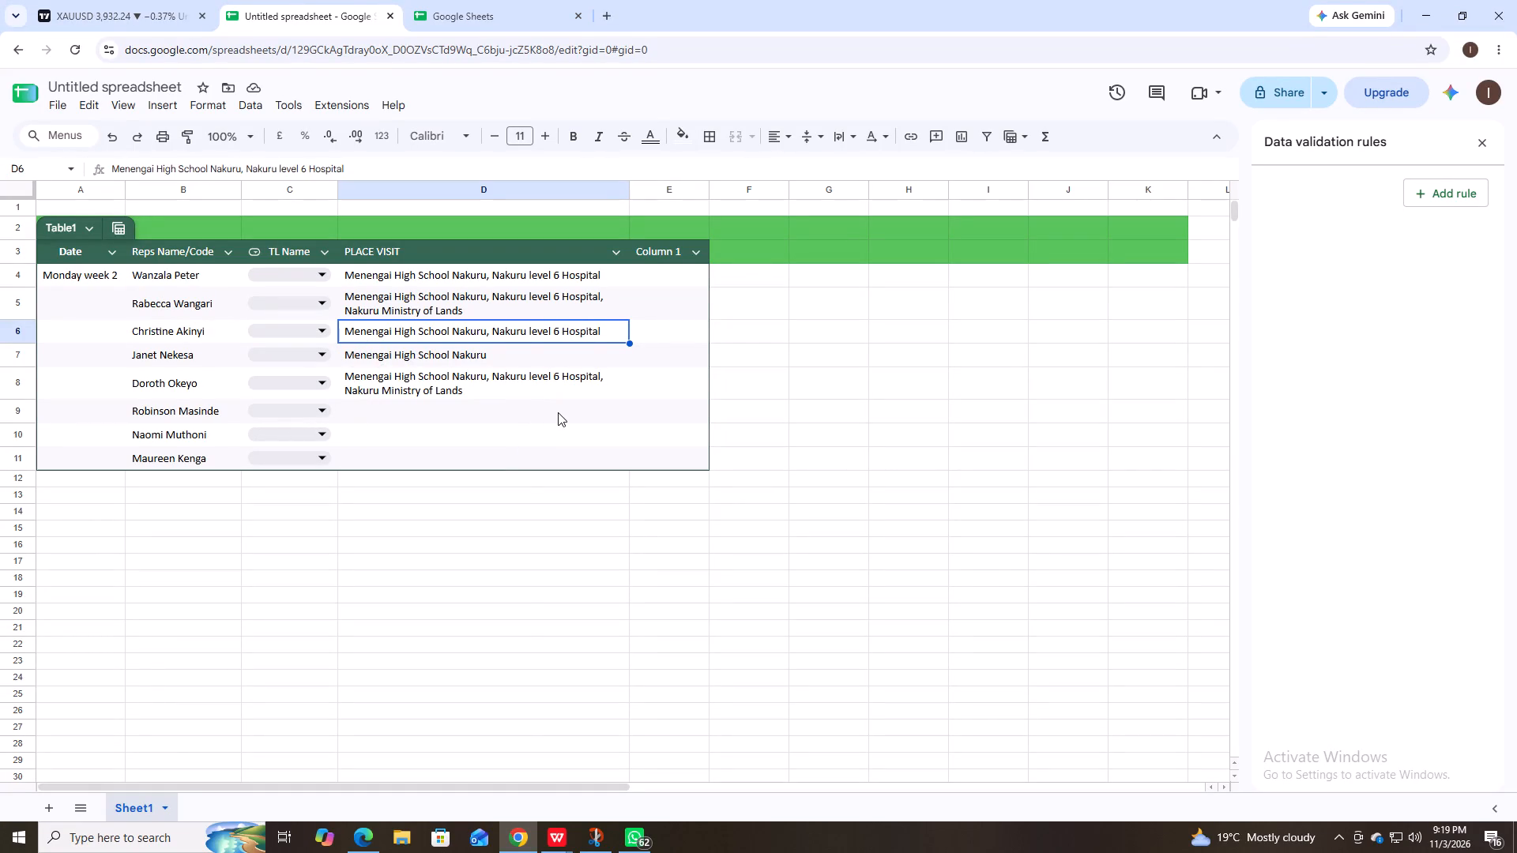
key(ctrl+c)
key(ctrl+c)
key(ctrl+c)
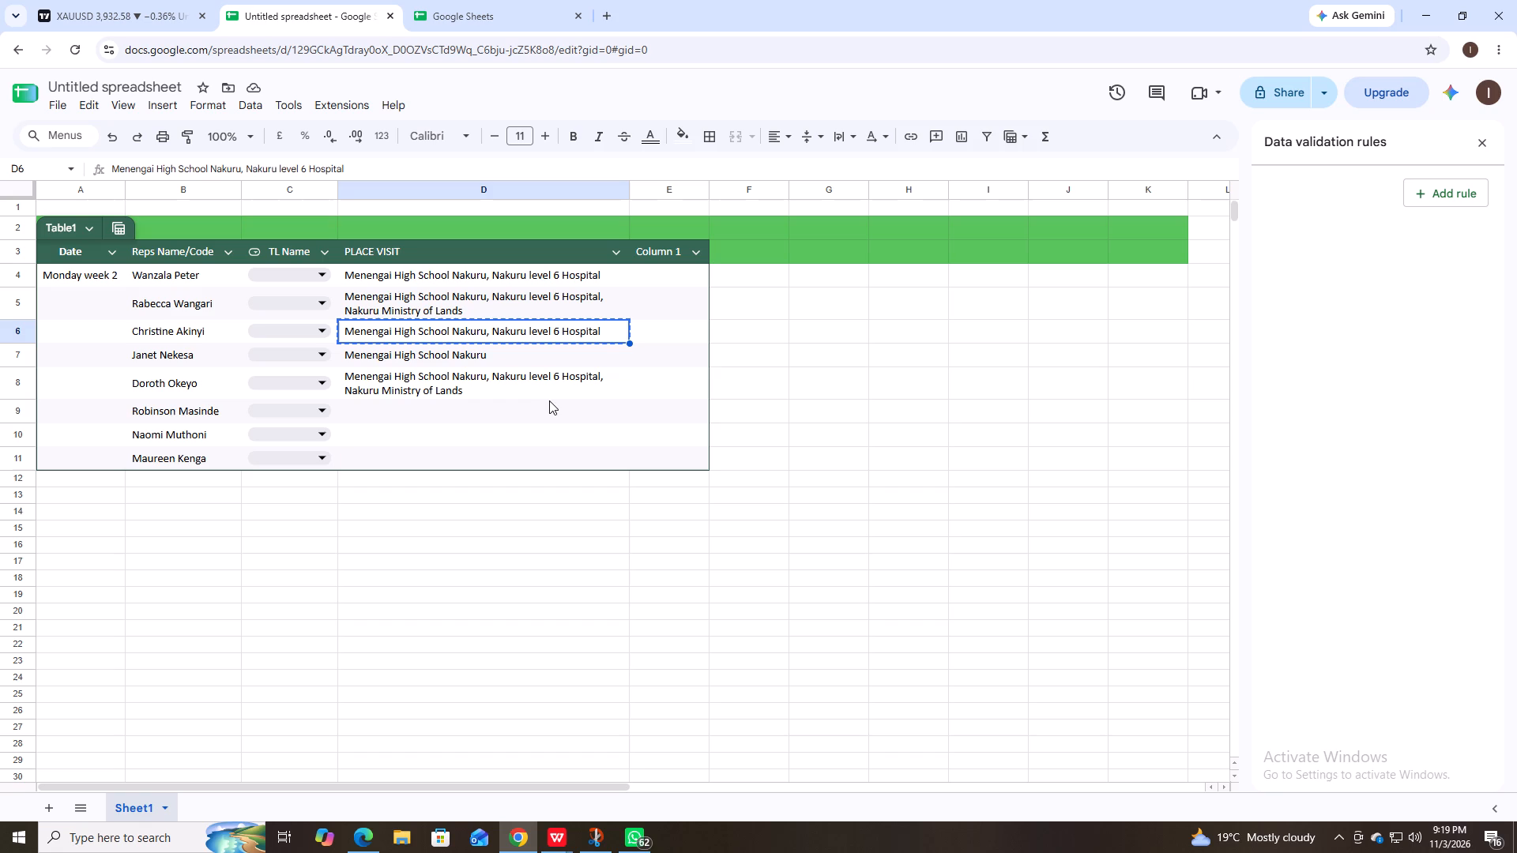
click(550, 407)
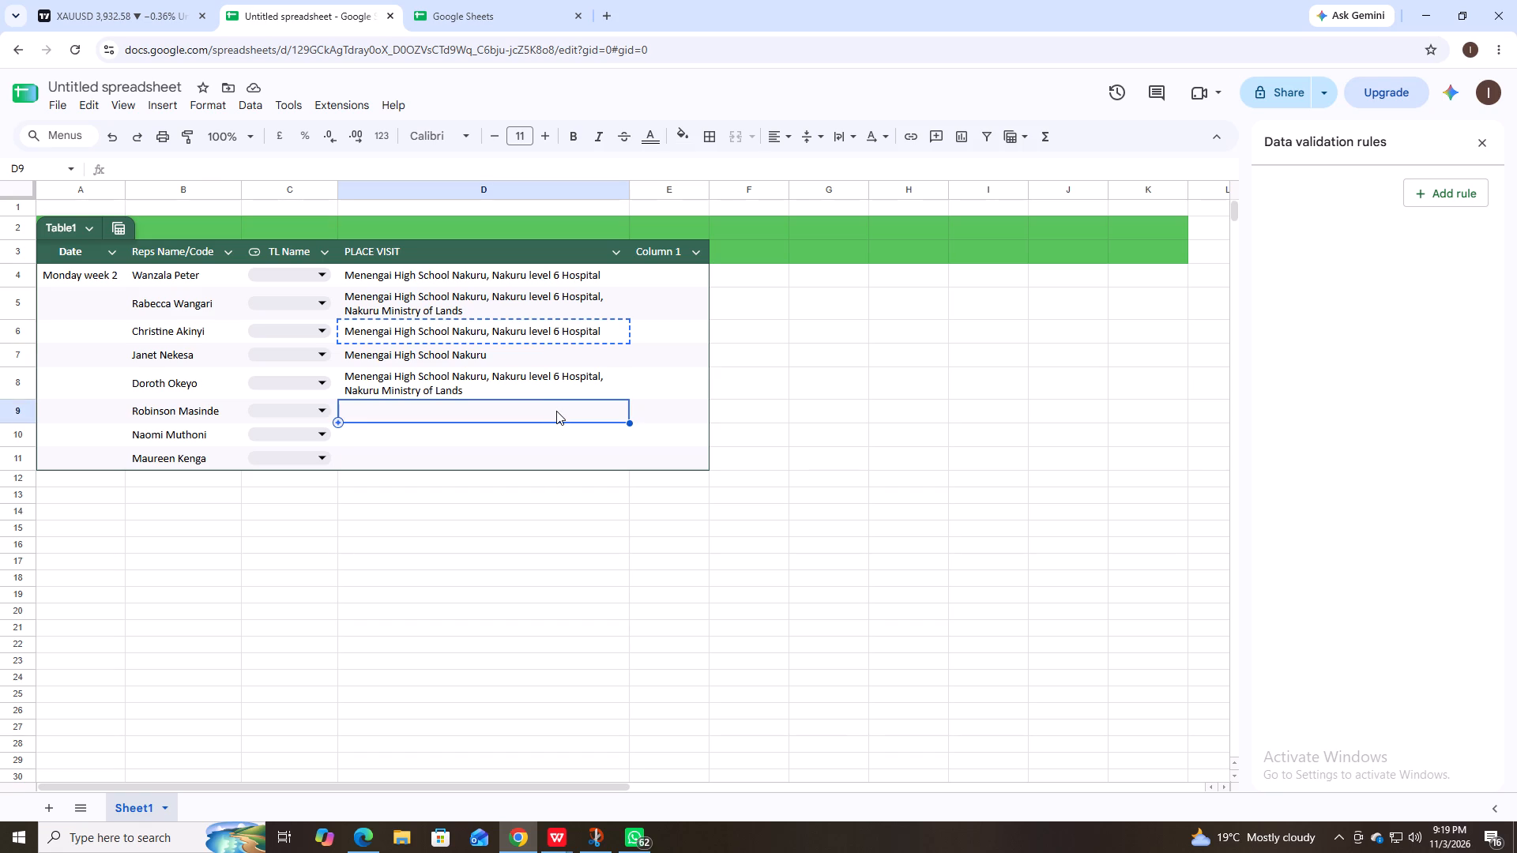
key(ctrl+v)
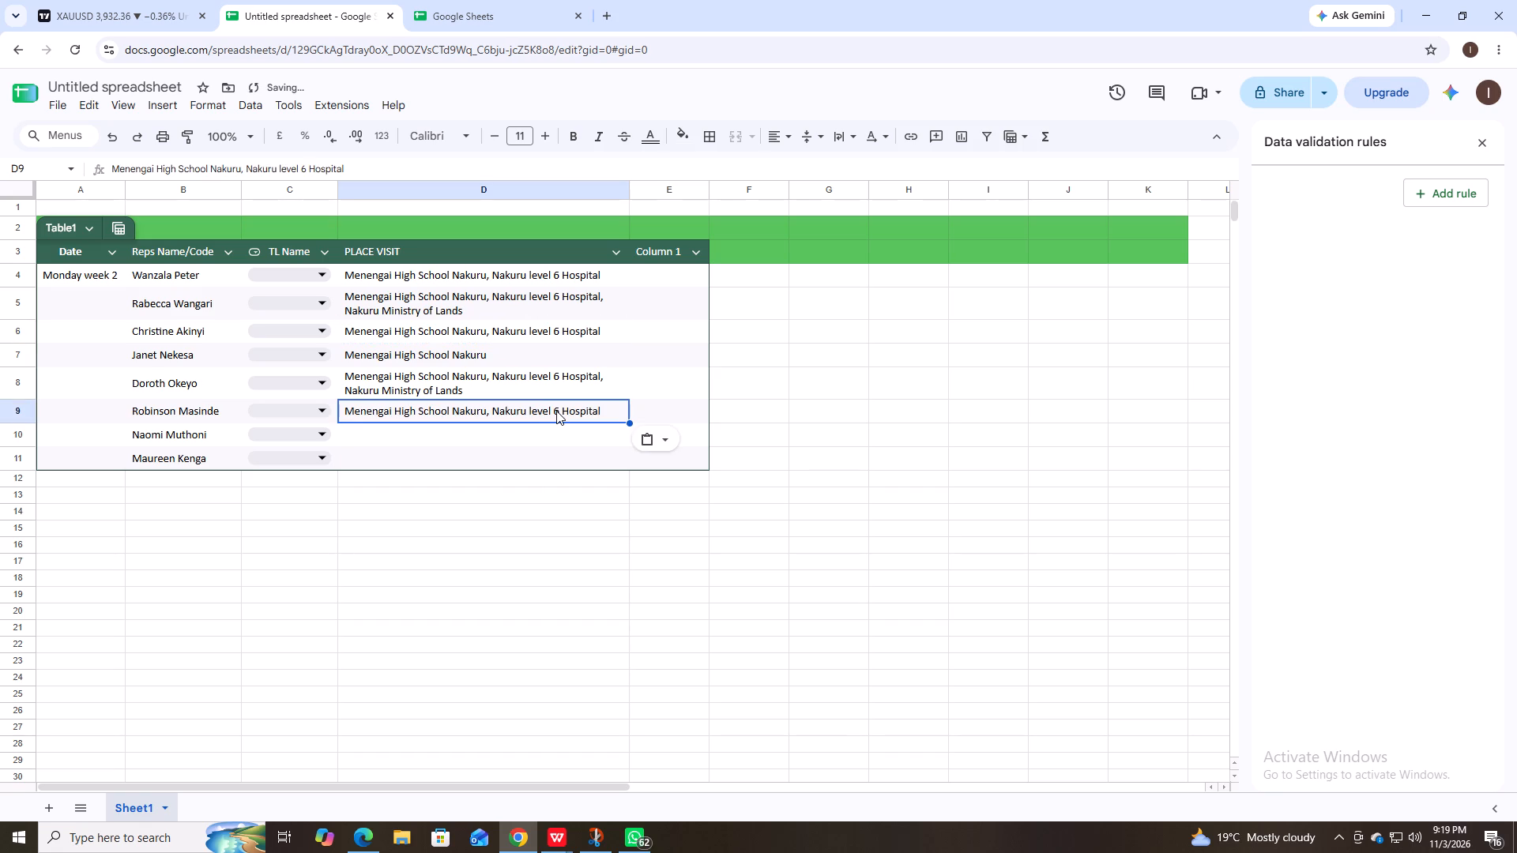
Start the PLACE VISIT entry in D10 with Njoro DEB, followed by a comma.
click(513, 437)
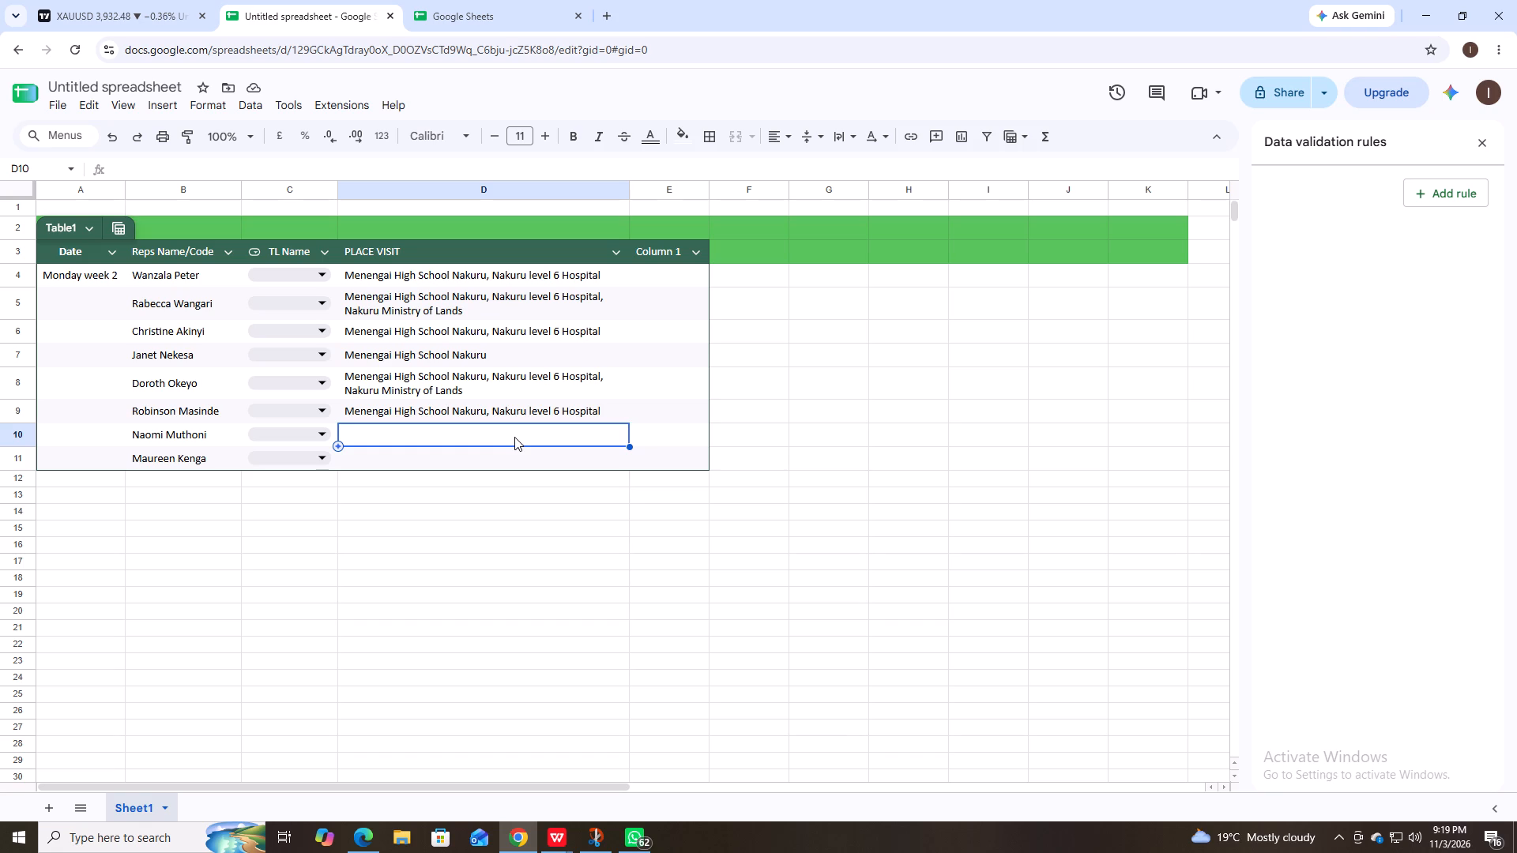
key(n)
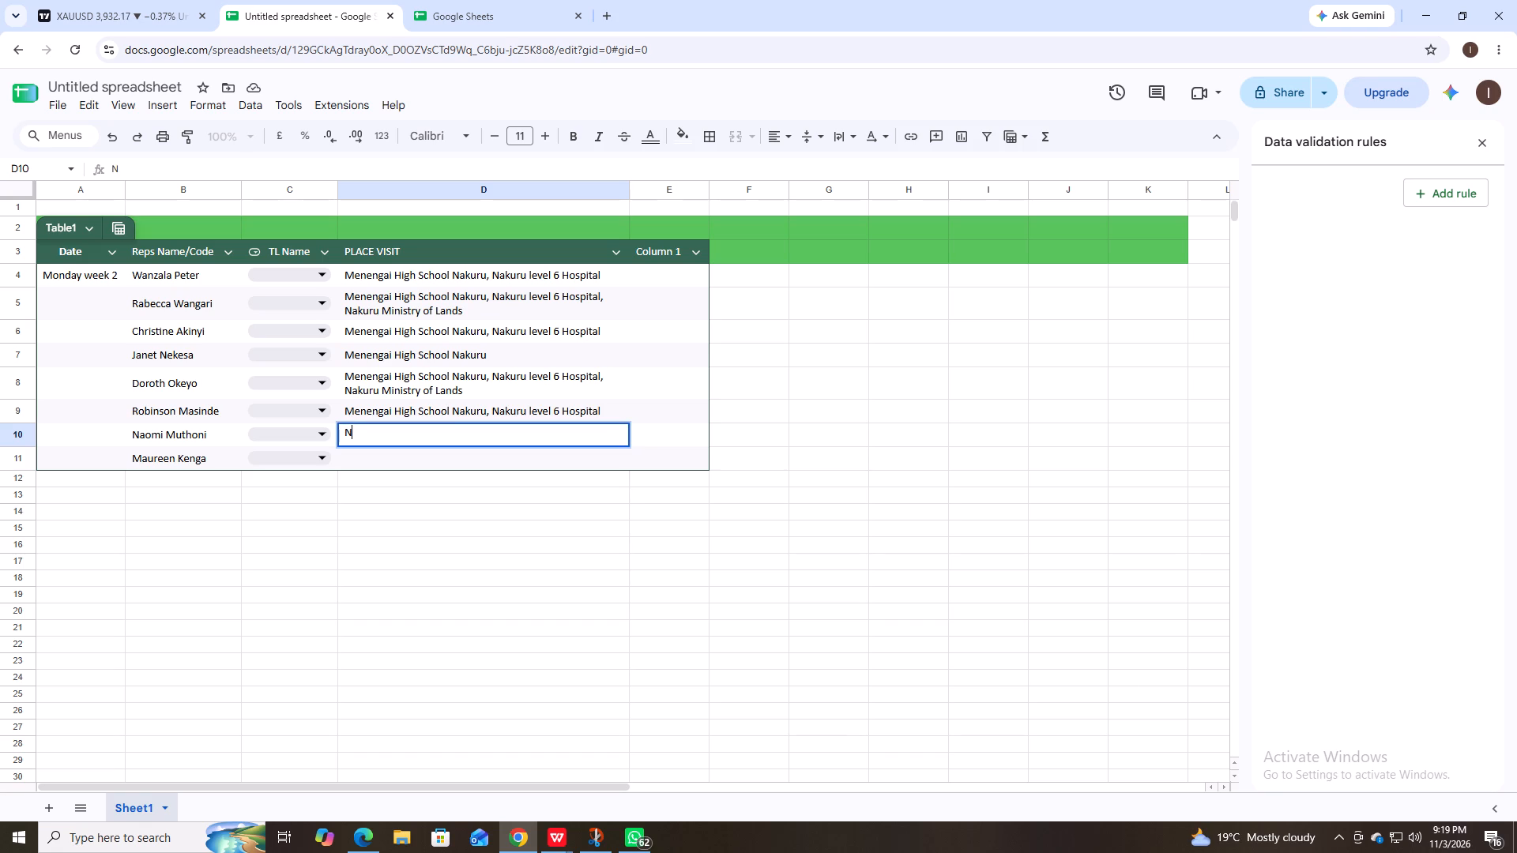
text(jor)
text(o)
key(space)
text(DE)
text(B)
key(space)
key(BackSpace)
key(comma)
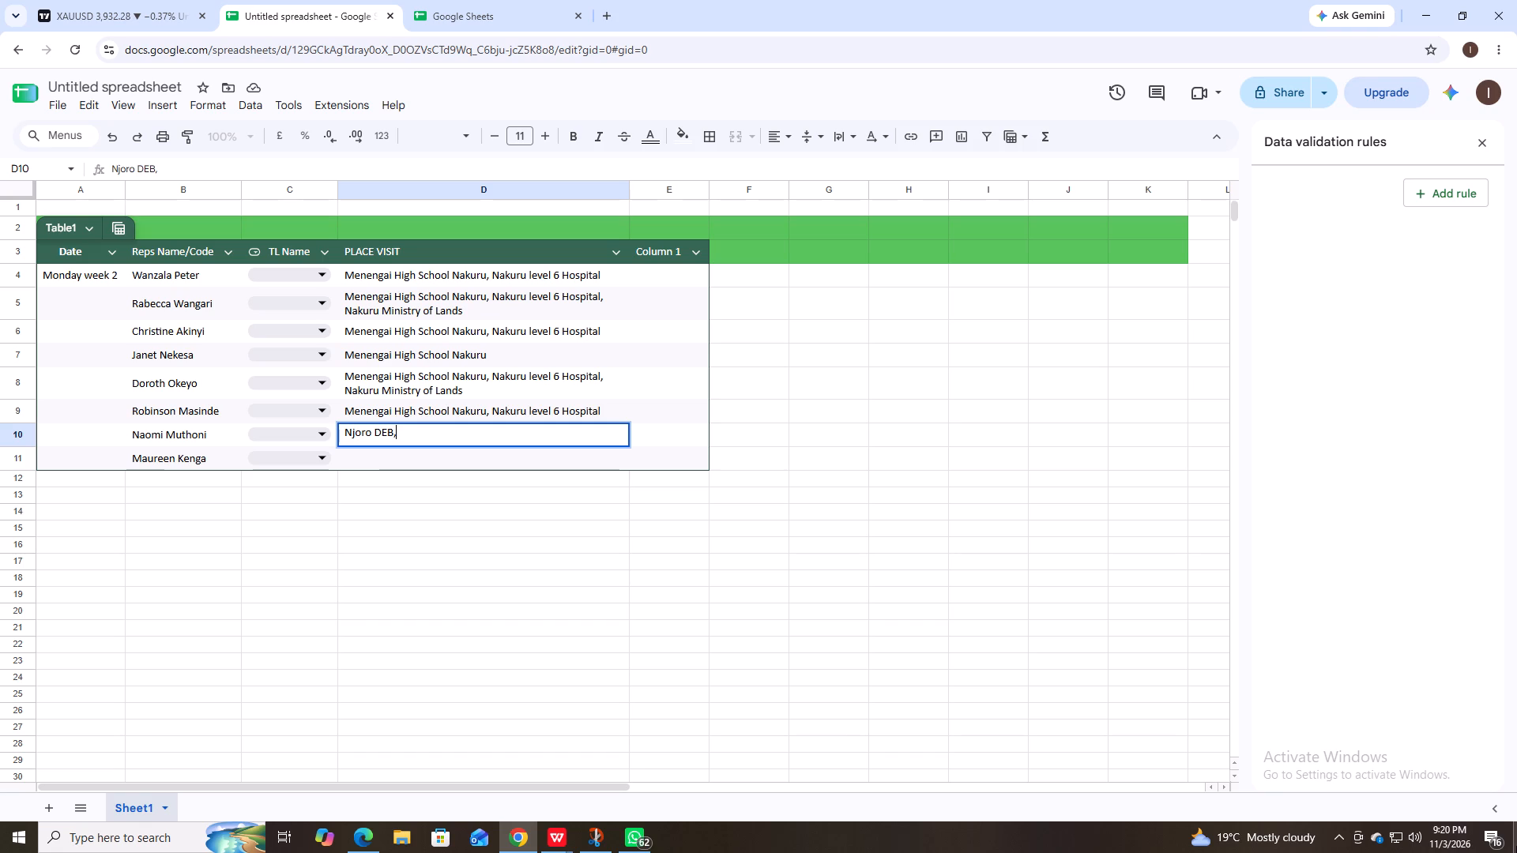
key(space)
Add Menengai High School as the second place in D10, correcting any misspelling of High.
key(m)
key(BackSpace)
key(m)
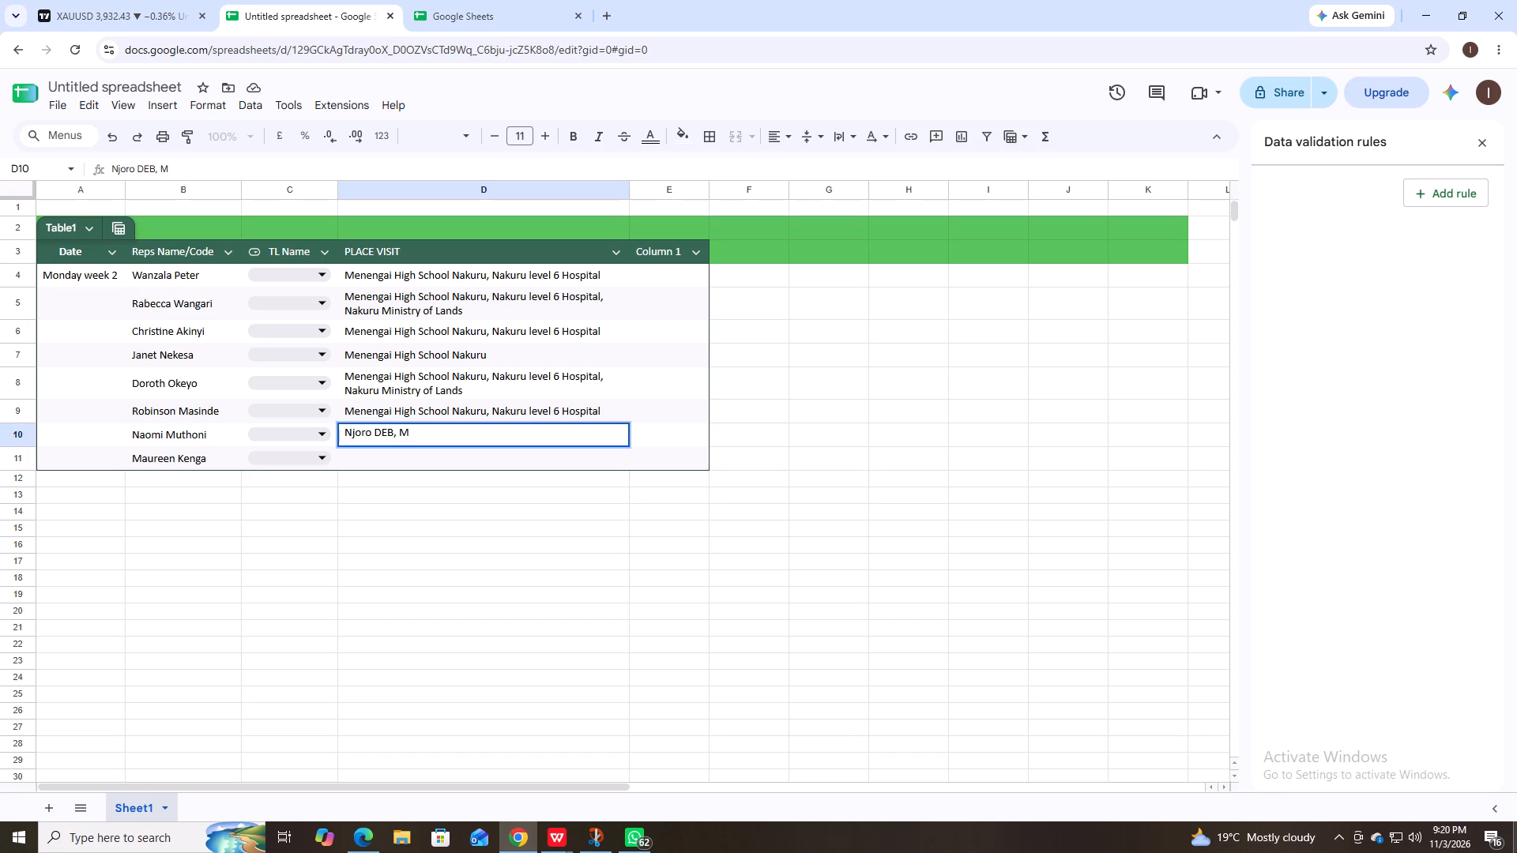
key(e)
text(nenga)
text(i)
key(space)
key(h)
text(ing)
key(space)
text(SC)
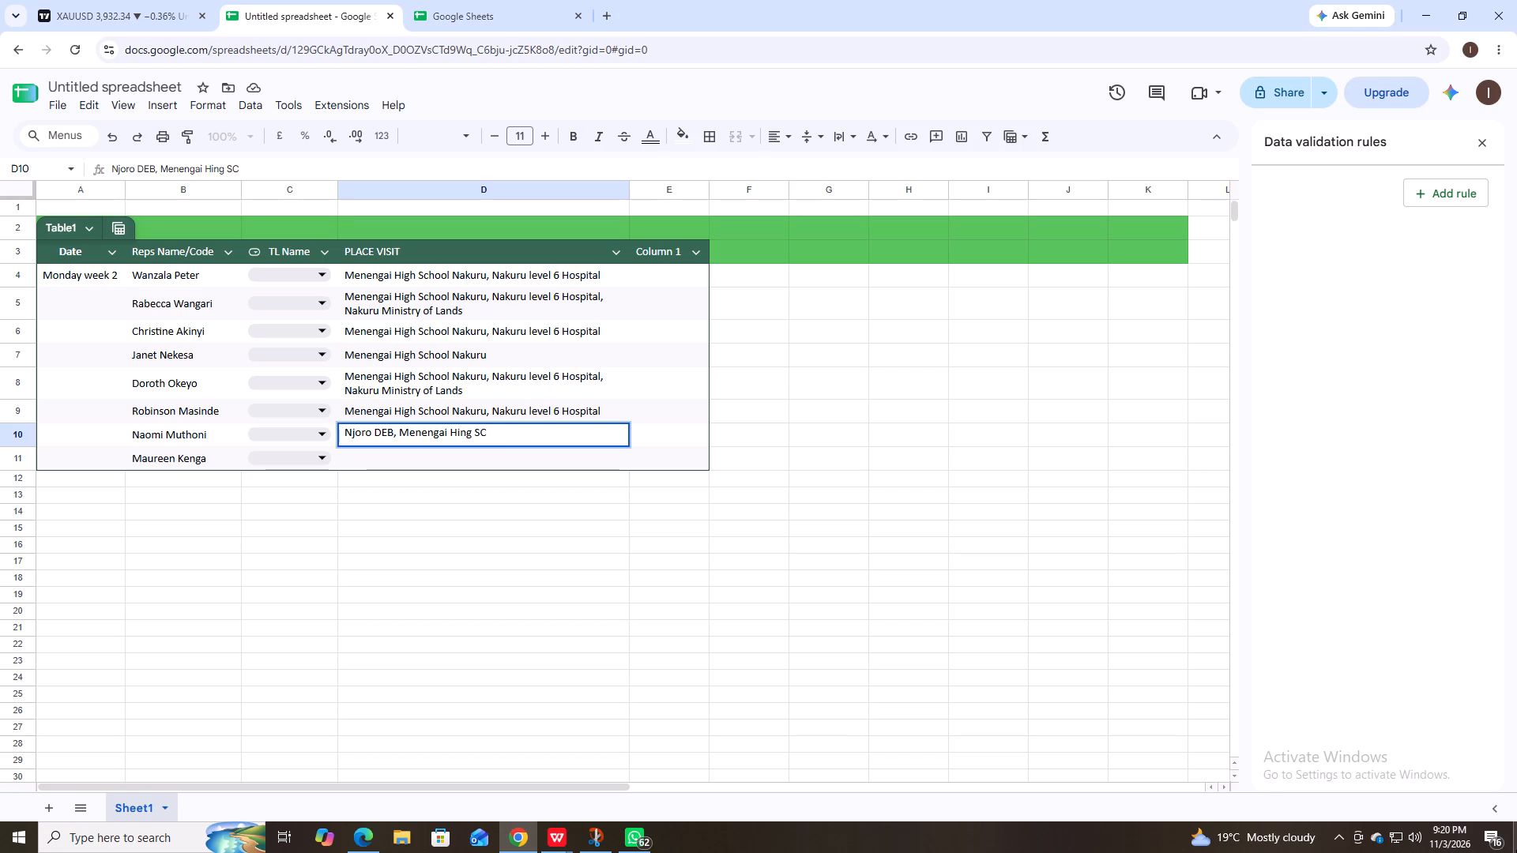
key(BackSpace)
key(c)
text(hool)
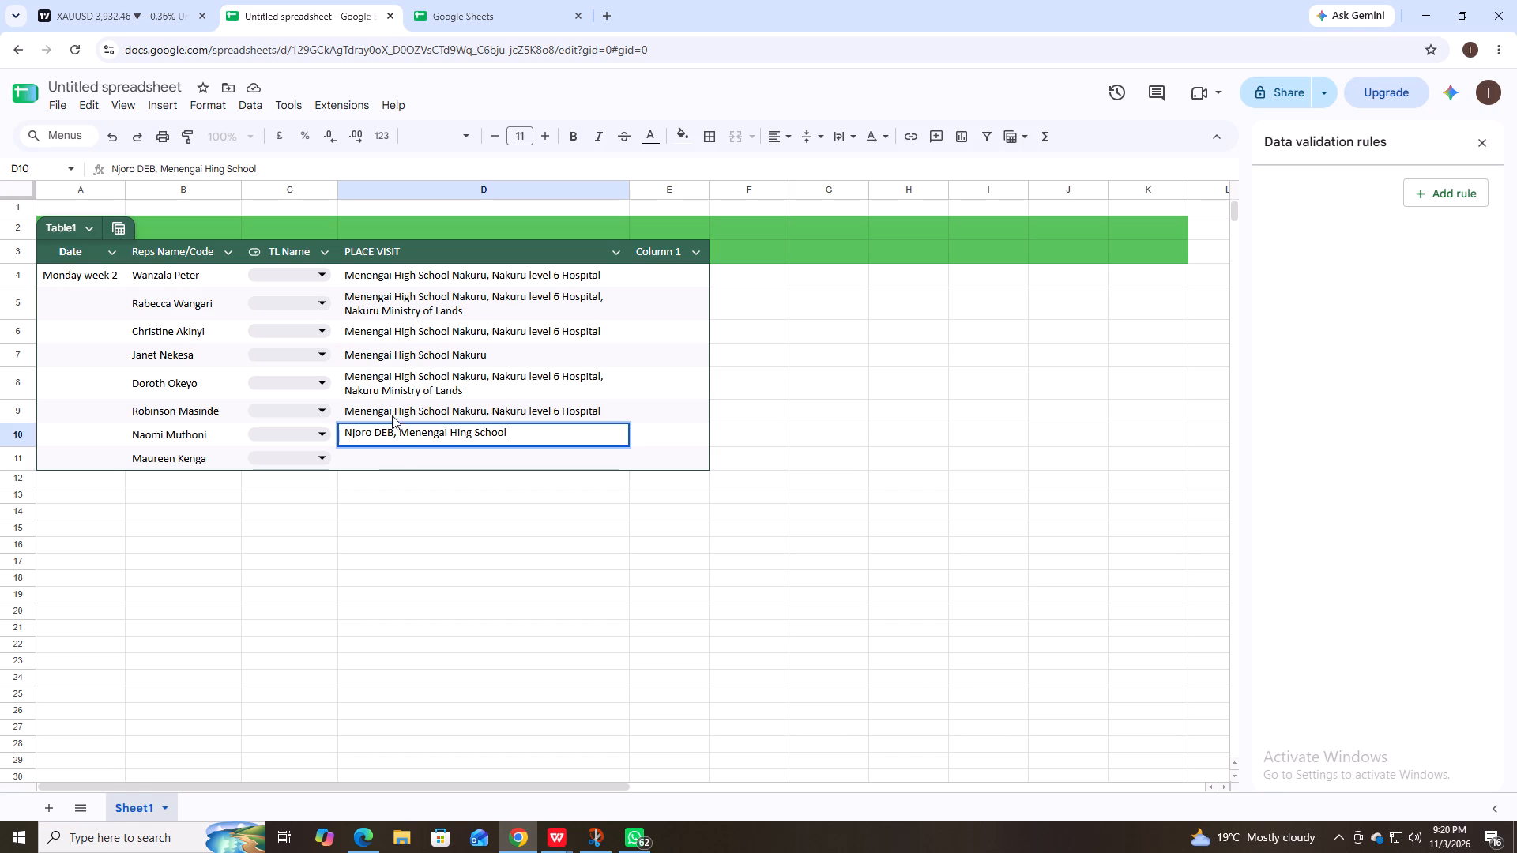
click(462, 434)
click(465, 430)
key(BackSpace)
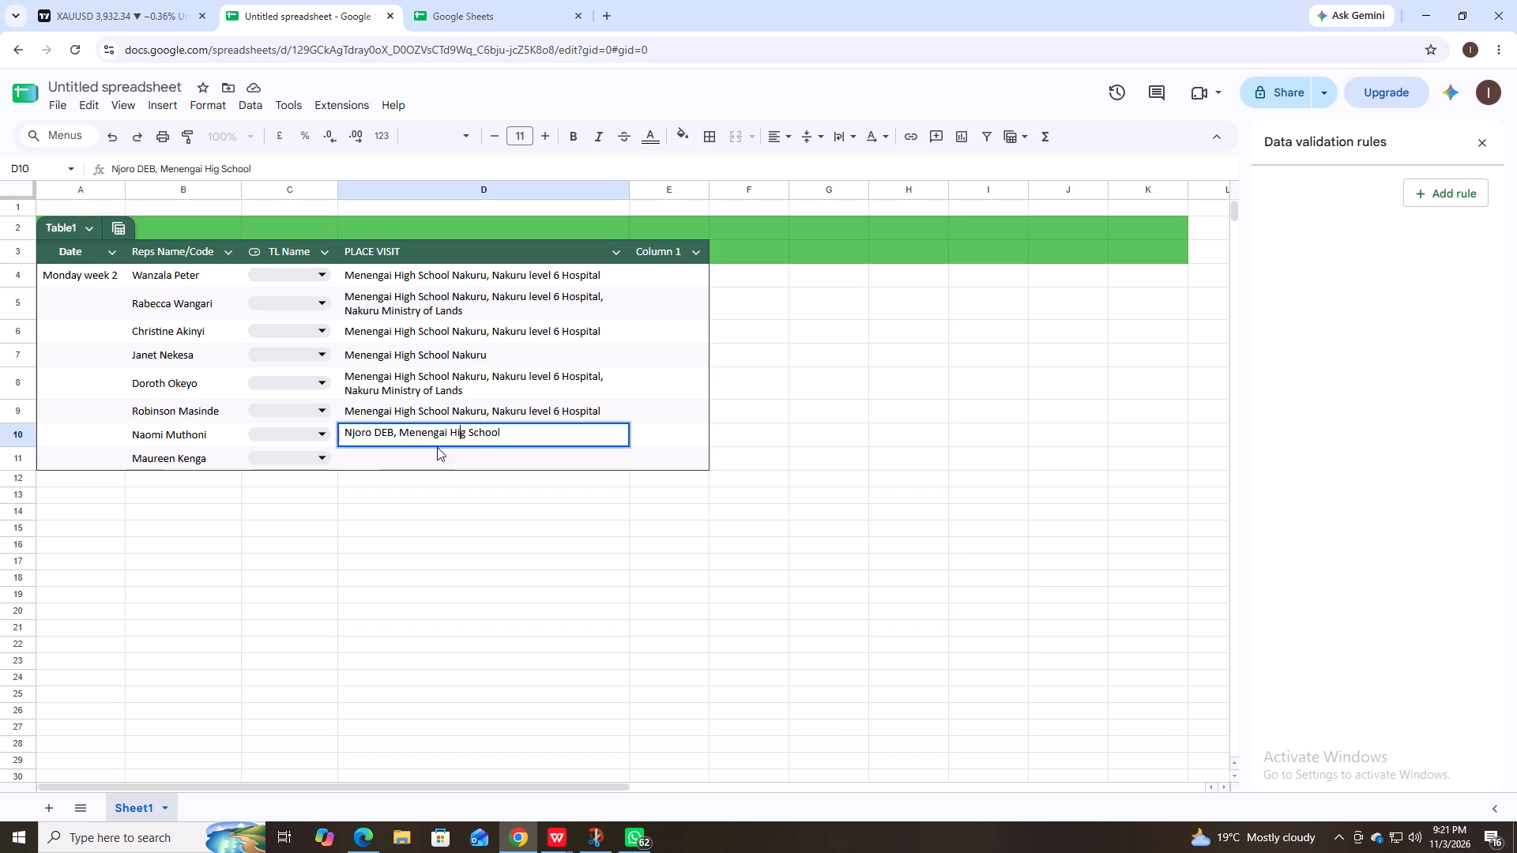
click(464, 435)
key(h)
Add Nakuru Ministry of Land after a comma as the third place in D10 and complete the entry.
click(507, 432)
key(comma)
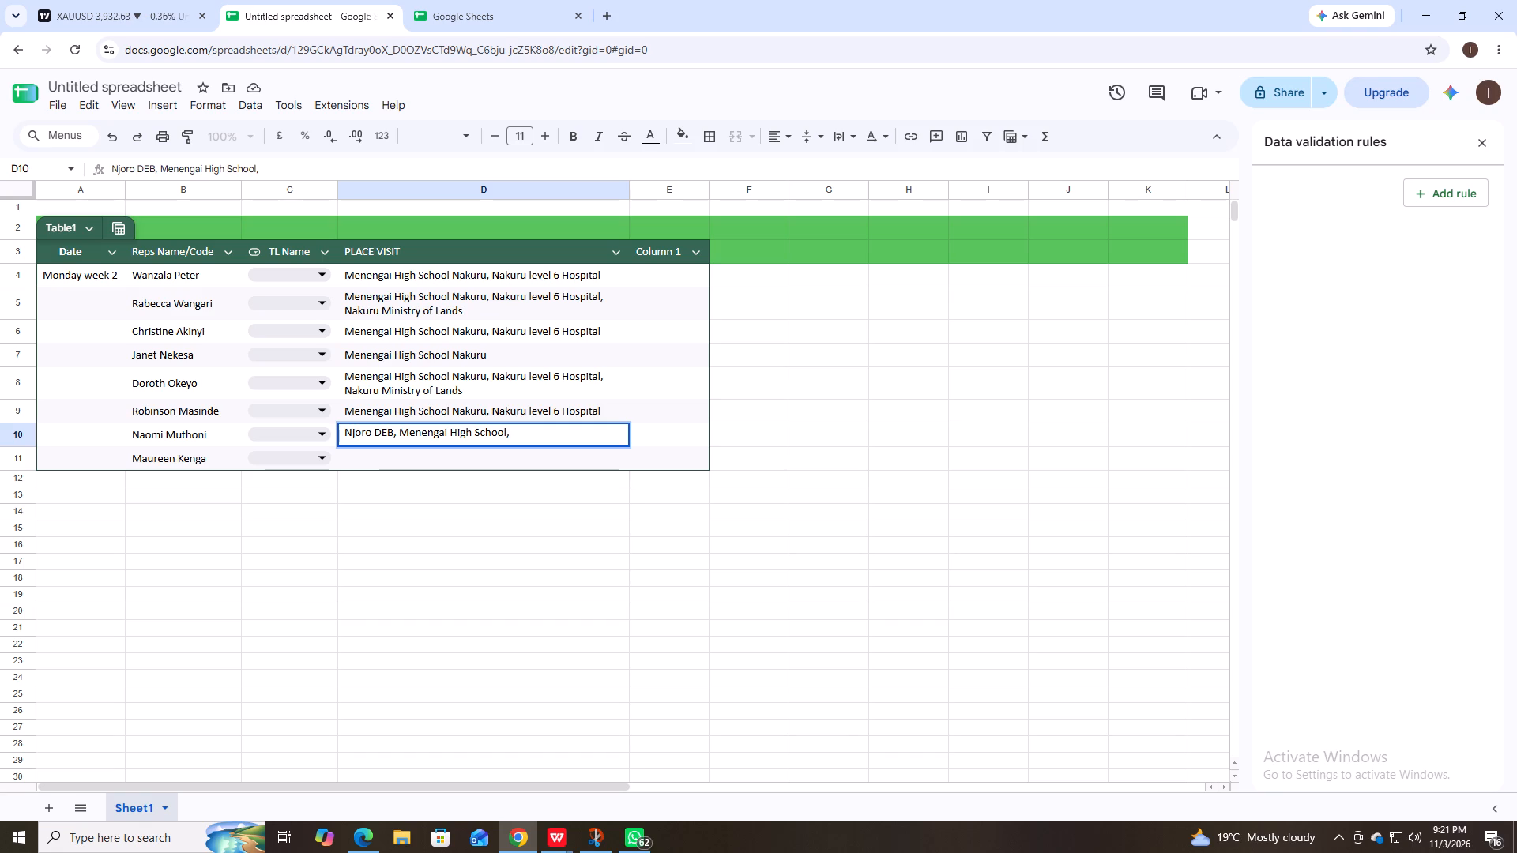
key(space)
text(akur)
key(i)
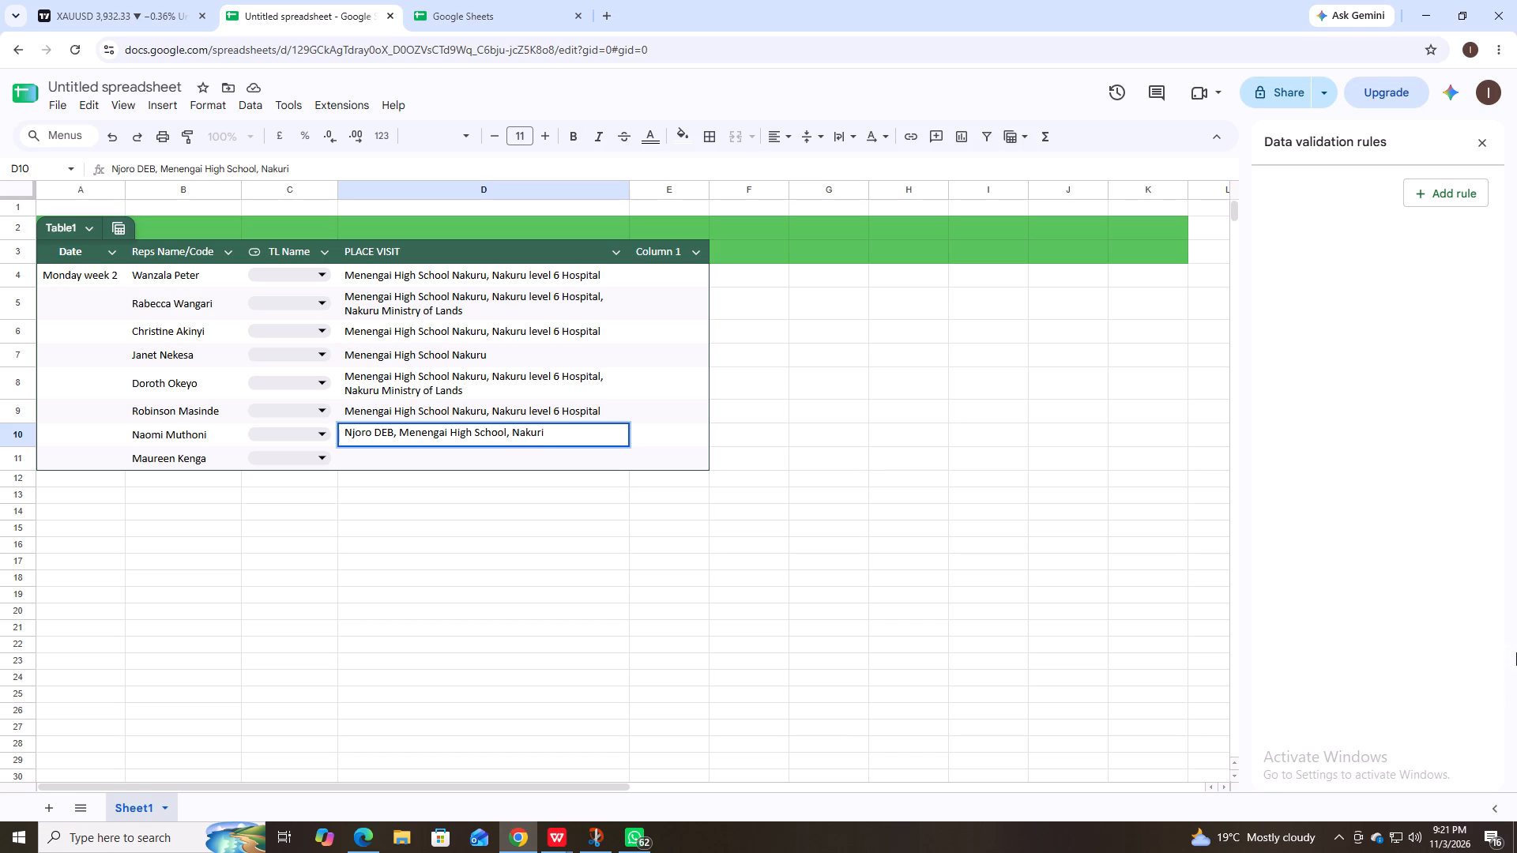
key(BackSpace)
key(u)
key(space)
text(ini)
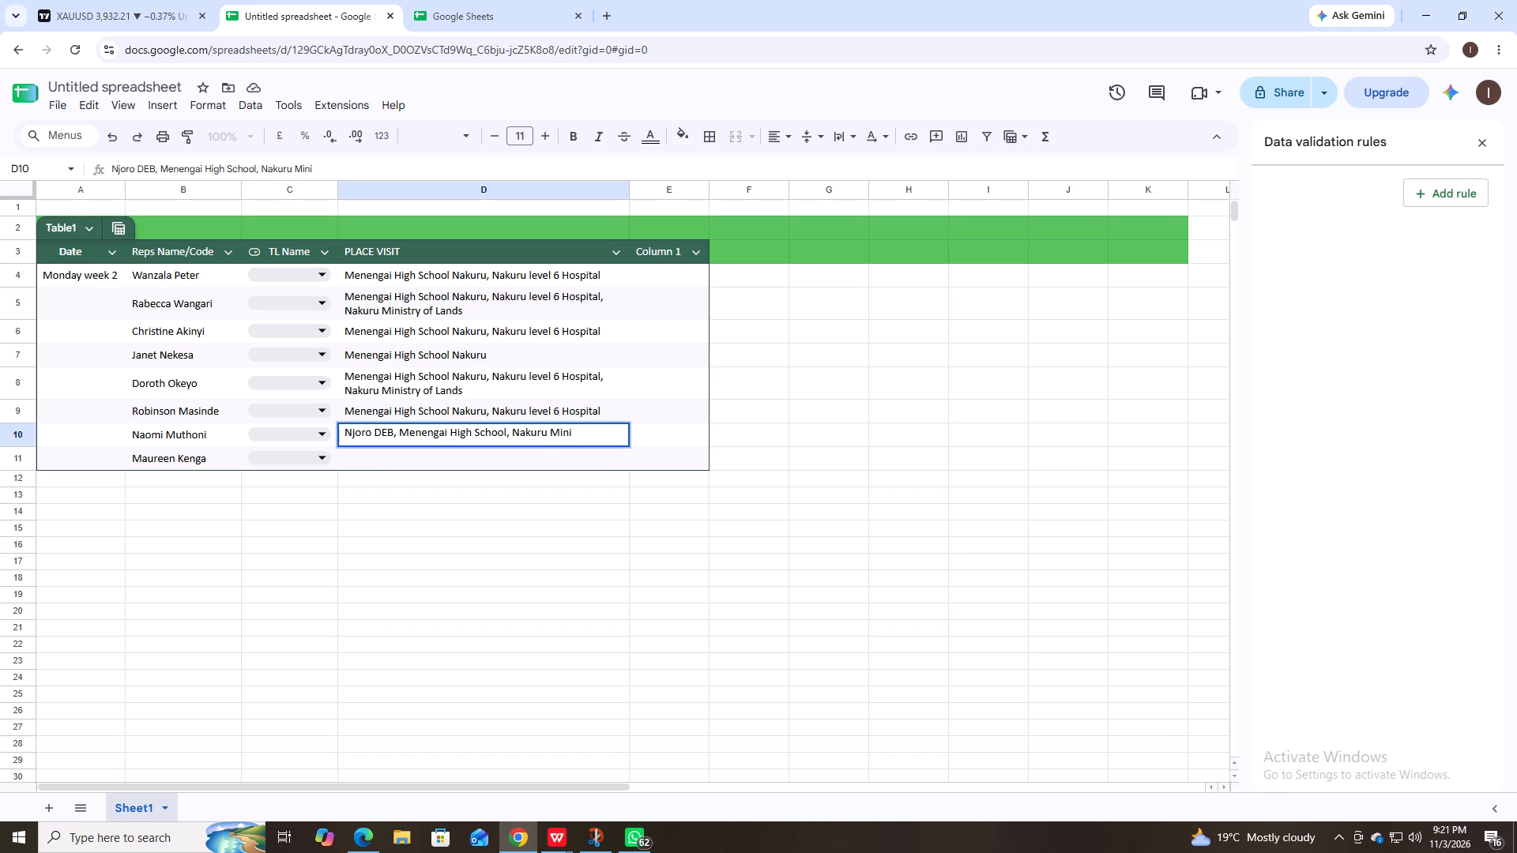
key(s)
text(tr)
key(y)
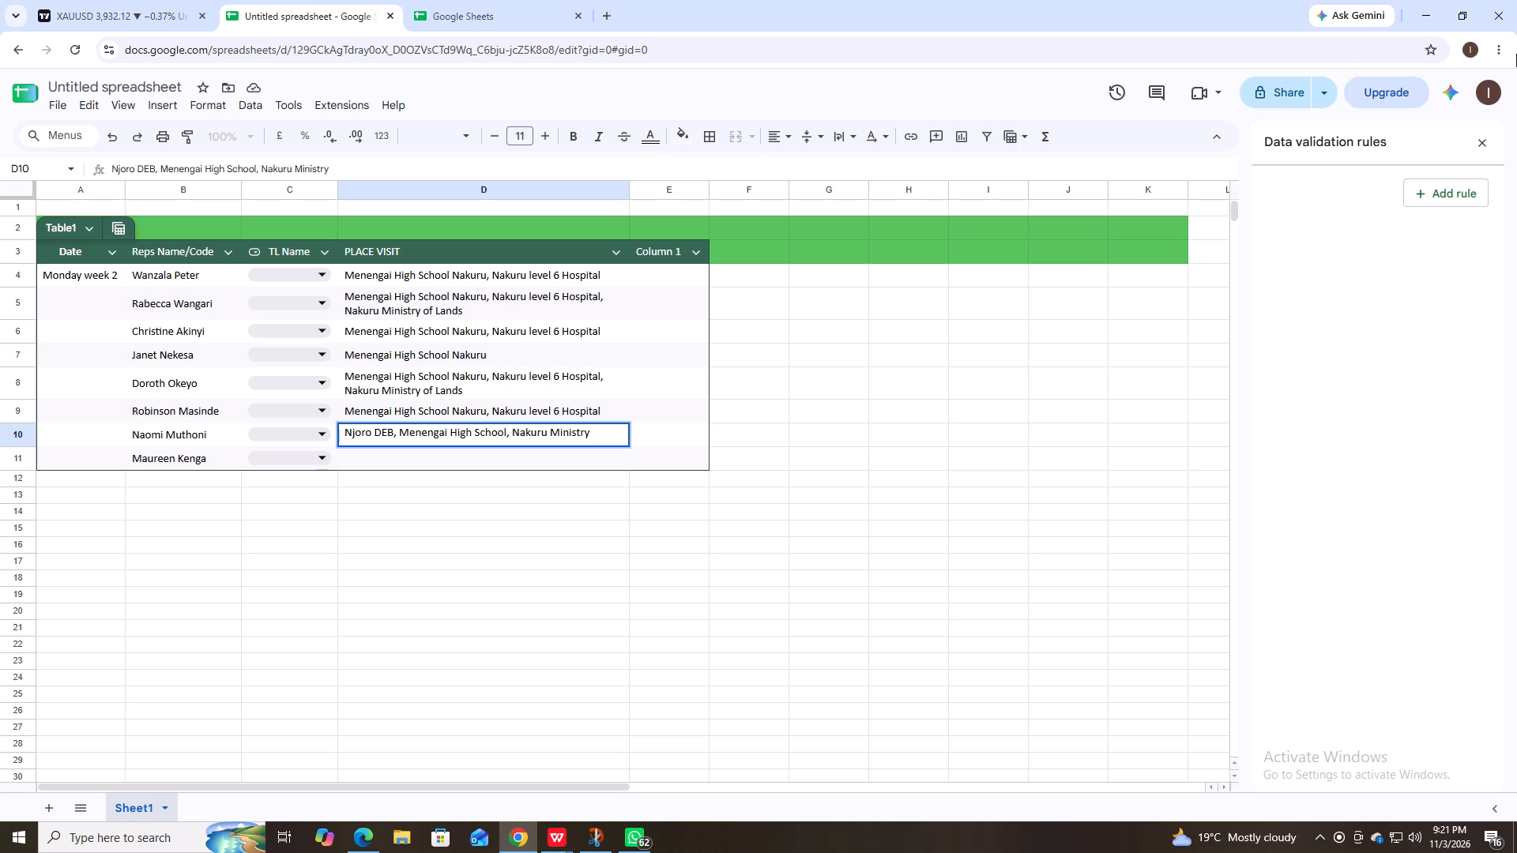
key(space)
text(of)
key(space)
text(and)
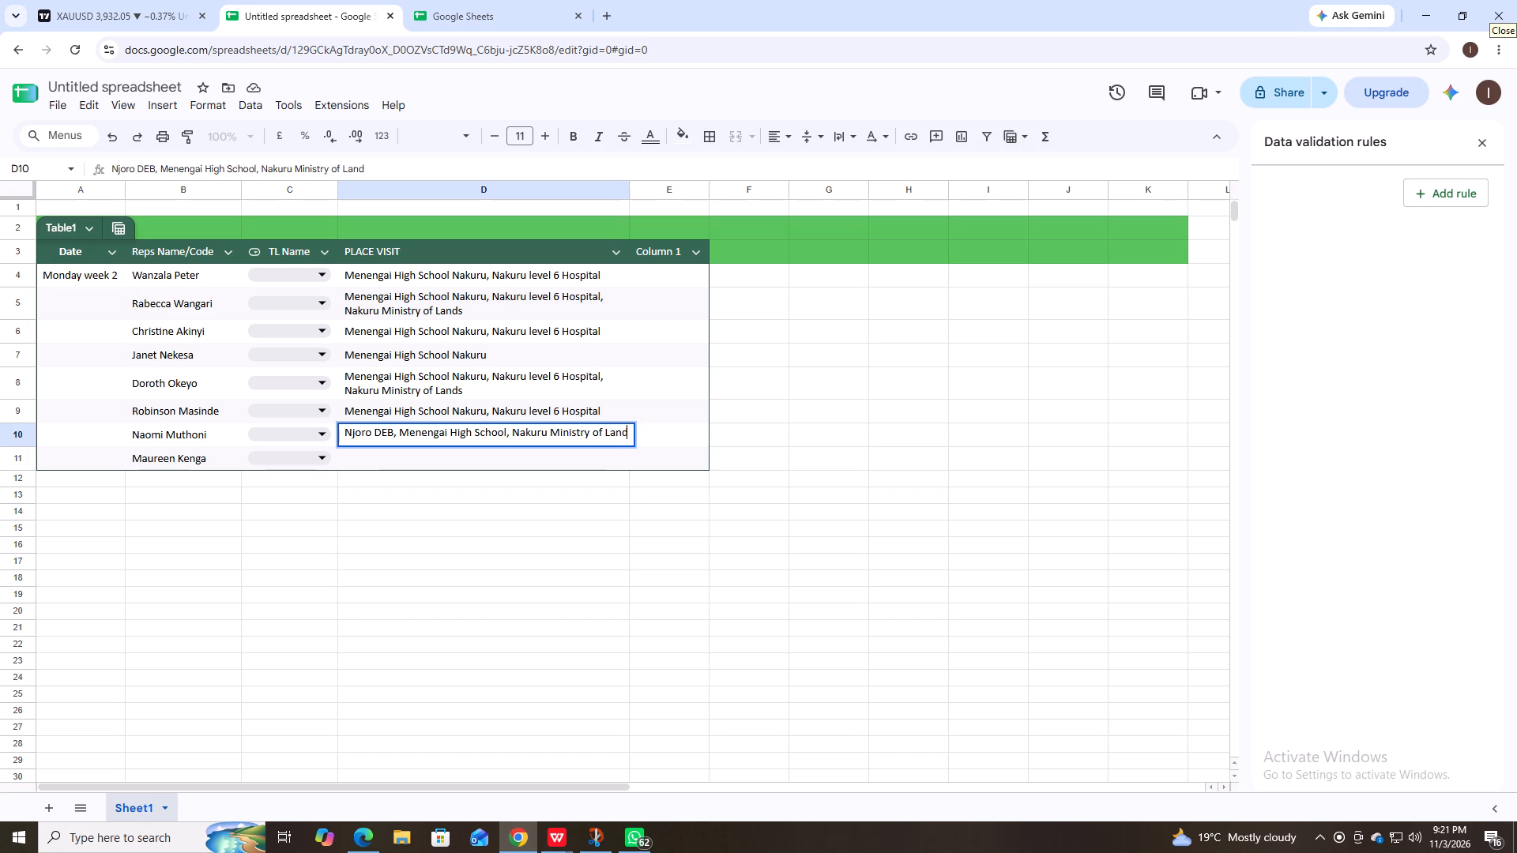
key(Return)
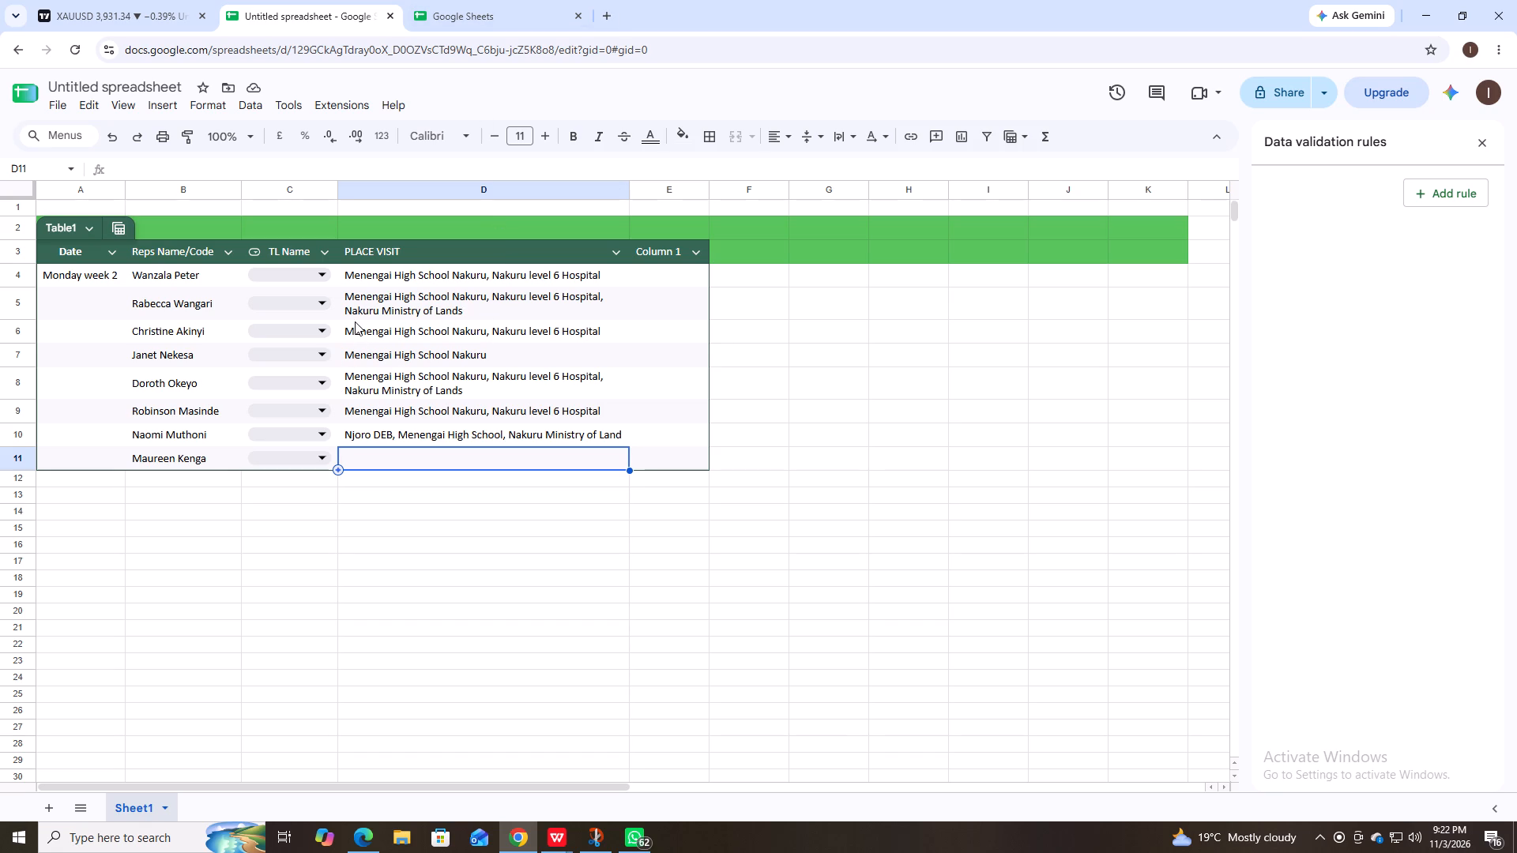
Copy the D9 places, Menengai High School Nakuru, Nakuru level 6 Hospital, into D11 of the PLACE VISIT column.
click(377, 416)
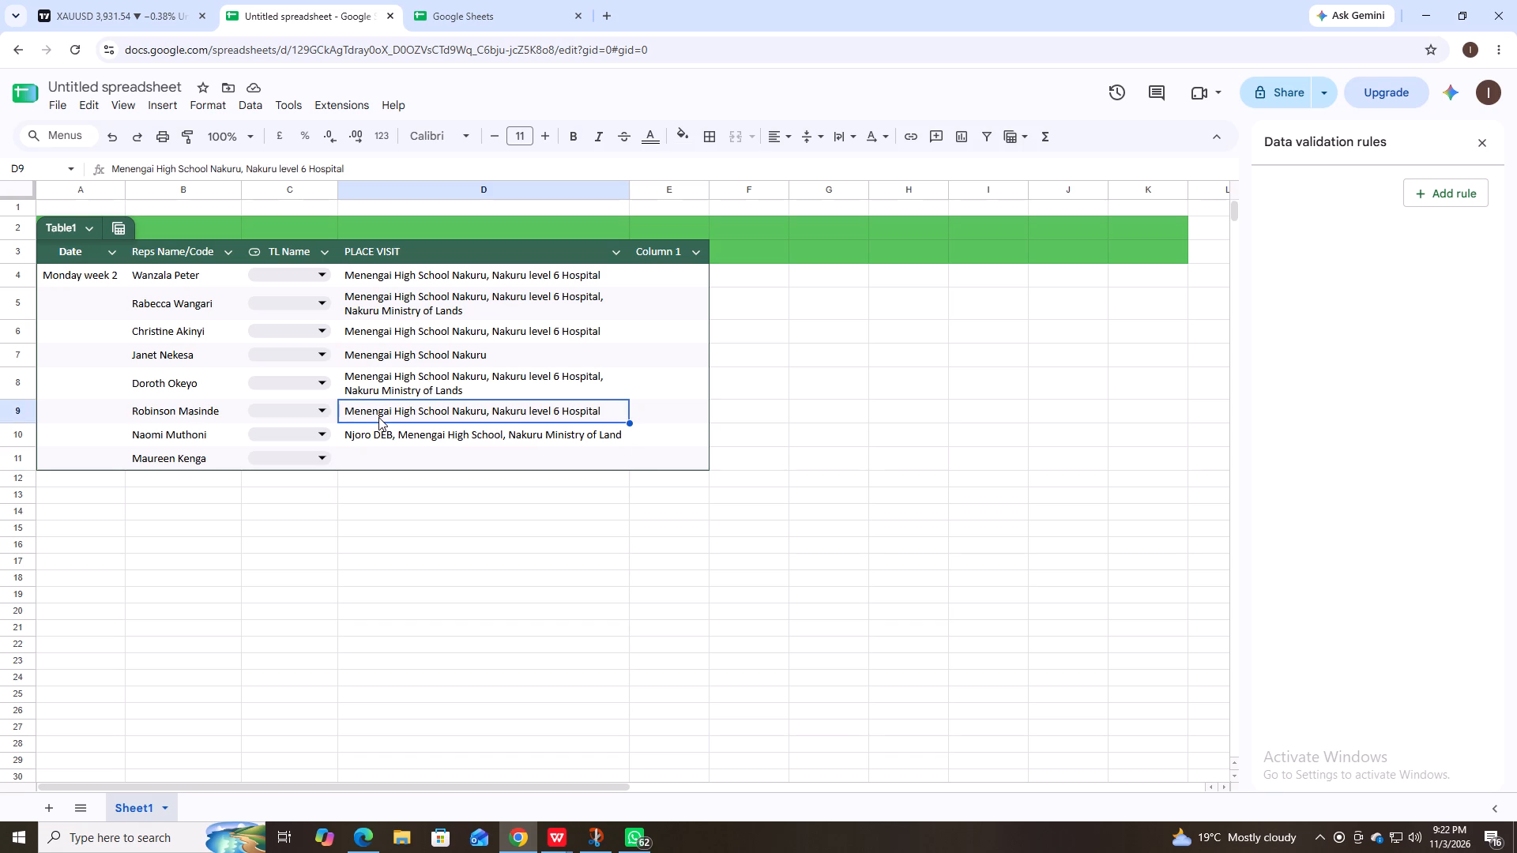
key(ctrl+c)
click(568, 457)
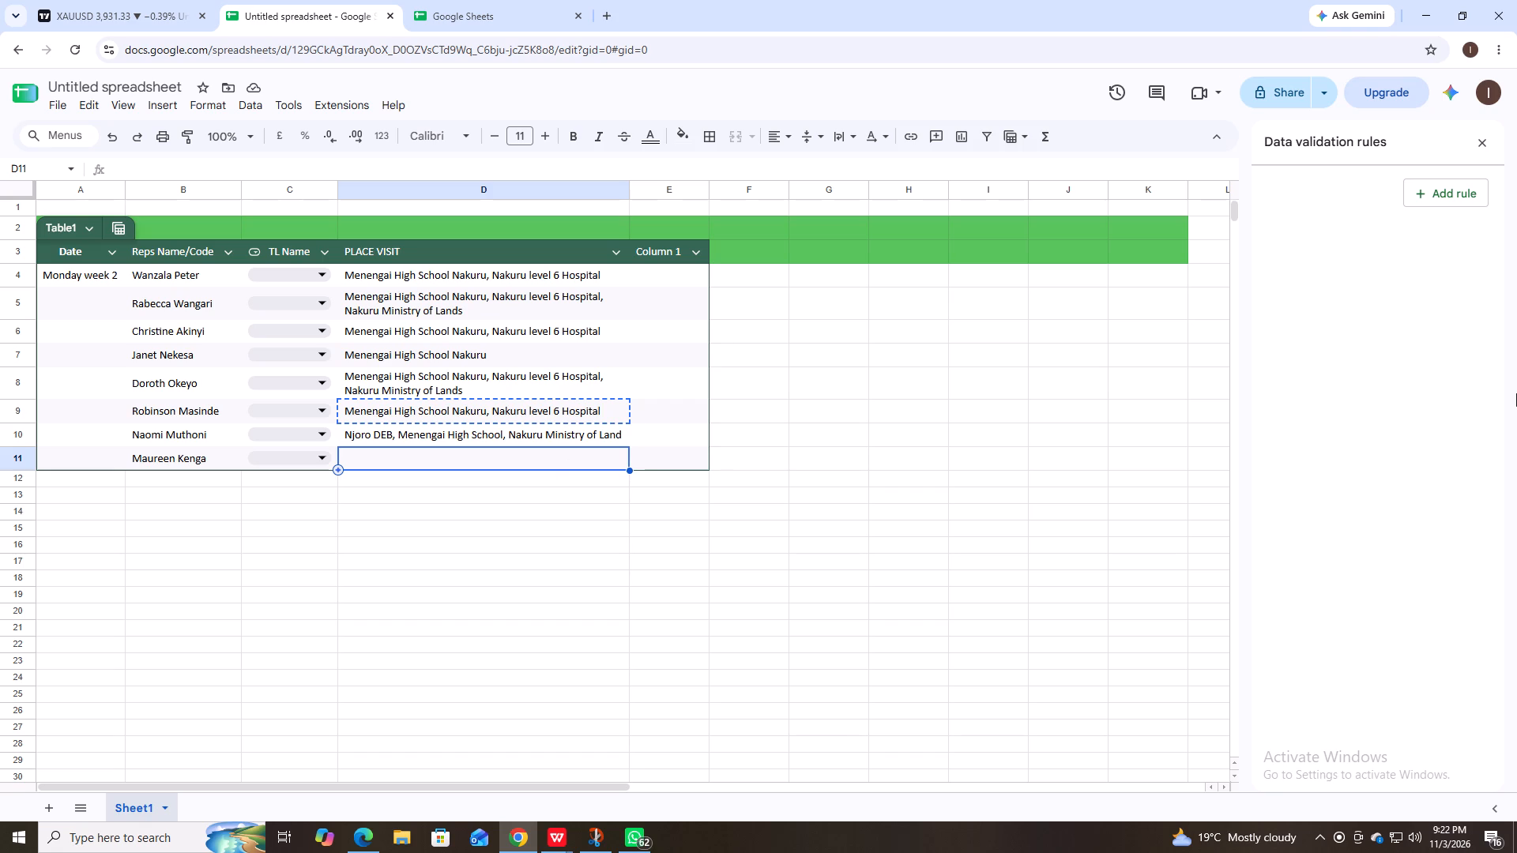
key(ctrl+v)
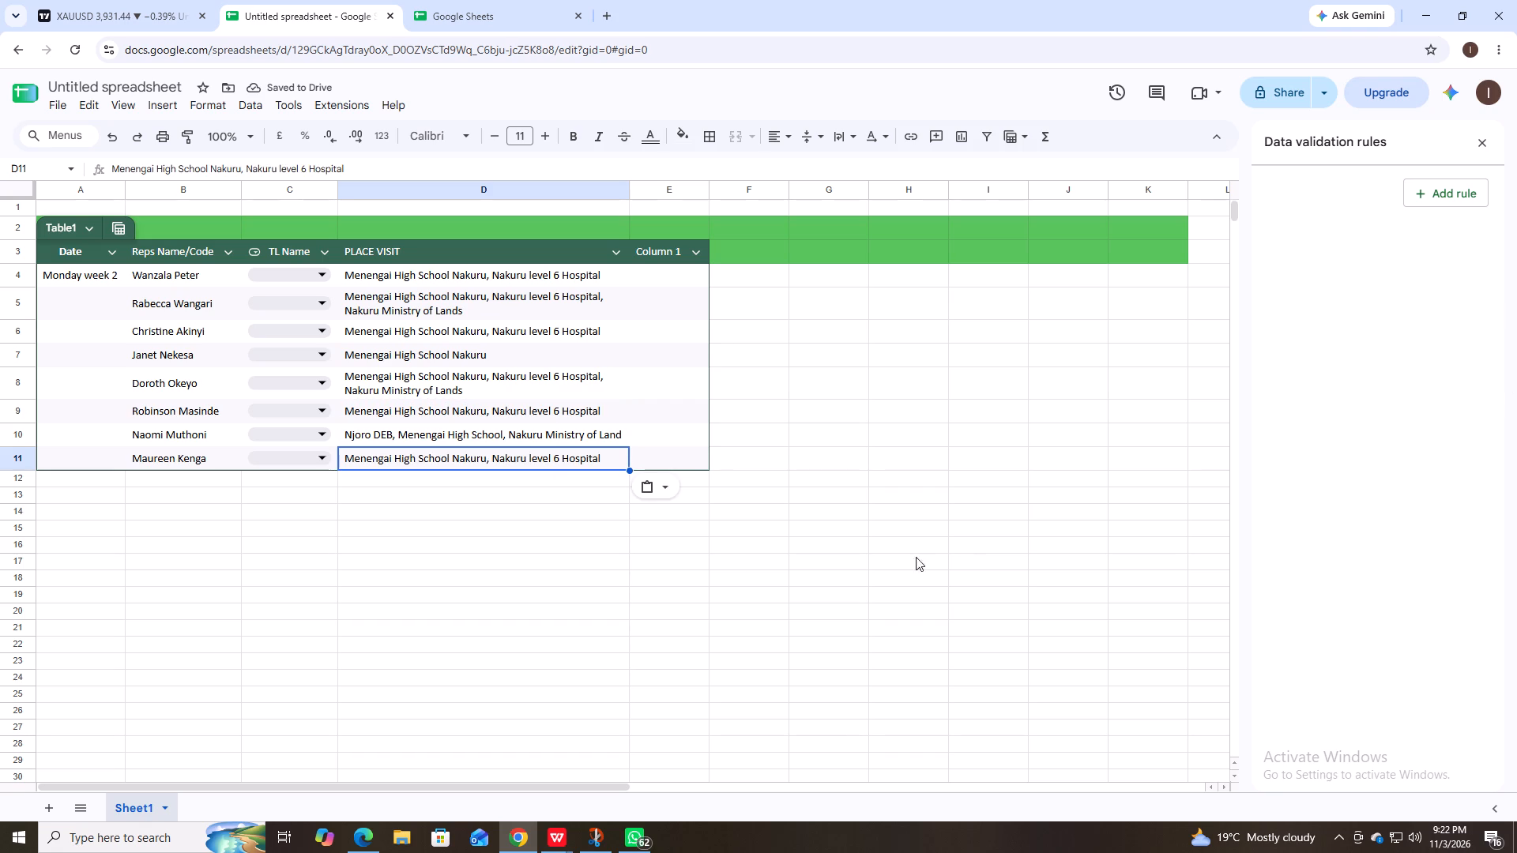
Add Nakuru Ministry of Lands after a comma as the third place in D11 and complete the entry.
click(607, 453)
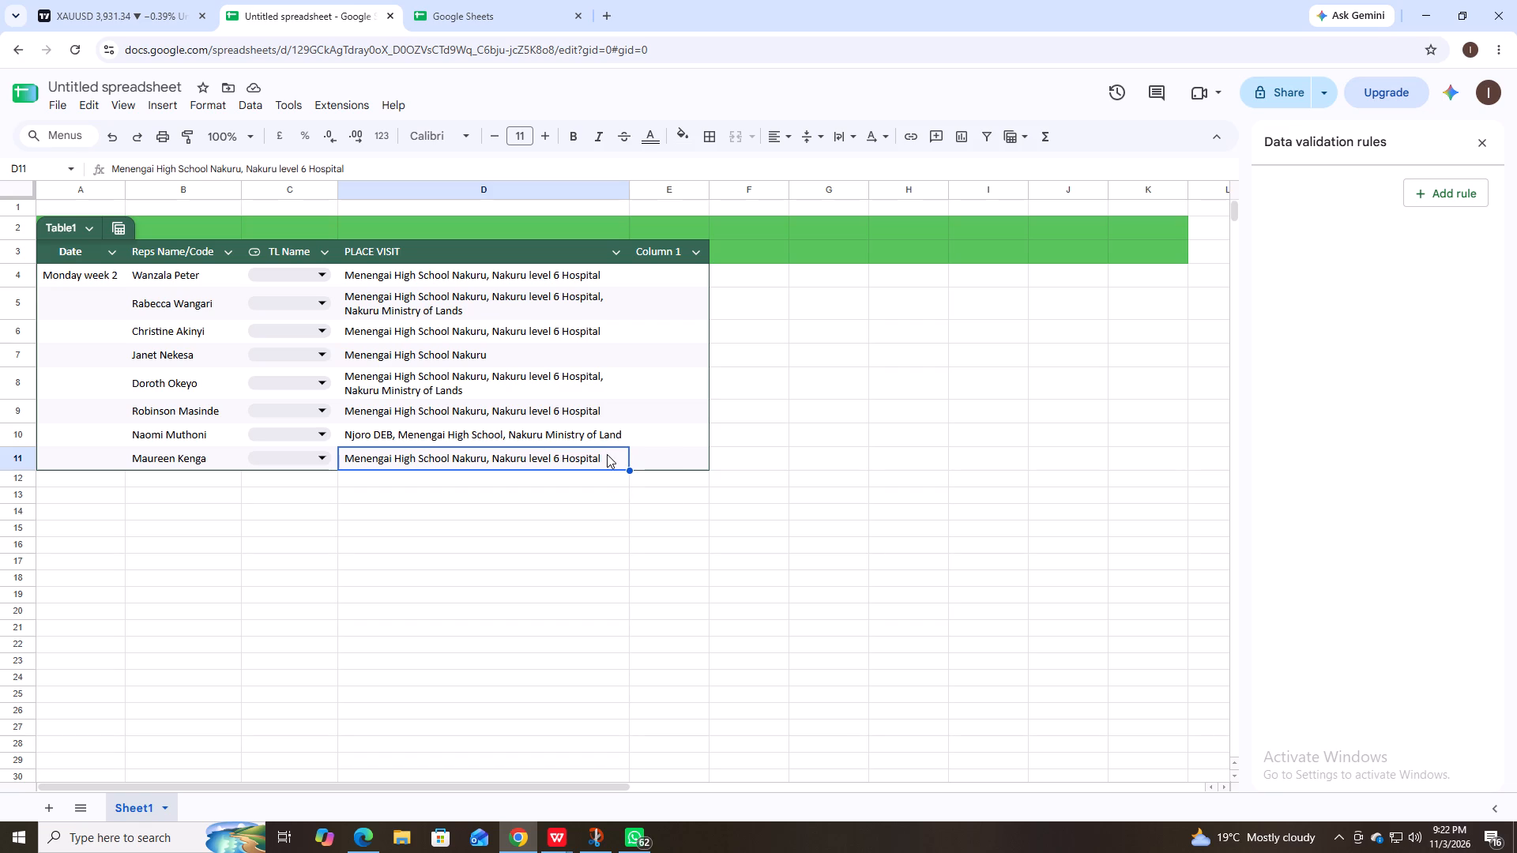
click(607, 454)
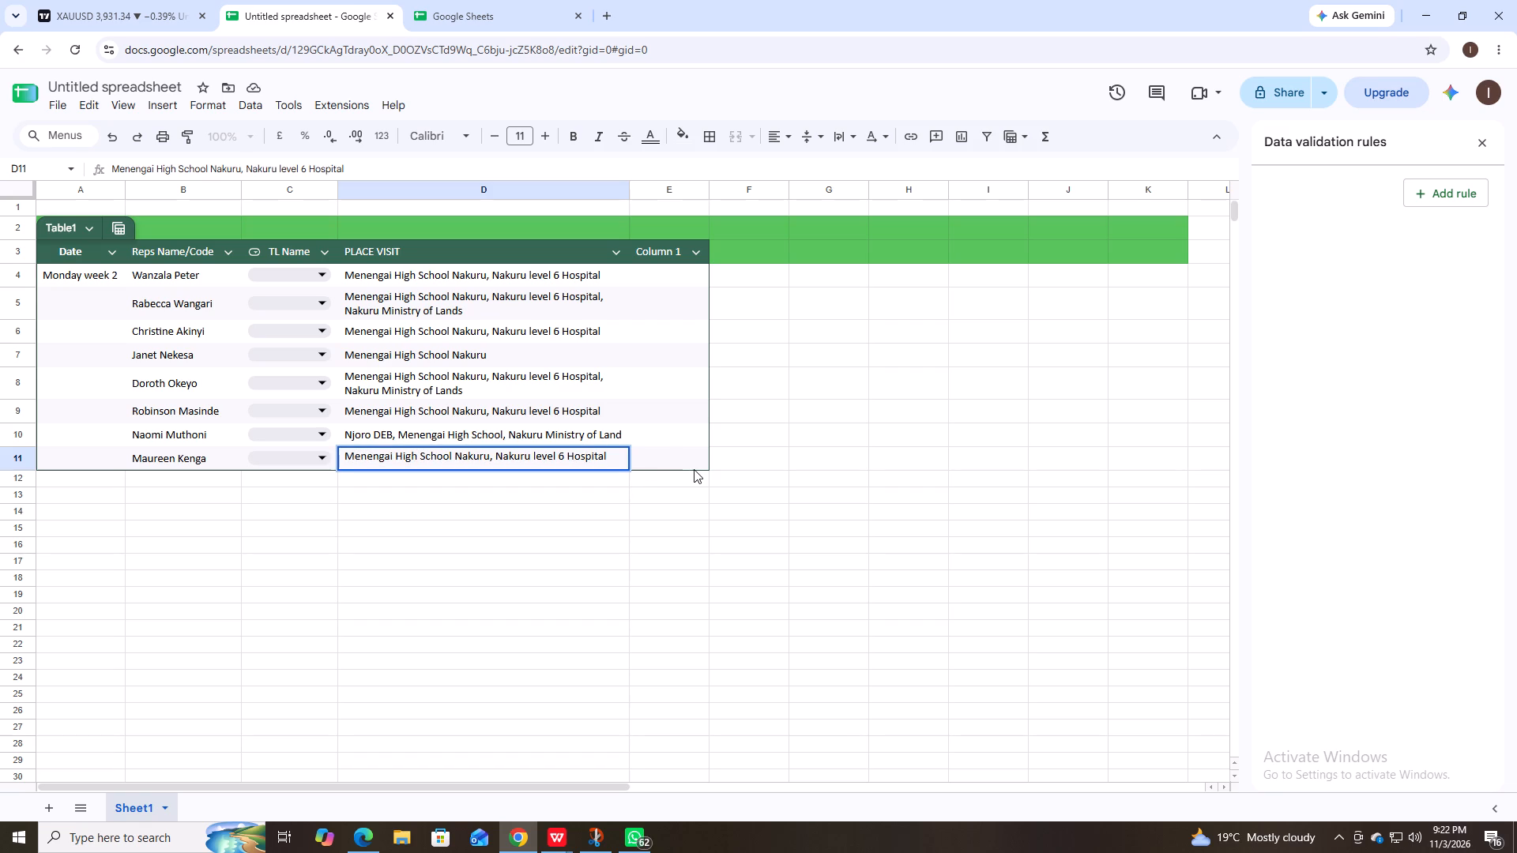
key(comma)
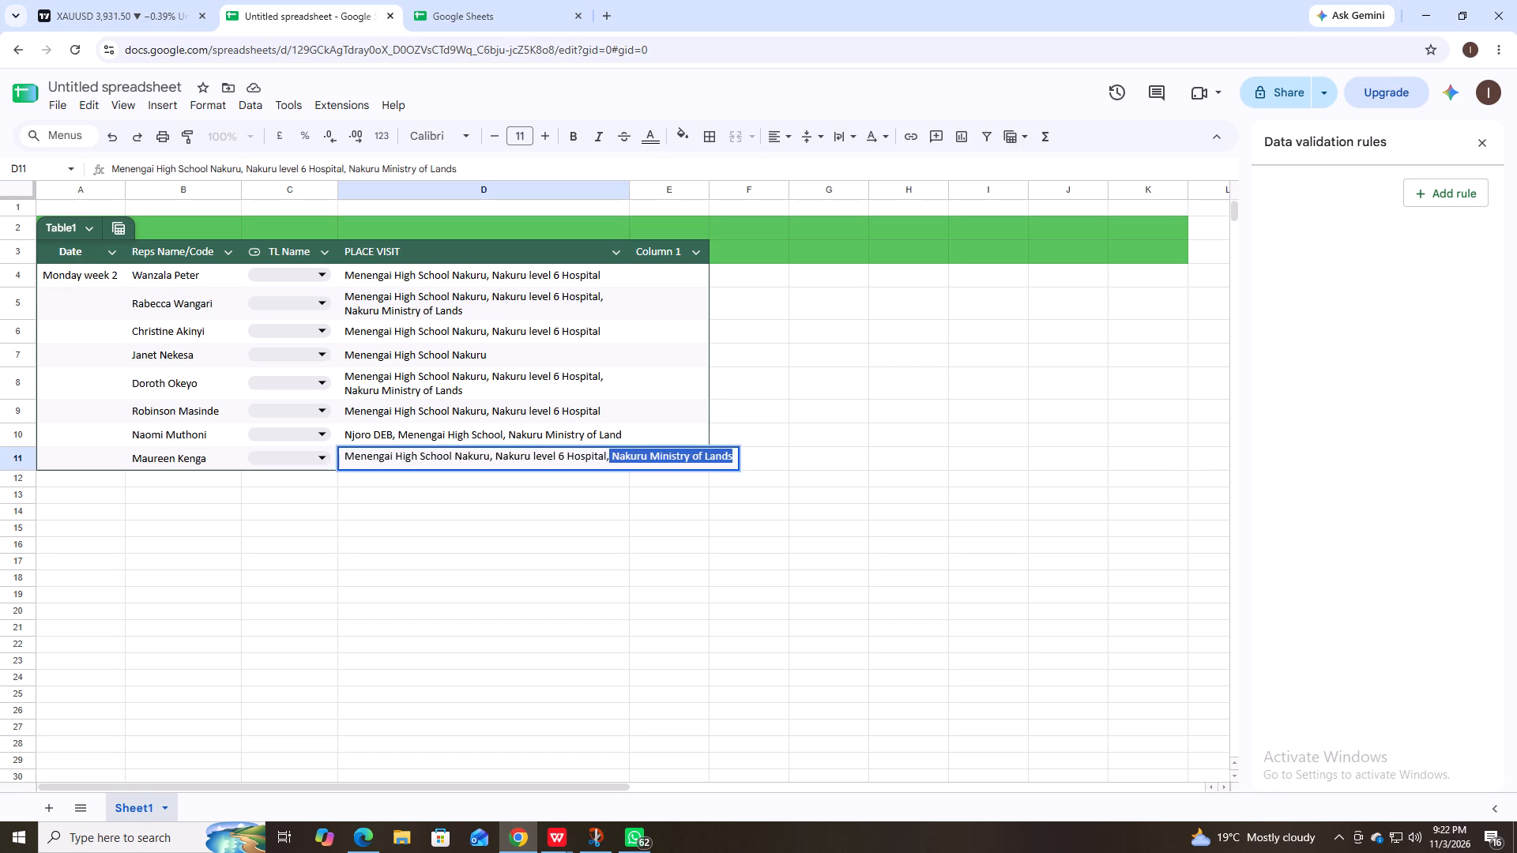
key(space)
key(n)
key(Return)
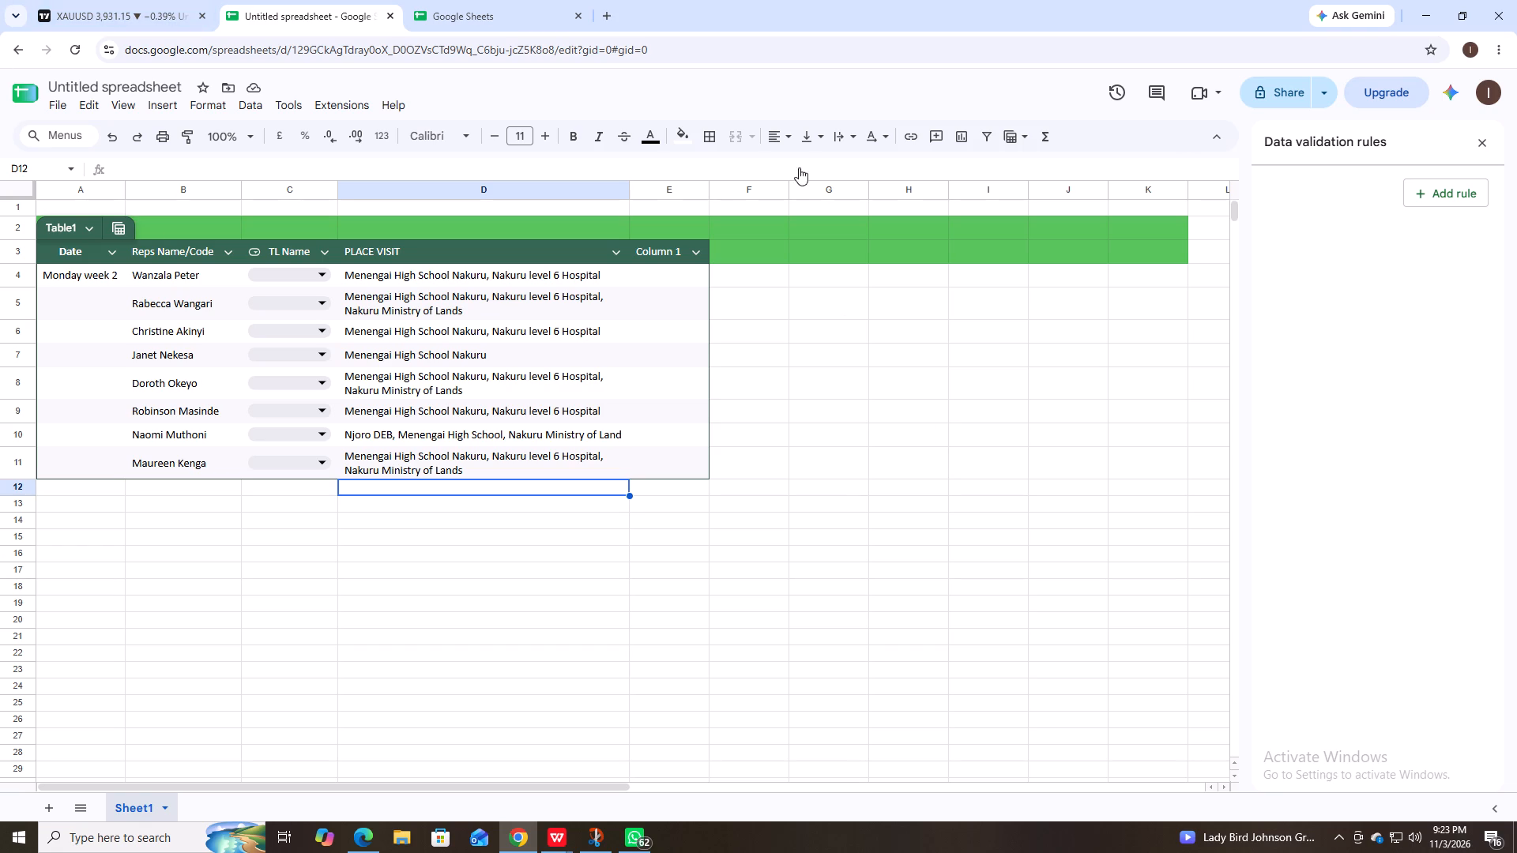
Enter Leads & Convension as the replacement heading for the table's Column 1 in E3.
click(671, 247)
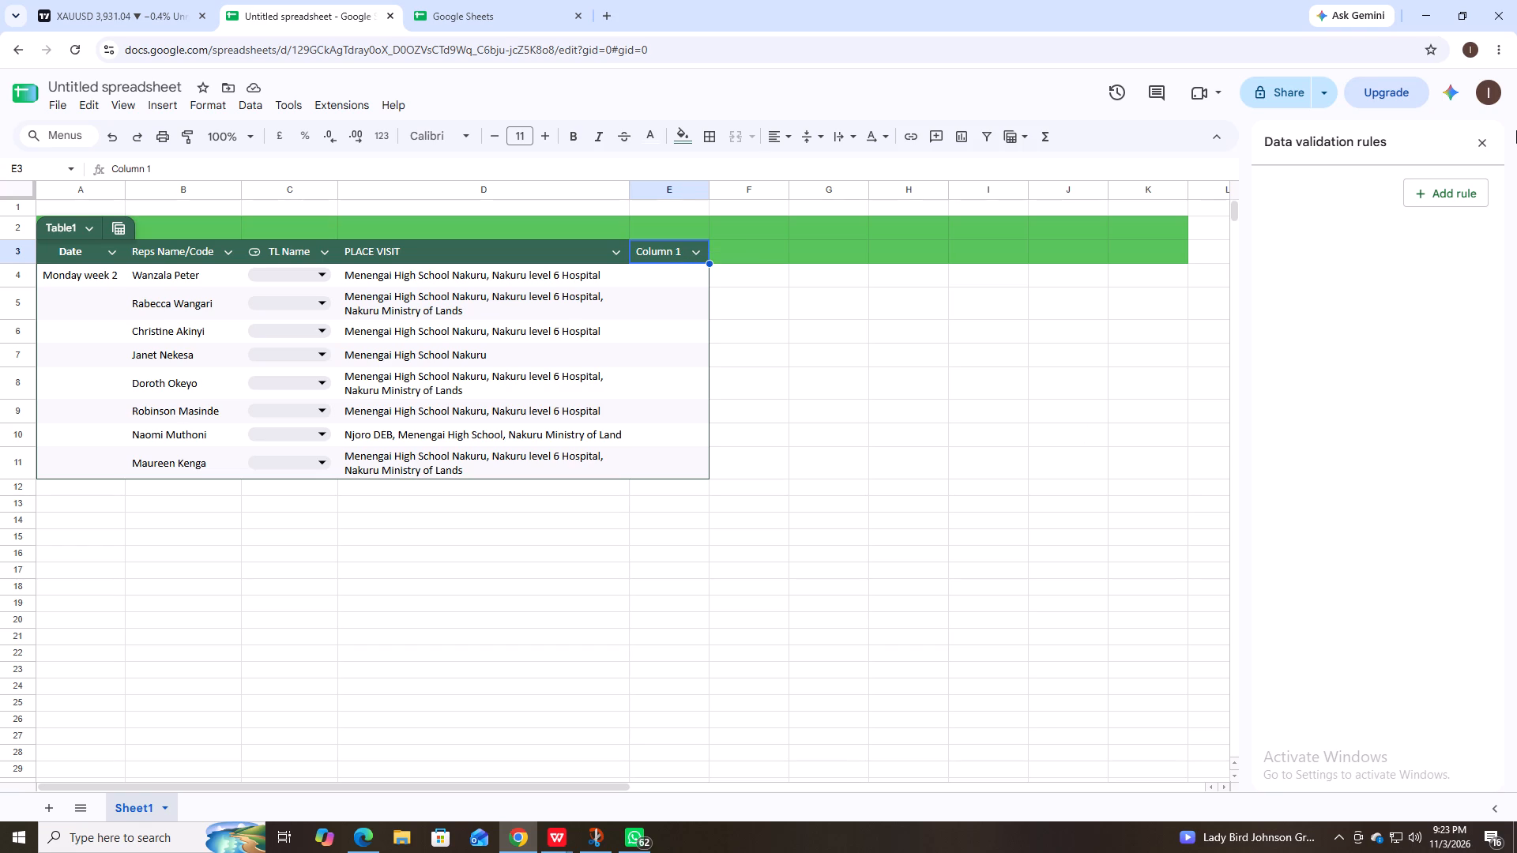
key(l)
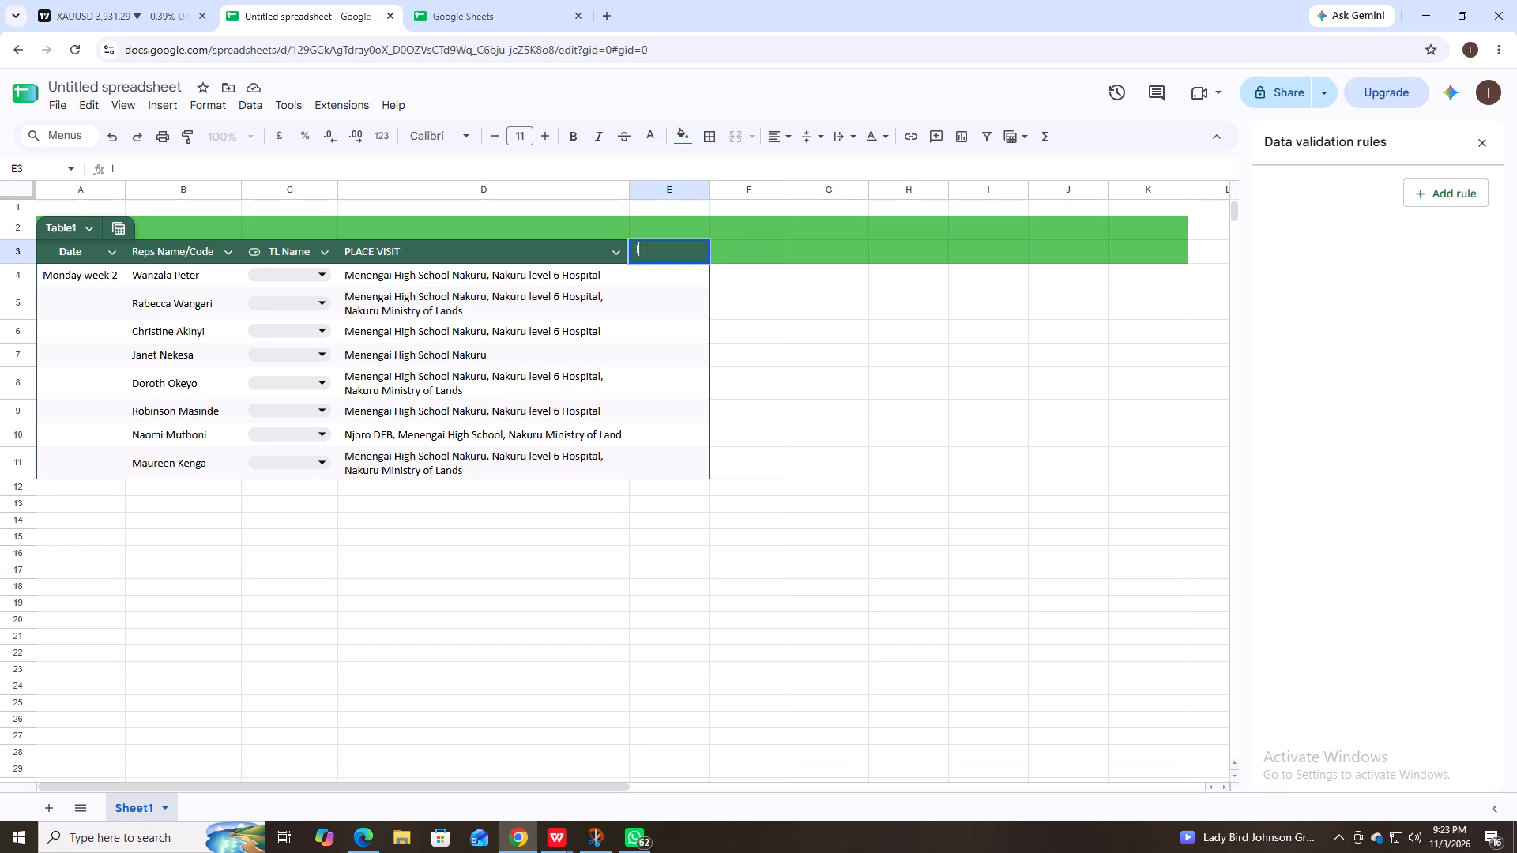
key(e)
key(BackSpace)
key(BackSpace)
key(l)
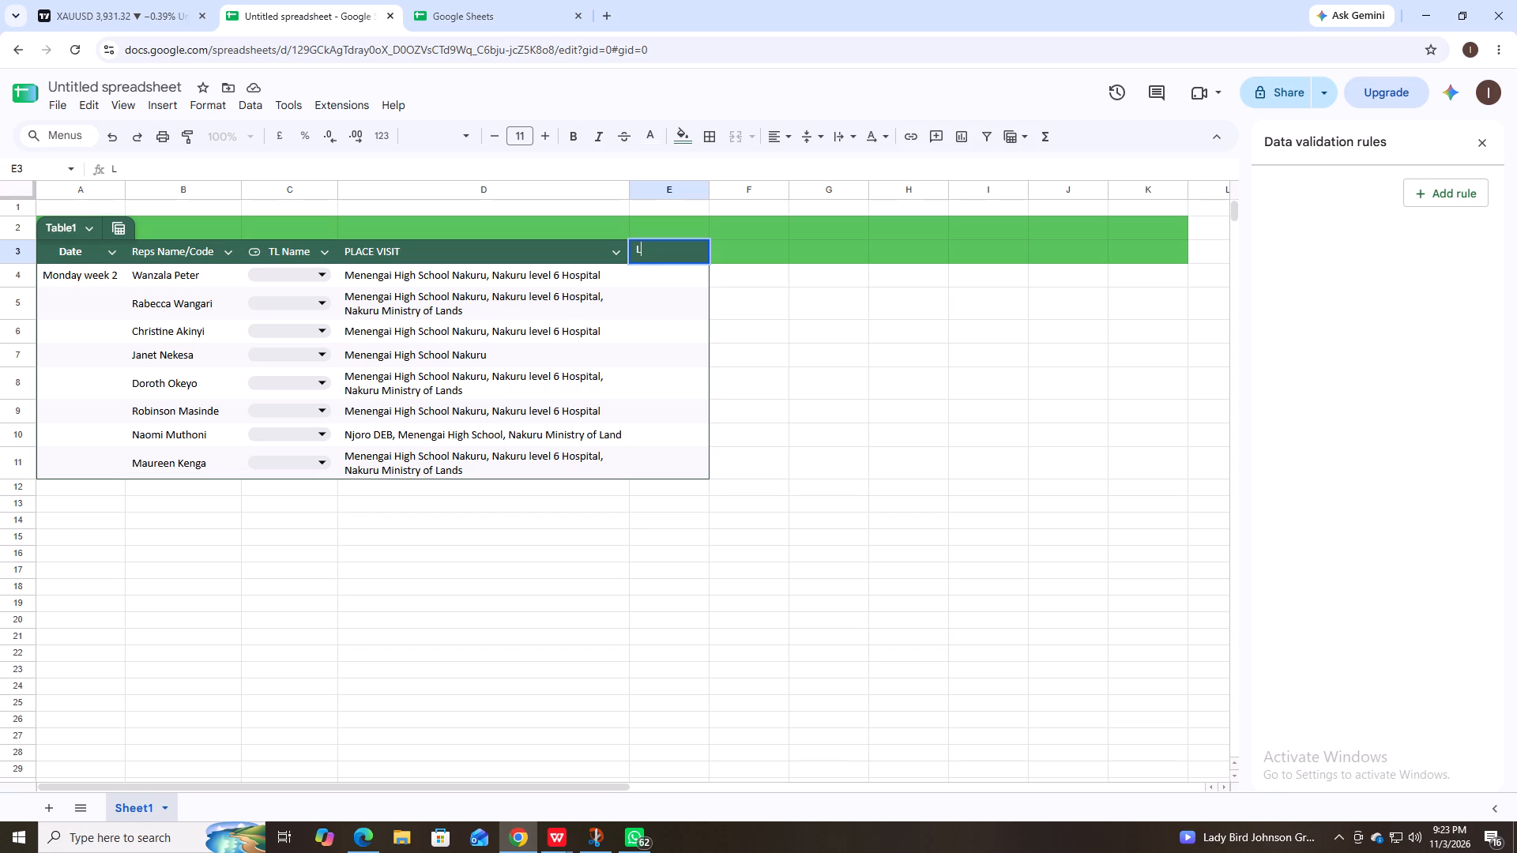
key(e)
key(a)
text(ds)
key(space)
key(shift+ampersand)
key(space)
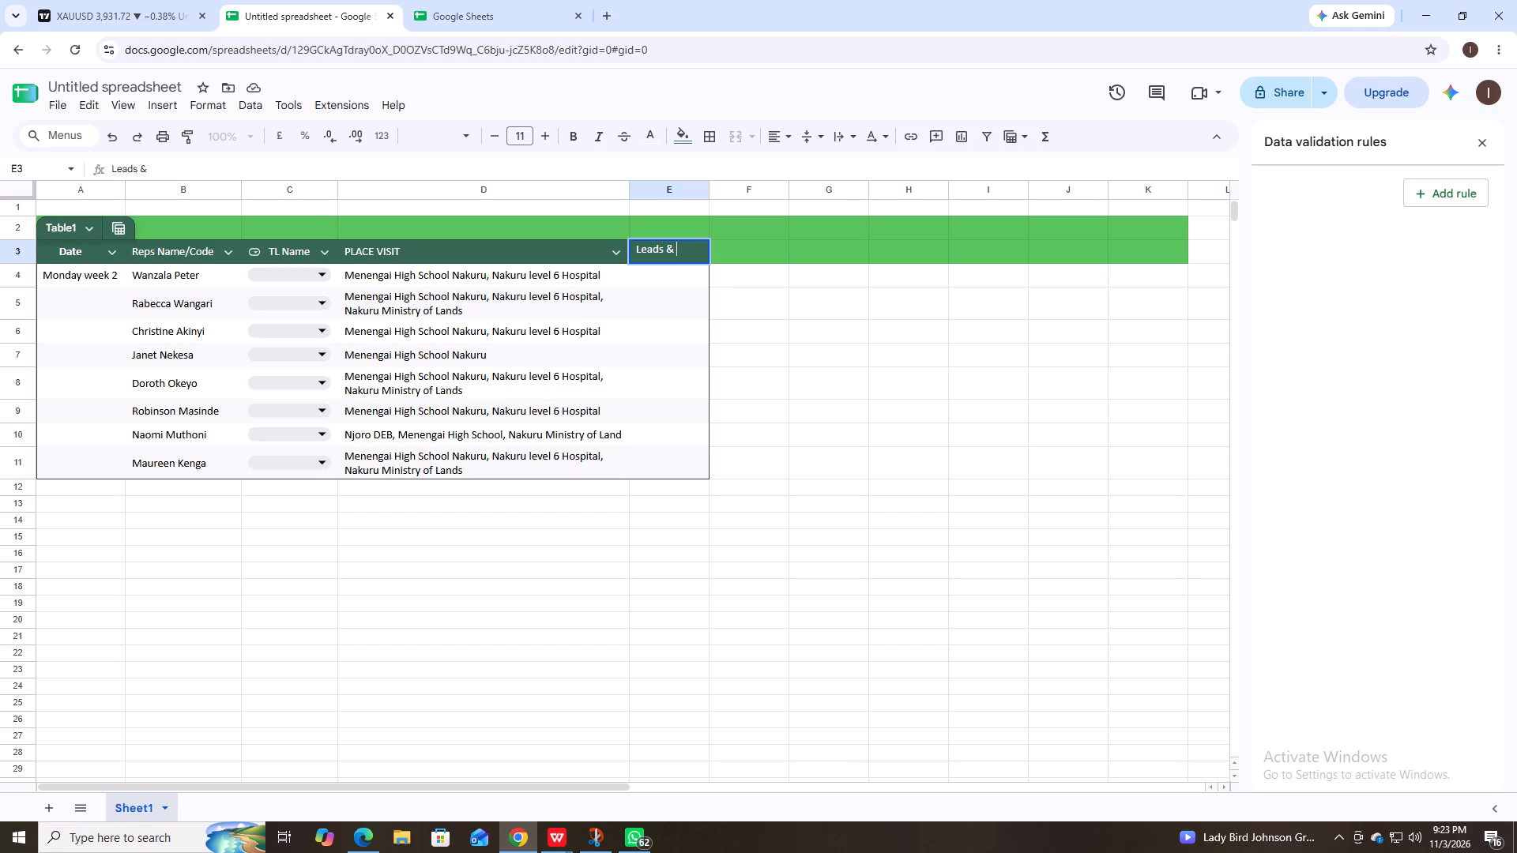
key(c)
text(onve)
key(n)
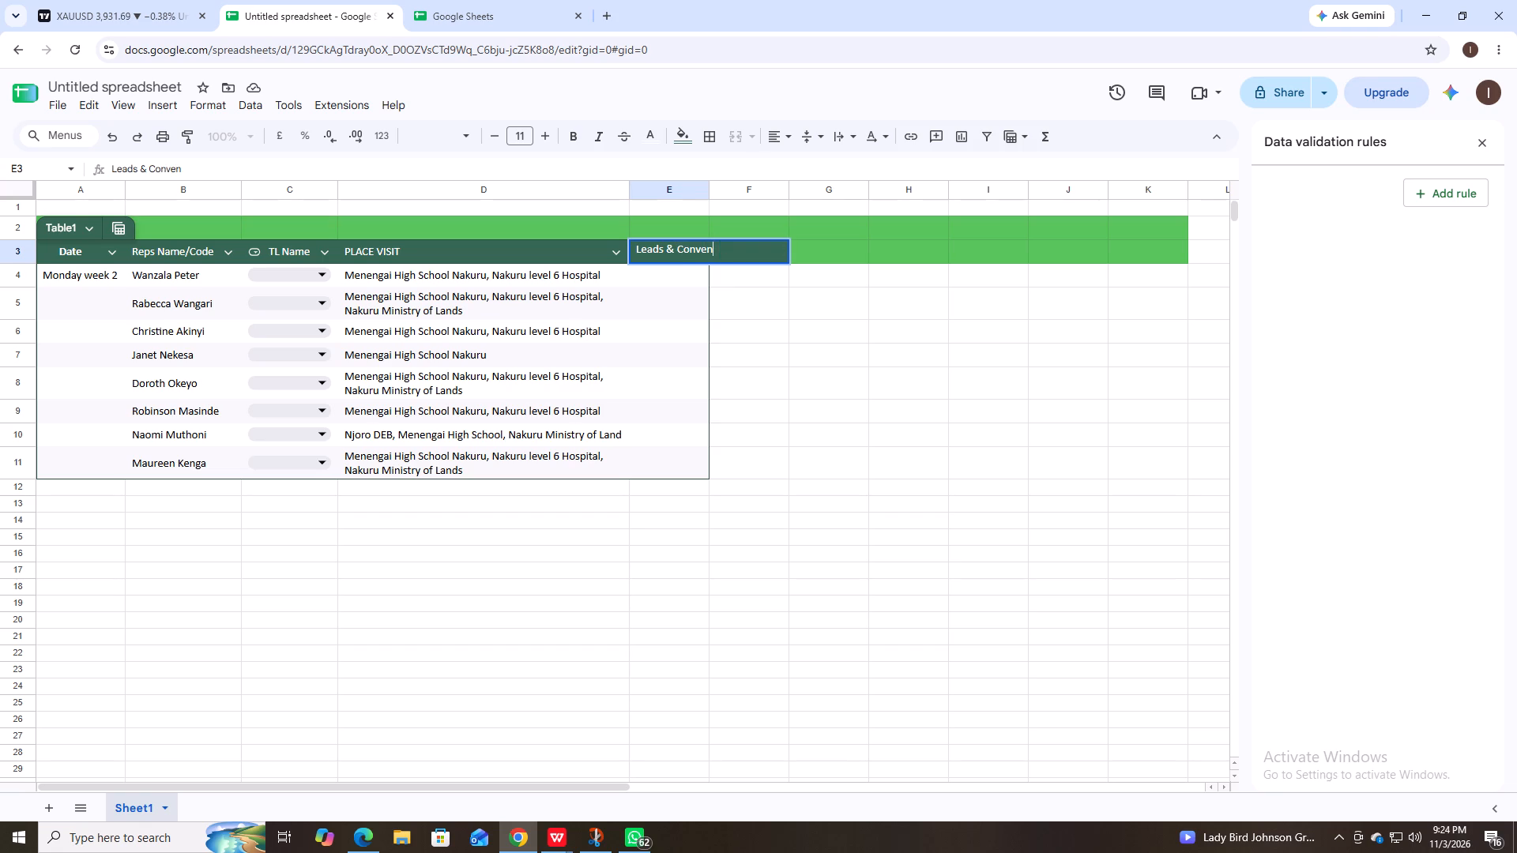
key(s)
text(ion)
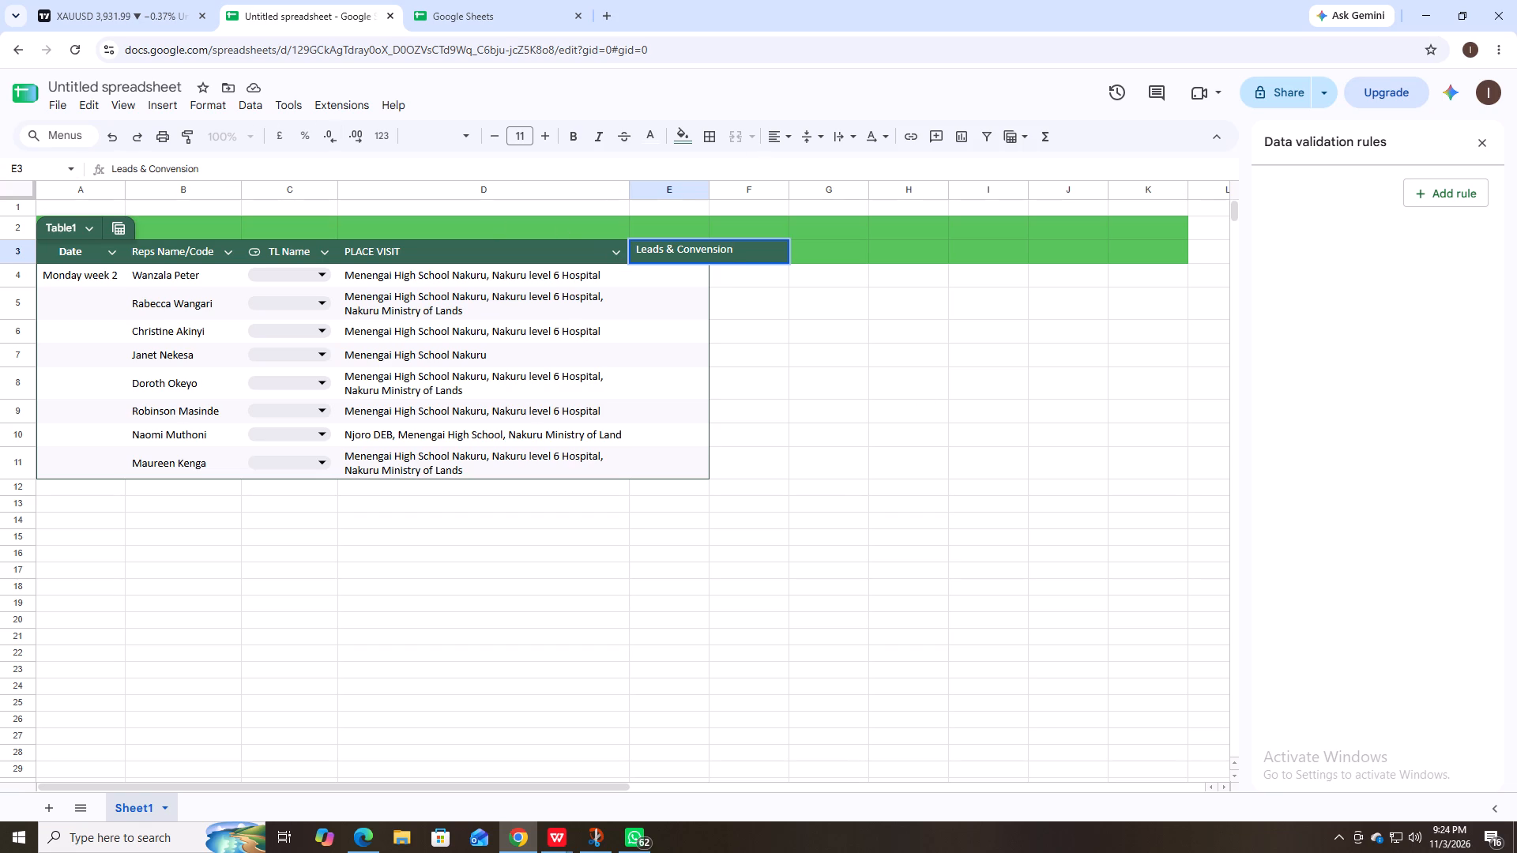
Widen column E to fit the Leads & Convension heading and close the heading entry.
click(701, 195)
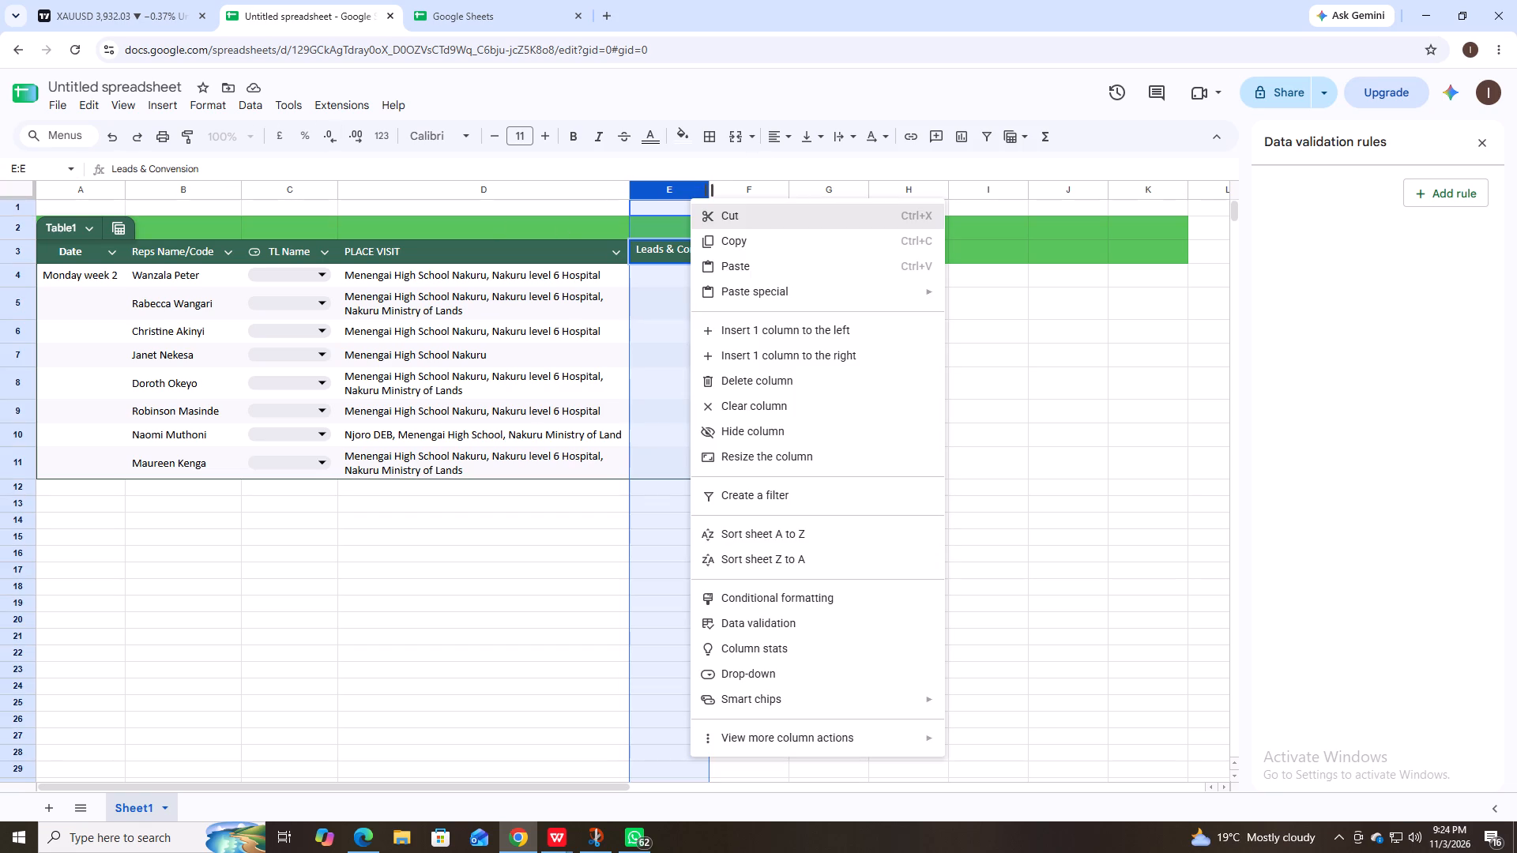
drag(712, 190, 761, 194)
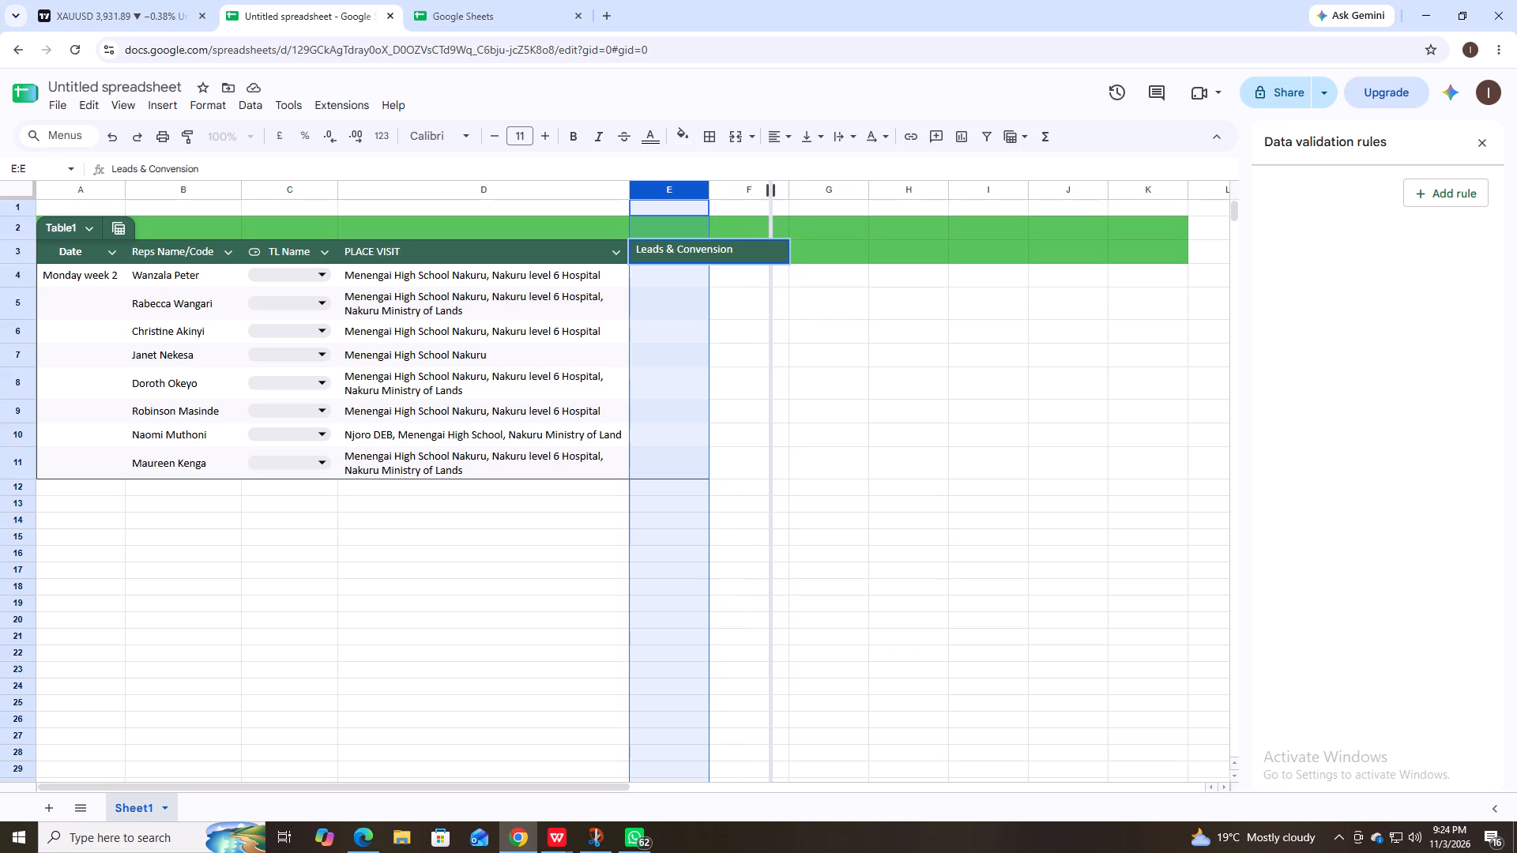
drag(761, 194, 755, 194)
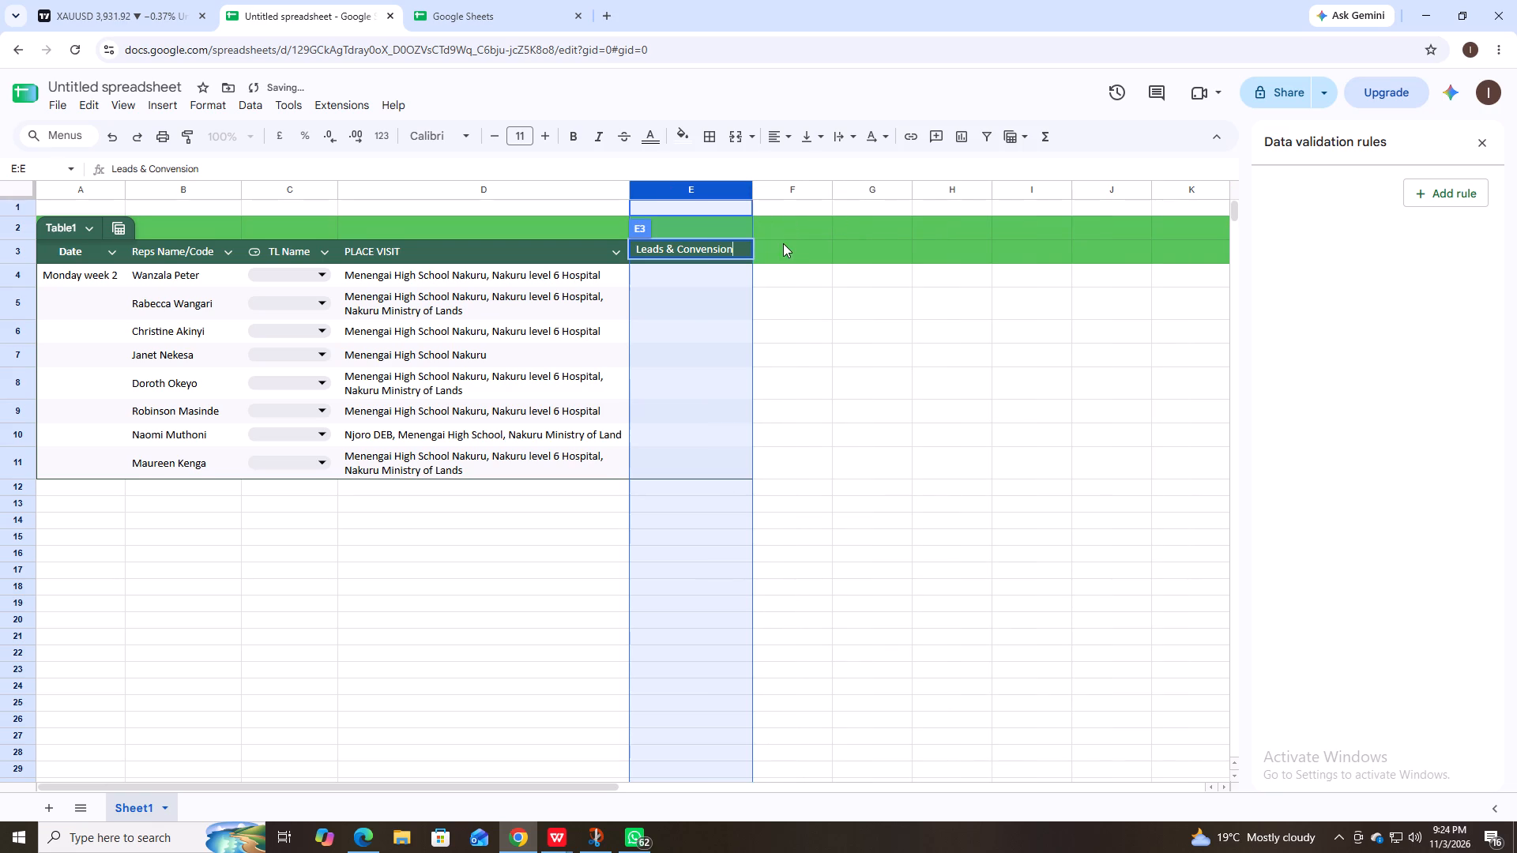
click(783, 242)
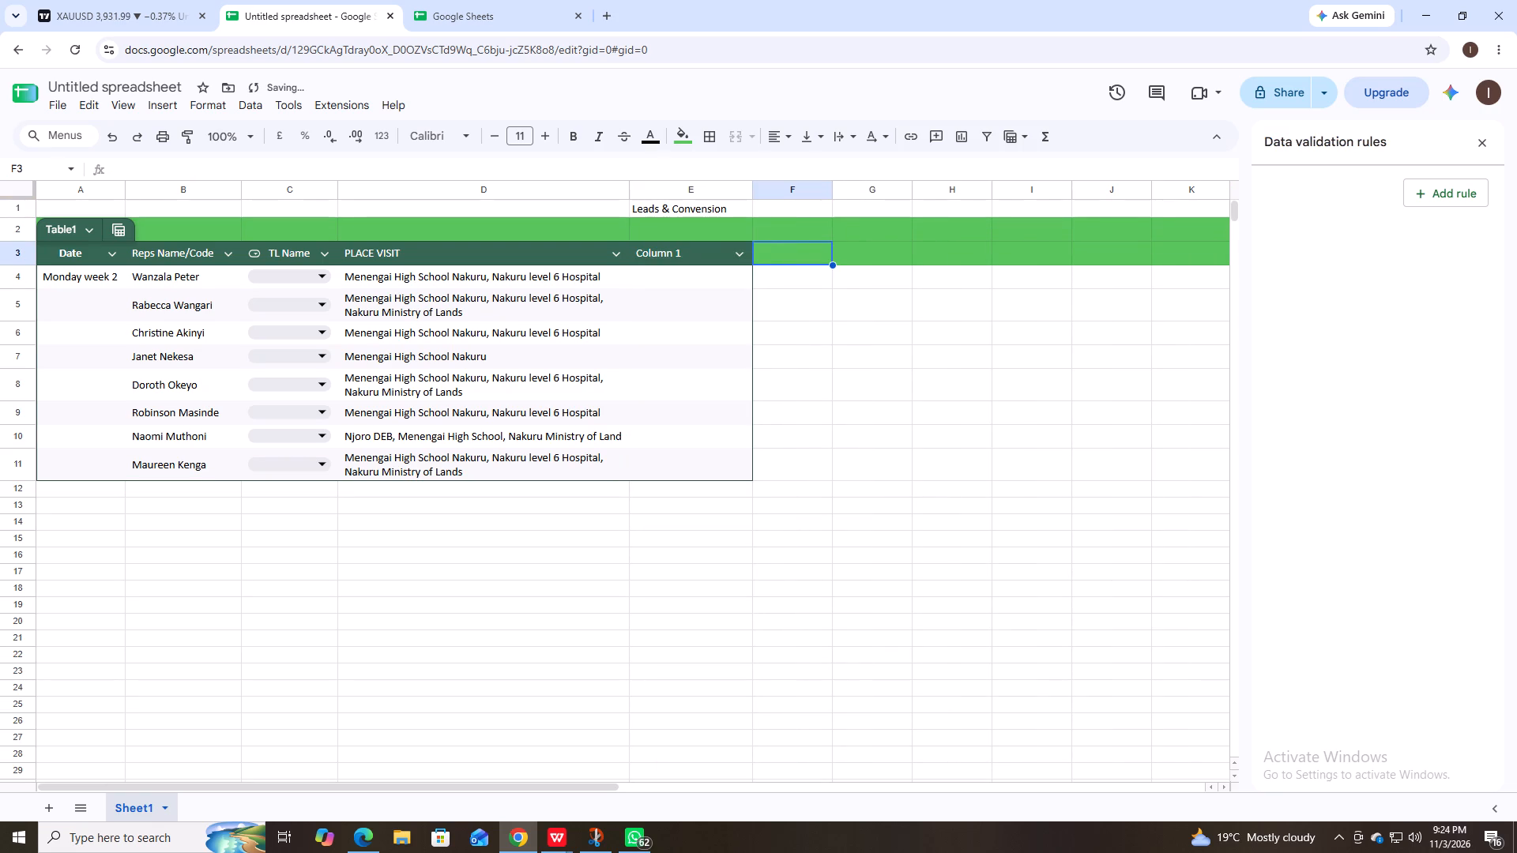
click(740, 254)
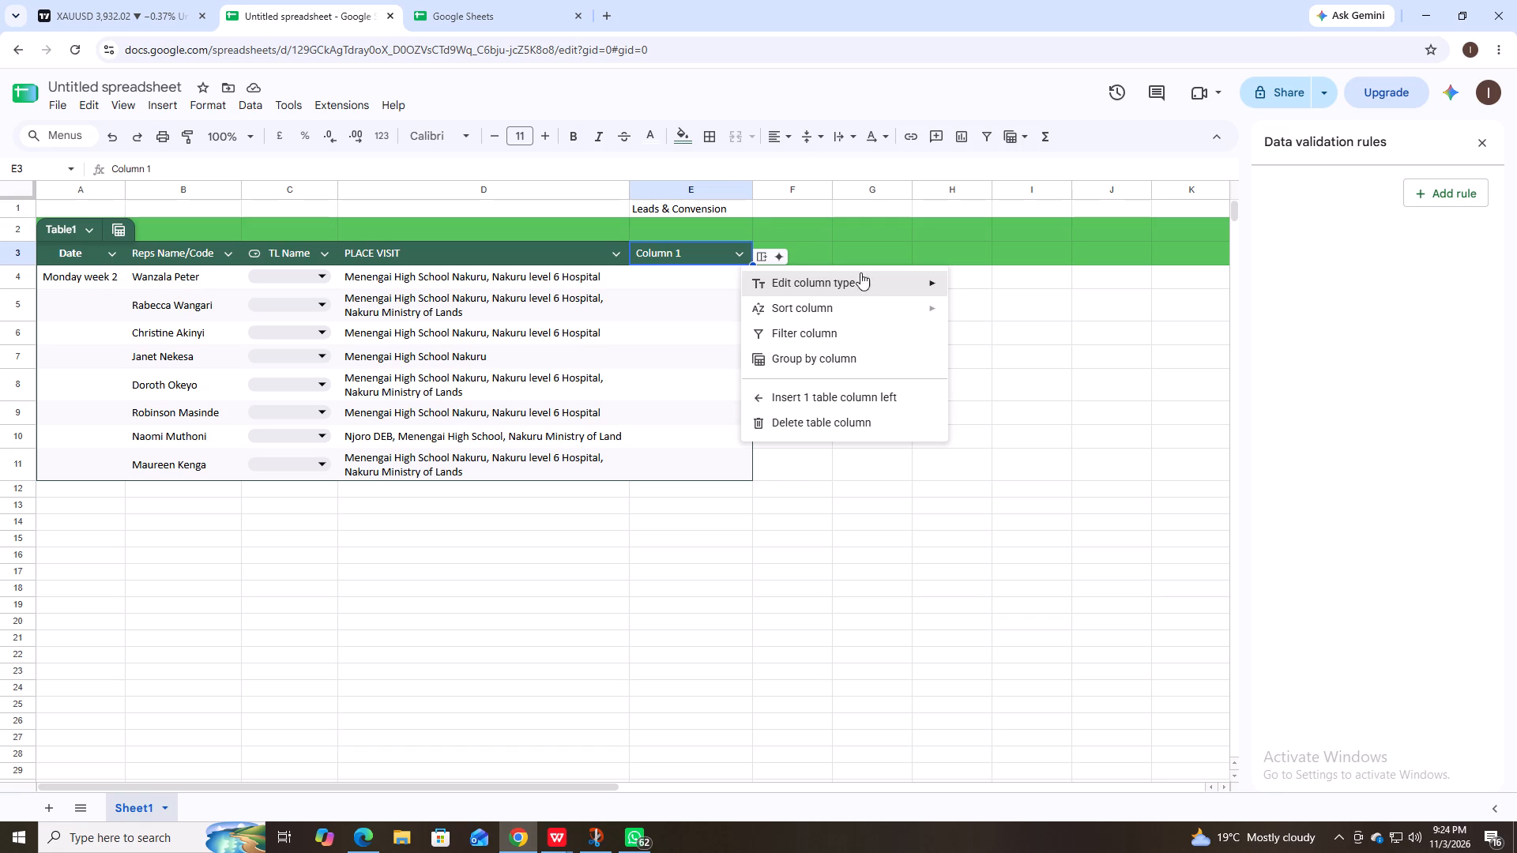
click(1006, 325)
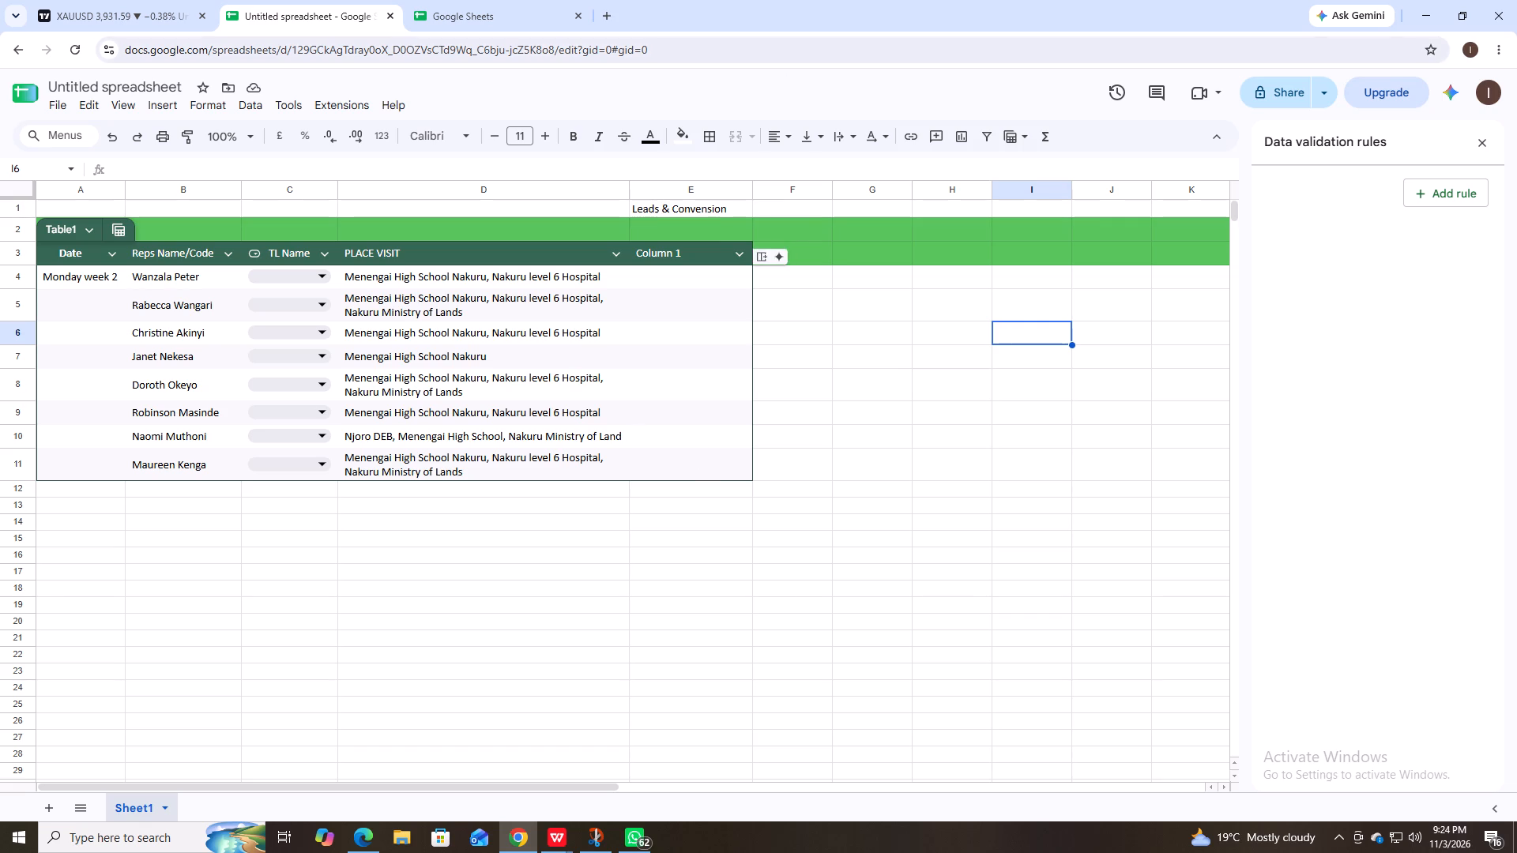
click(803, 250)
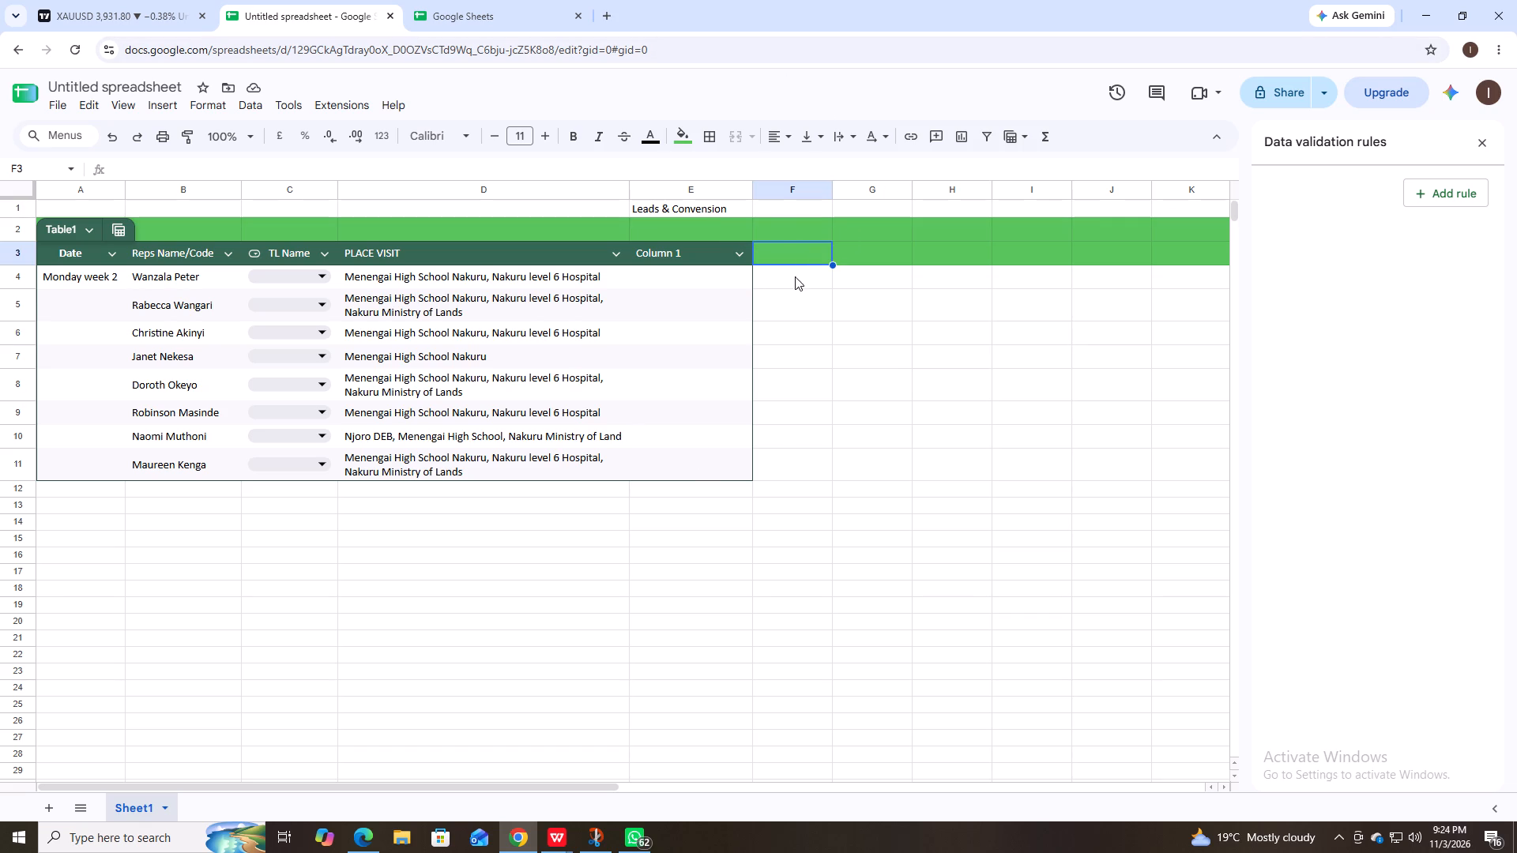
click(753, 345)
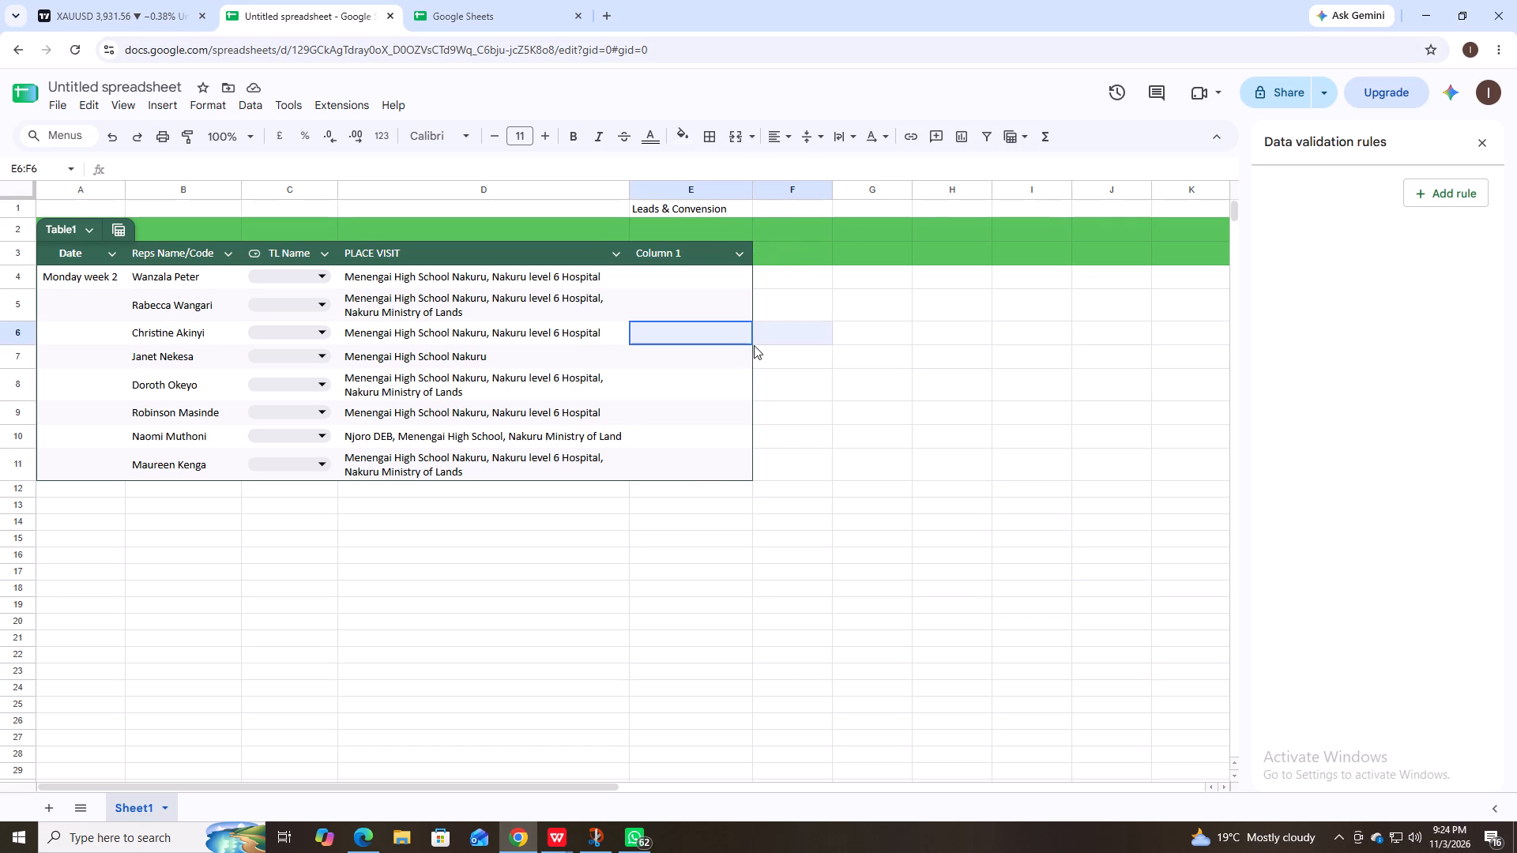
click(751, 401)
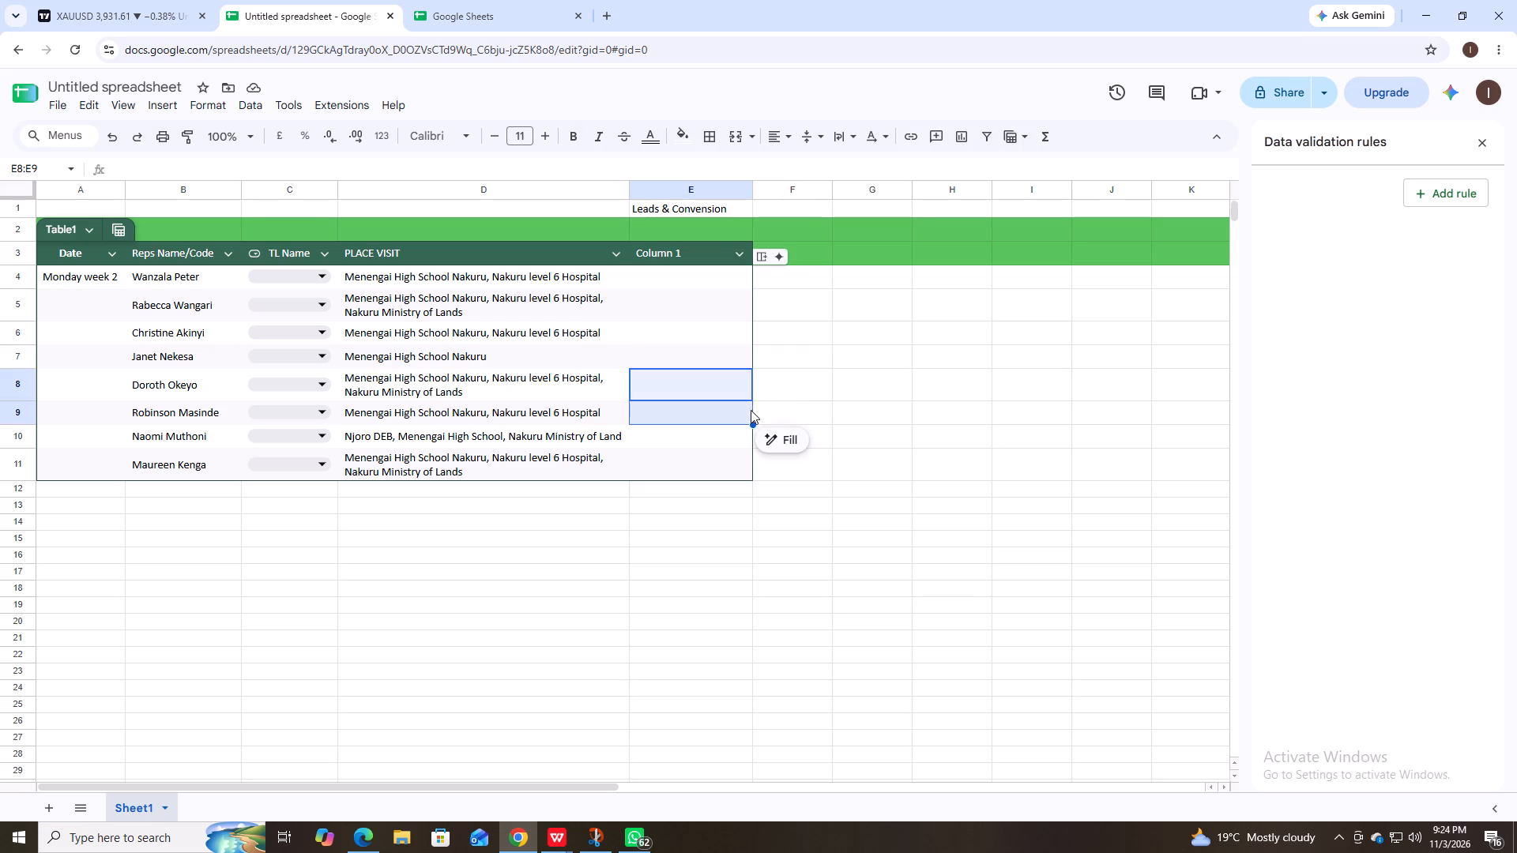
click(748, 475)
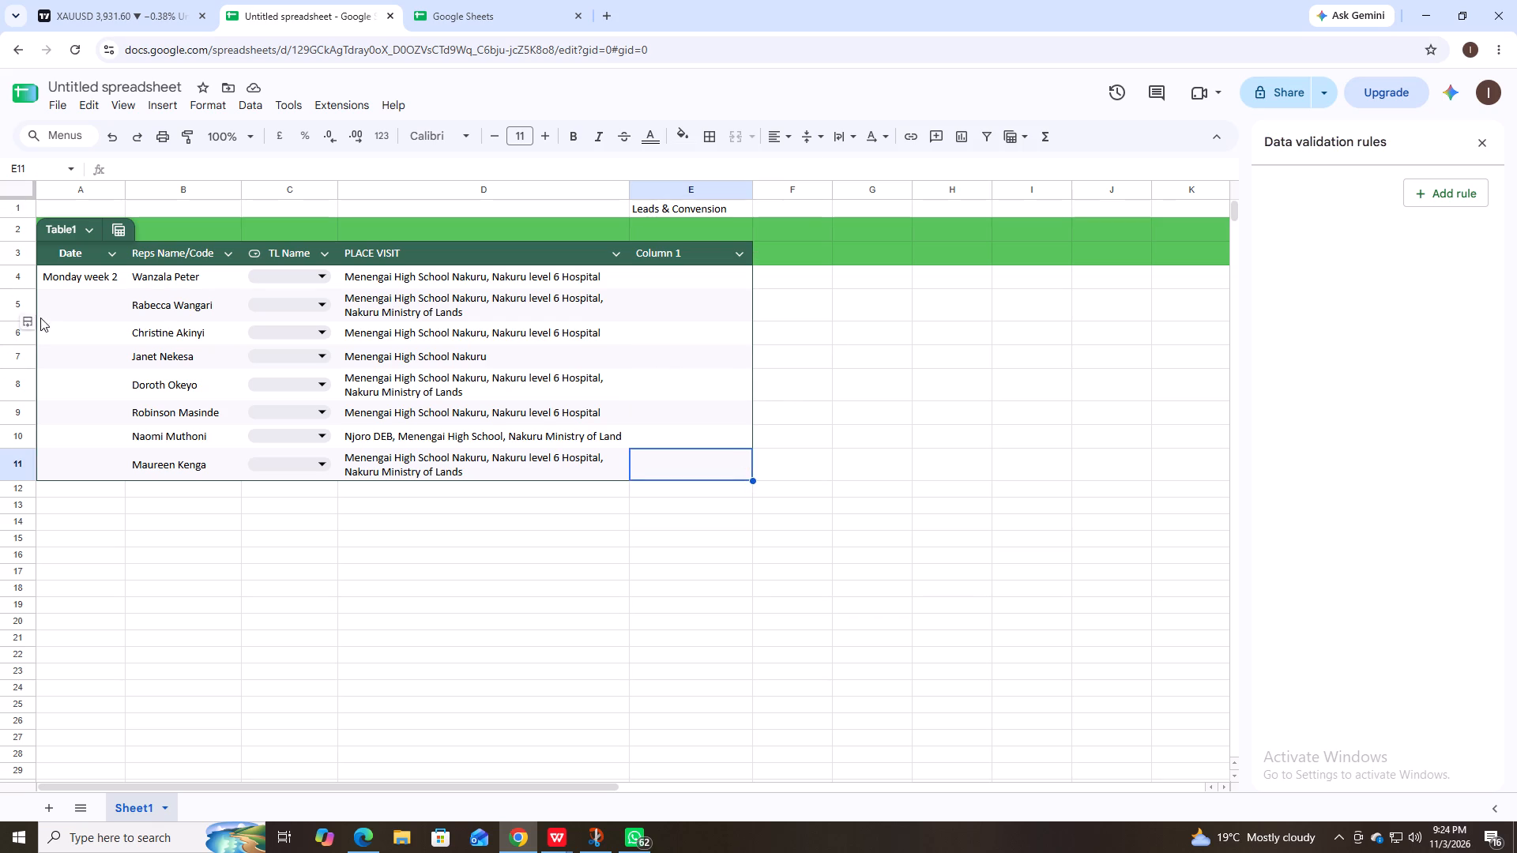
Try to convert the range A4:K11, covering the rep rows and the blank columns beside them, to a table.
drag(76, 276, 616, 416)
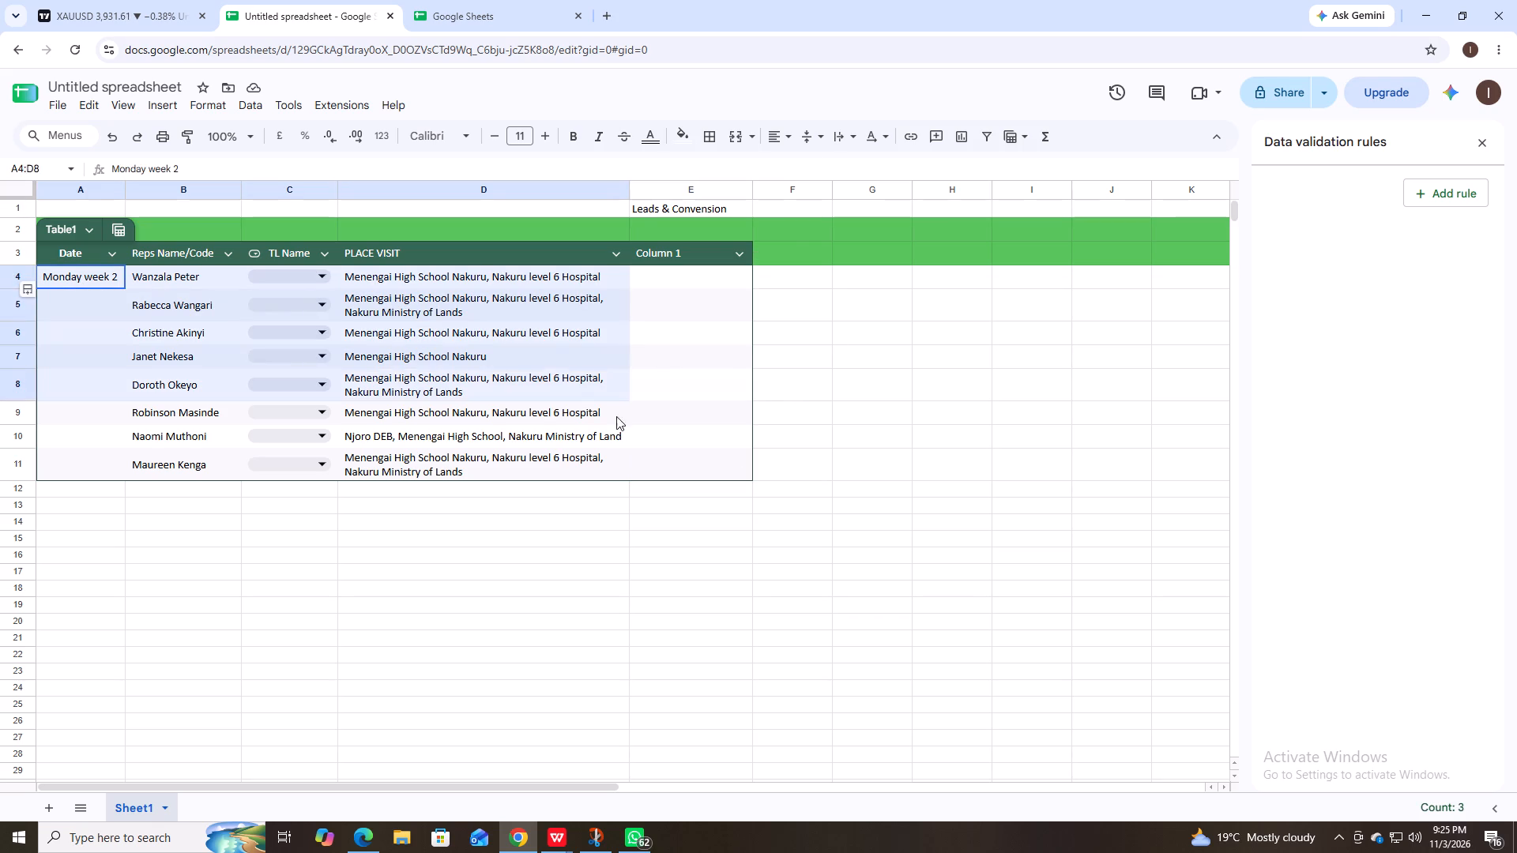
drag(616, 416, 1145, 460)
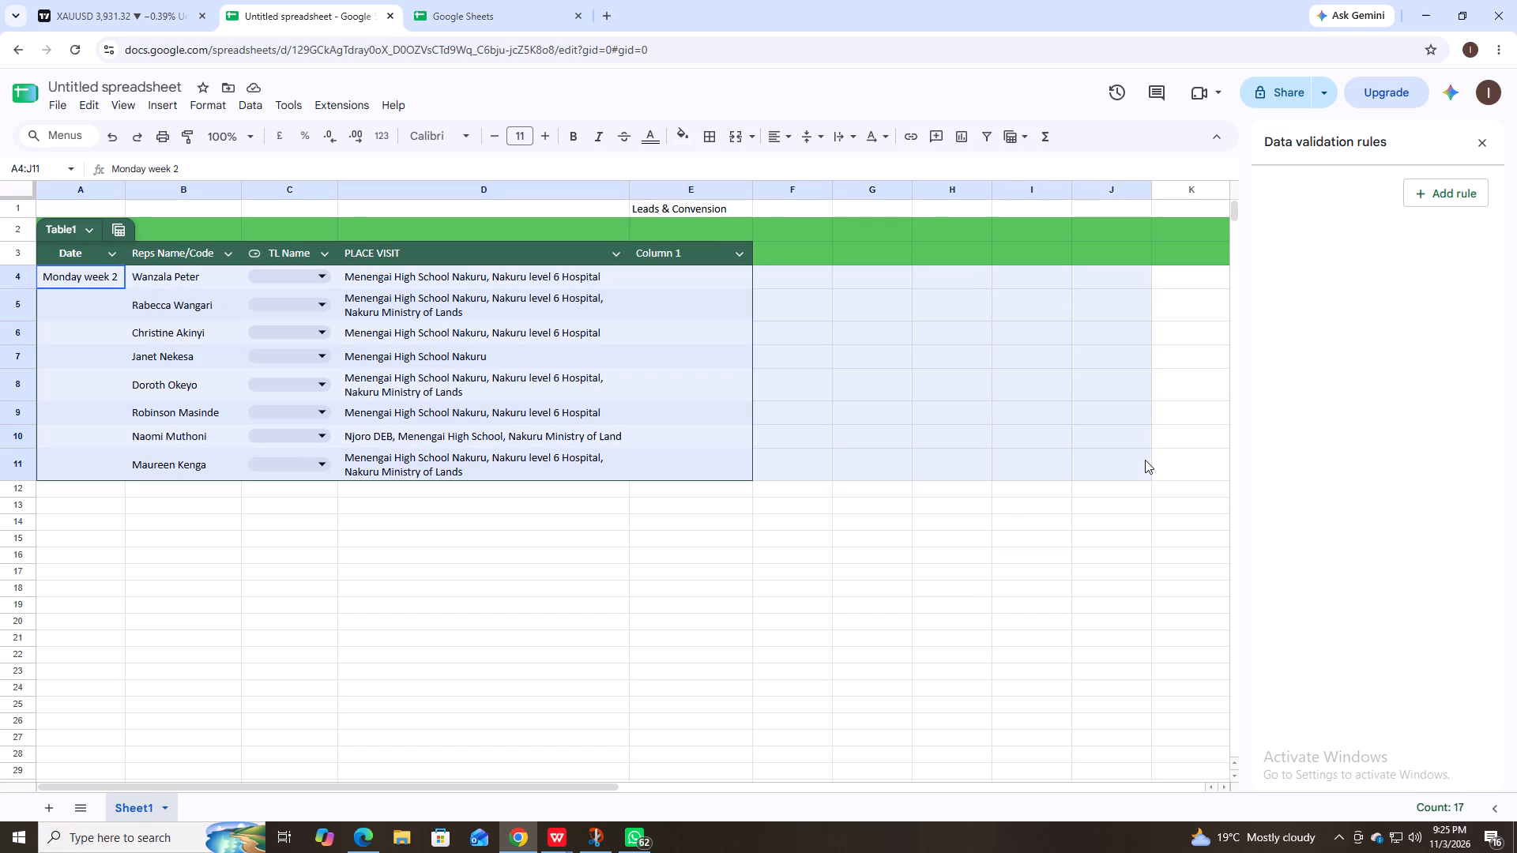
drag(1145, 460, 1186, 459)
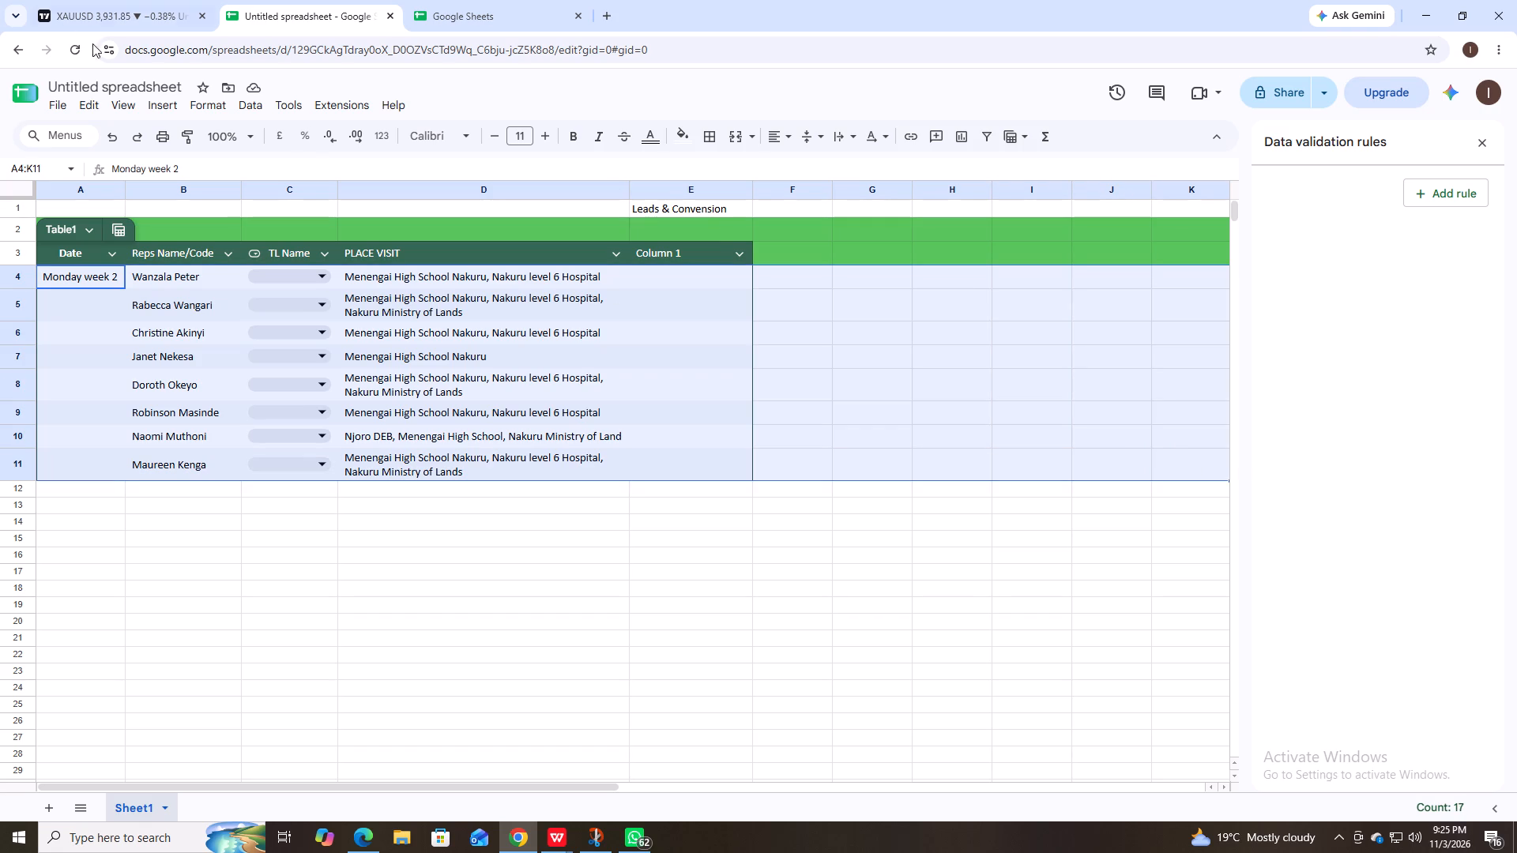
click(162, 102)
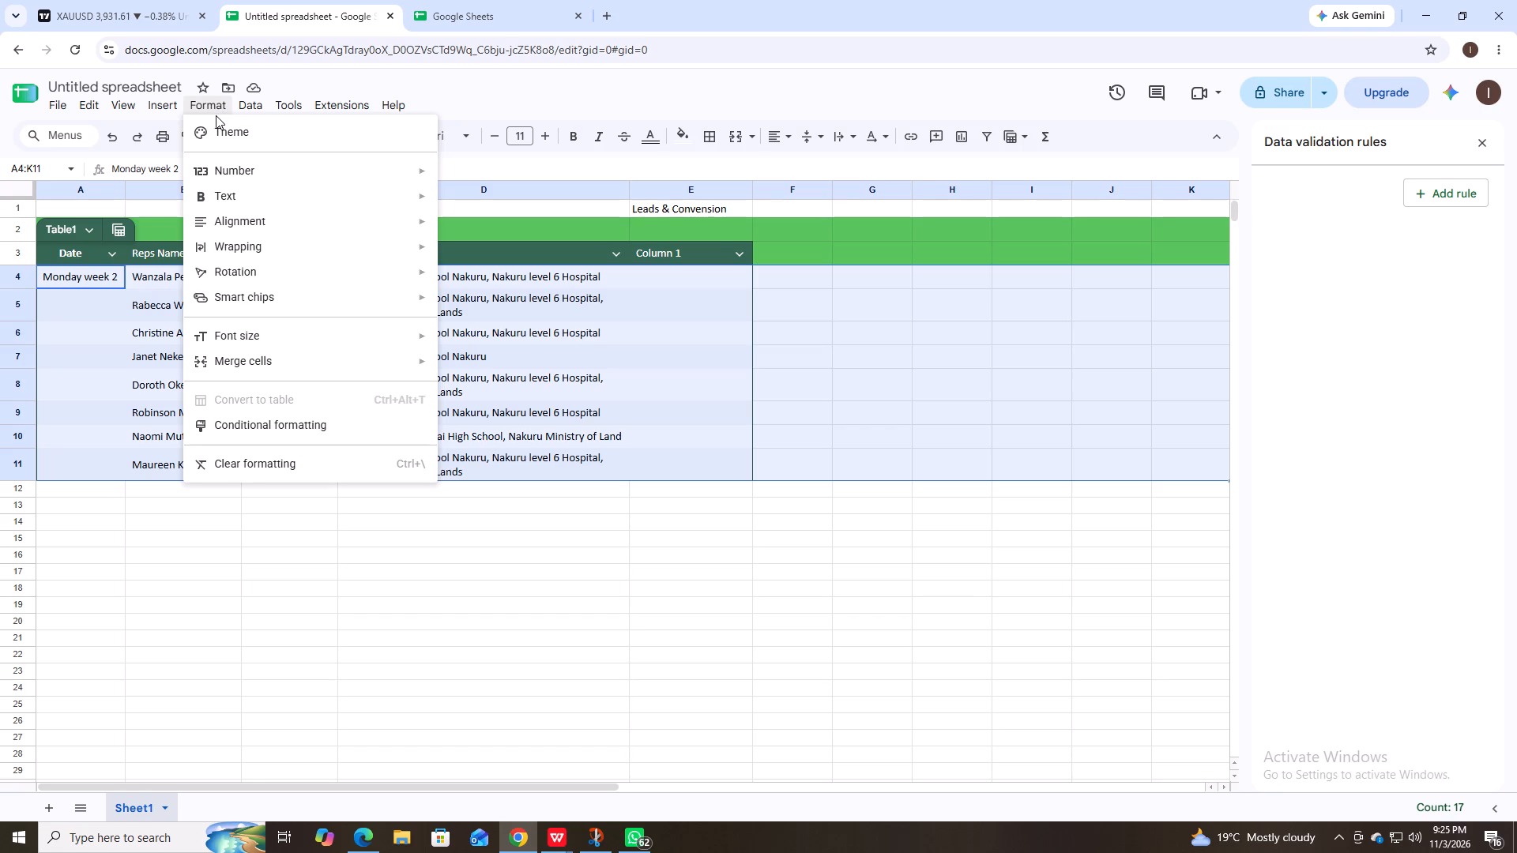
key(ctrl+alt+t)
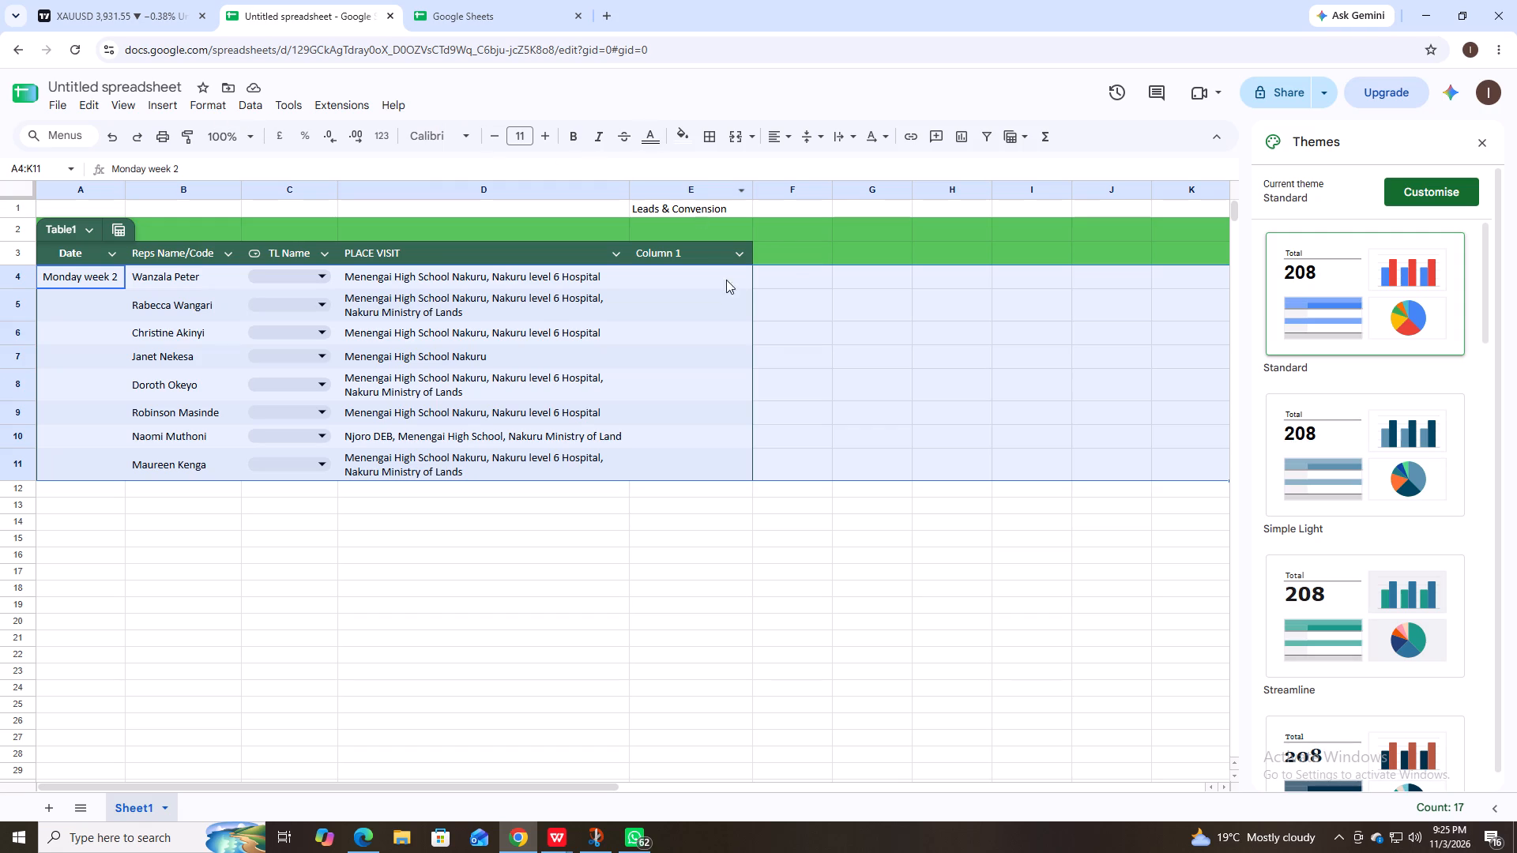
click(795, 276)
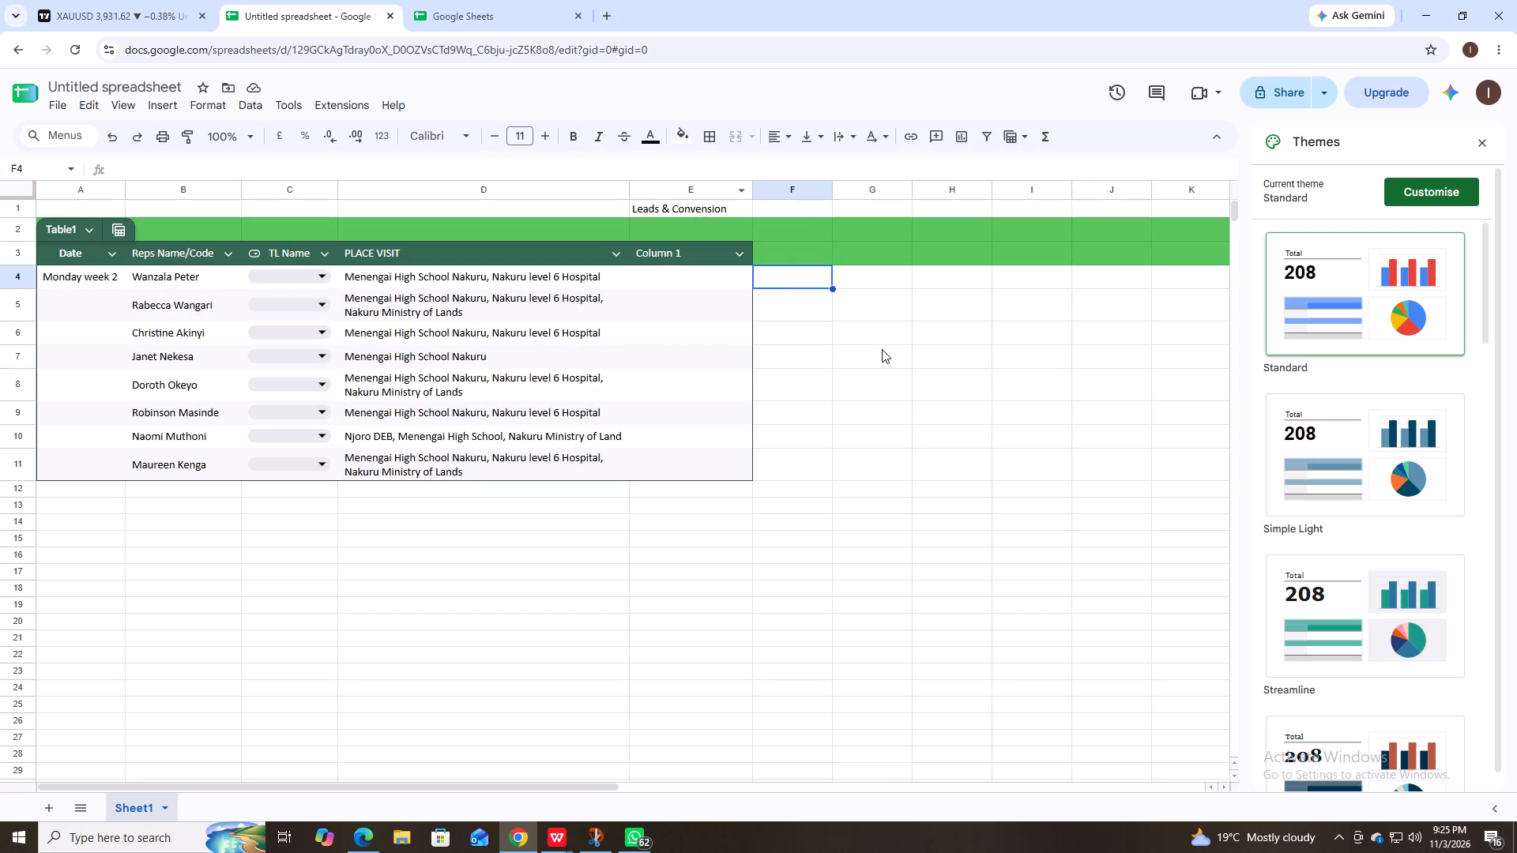
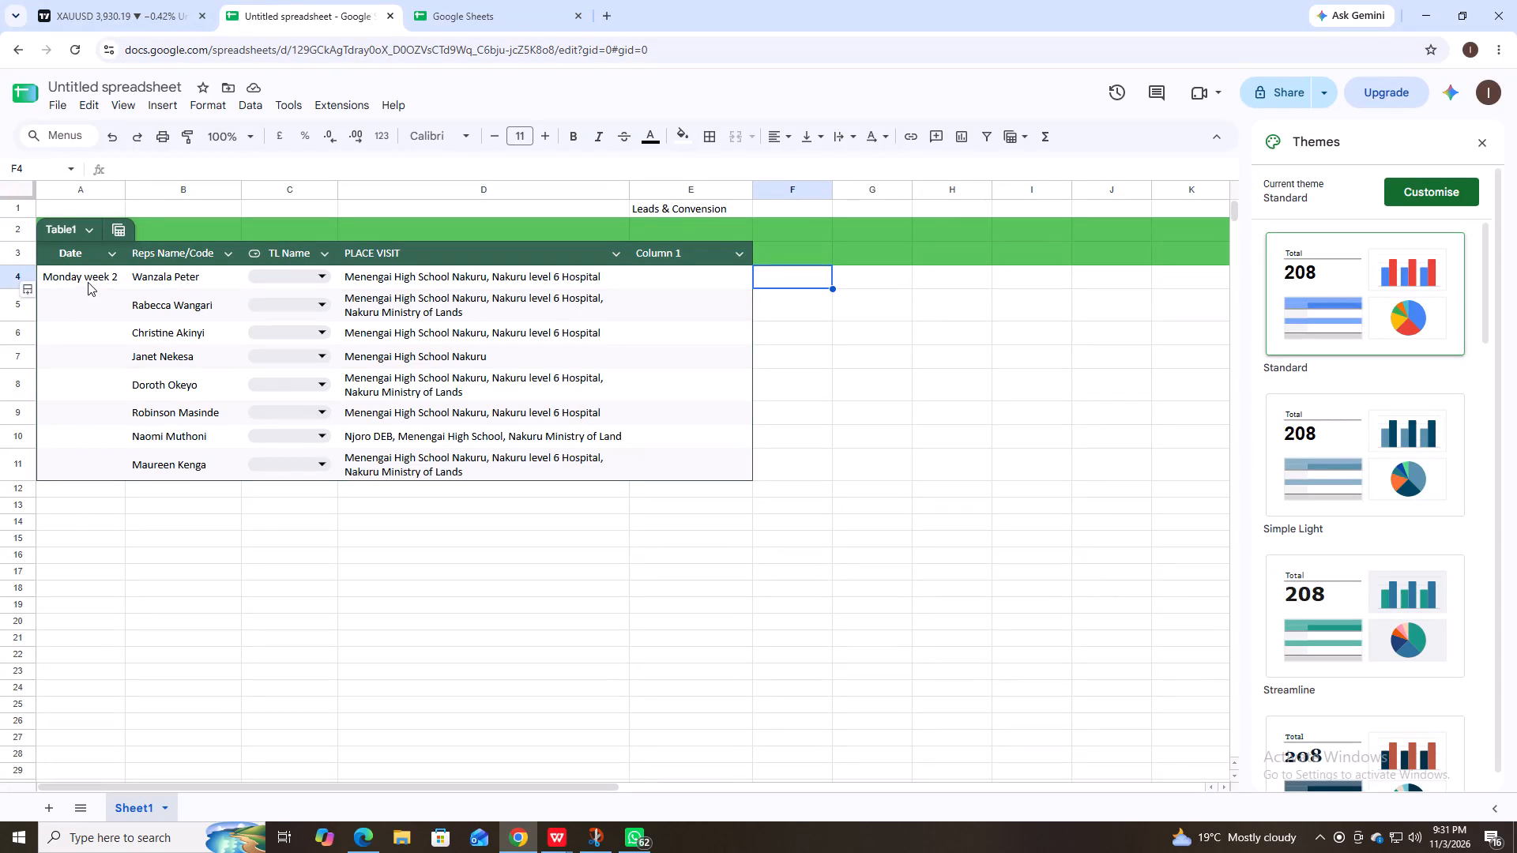
Turn on table gridlines for Table1, covering the rep rows A4:E11.
drag(92, 282, 239, 386)
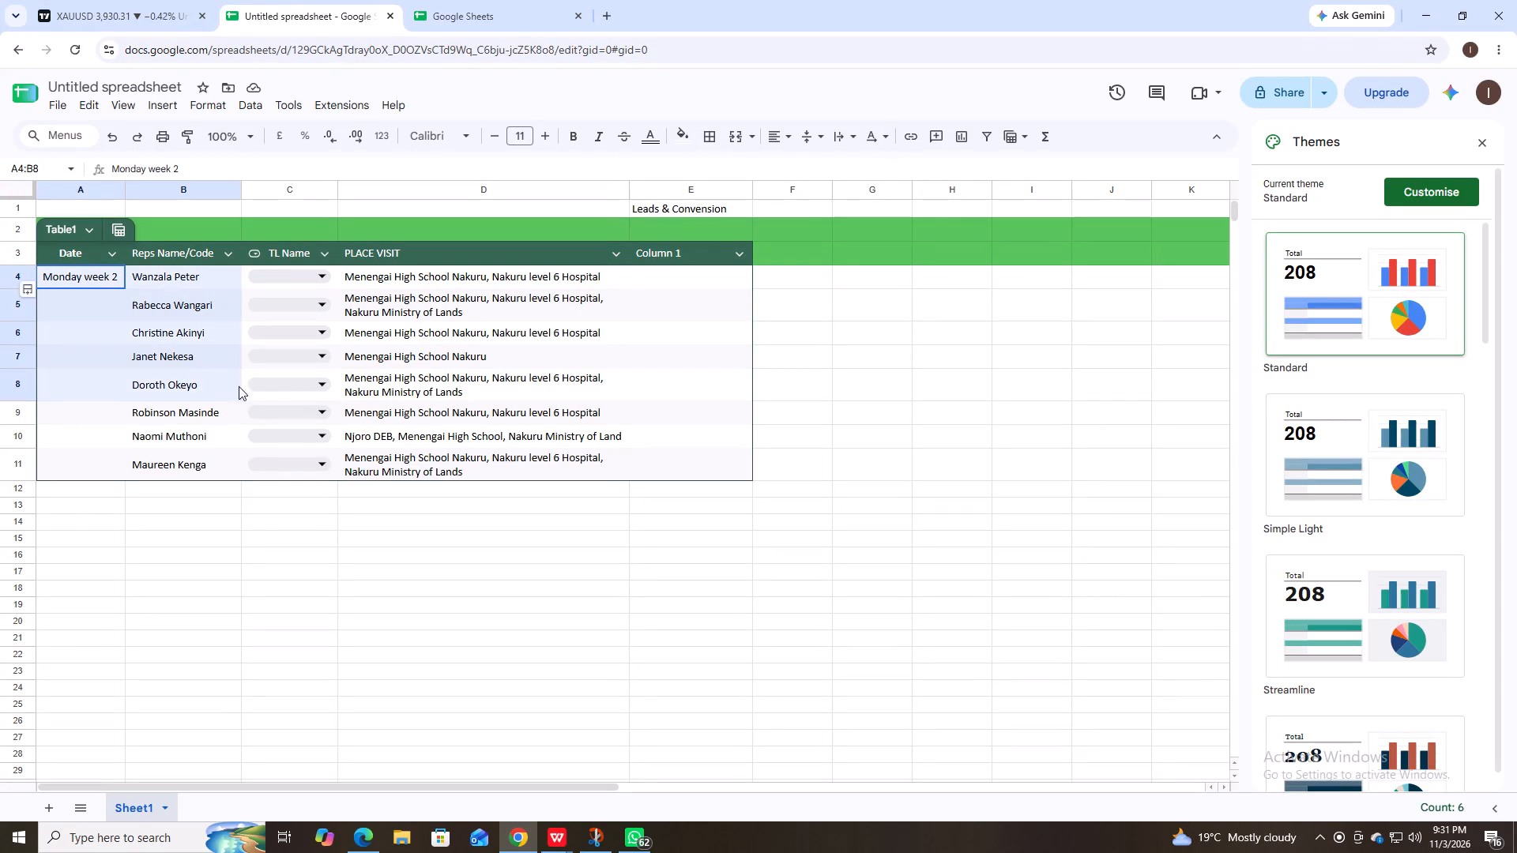
drag(239, 386, 671, 468)
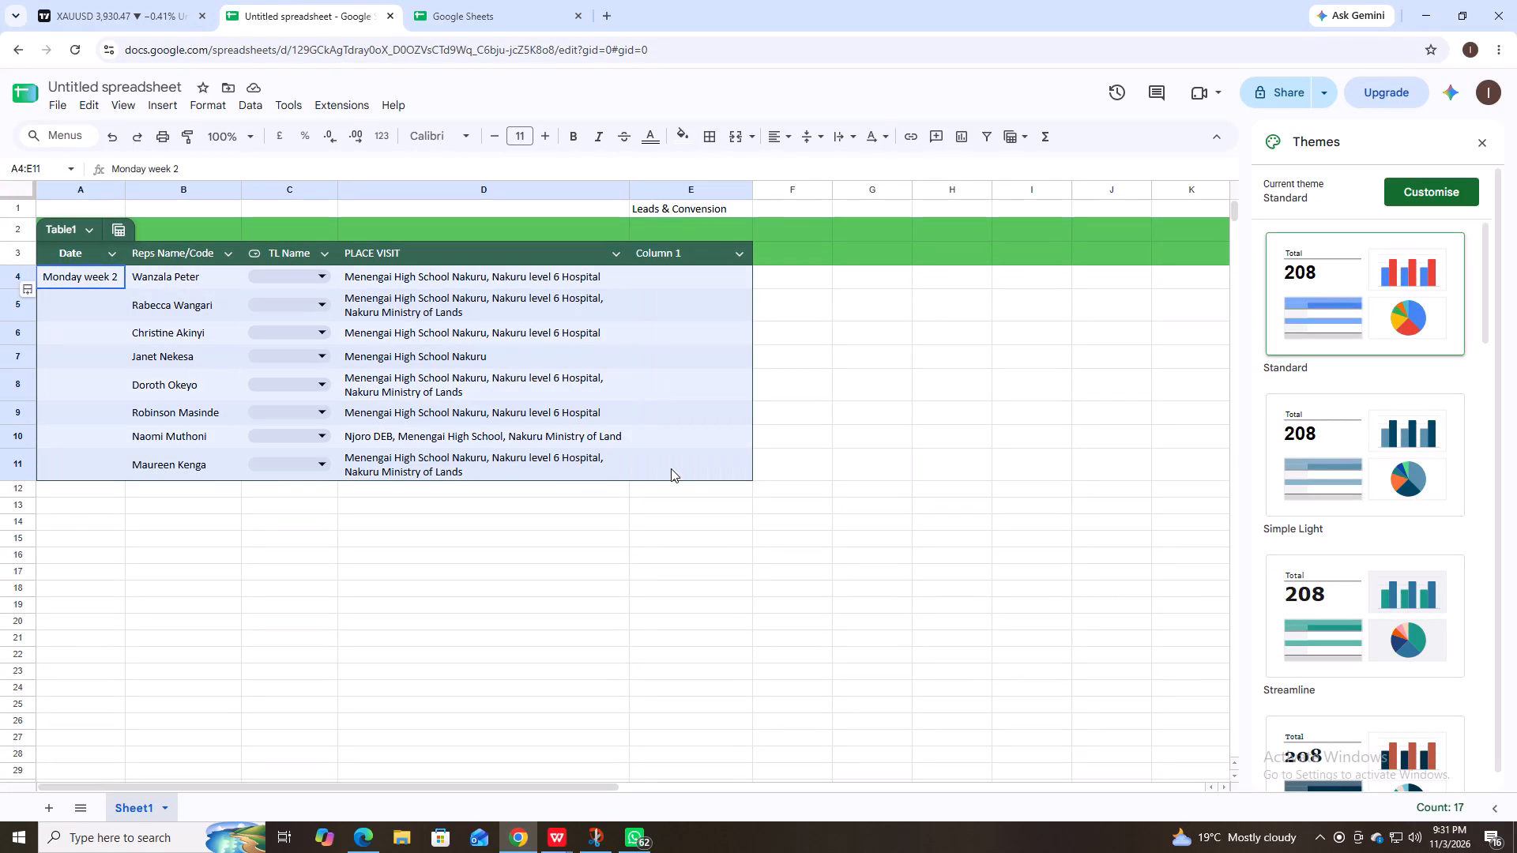
drag(671, 468, 678, 464)
right_click(676, 462)
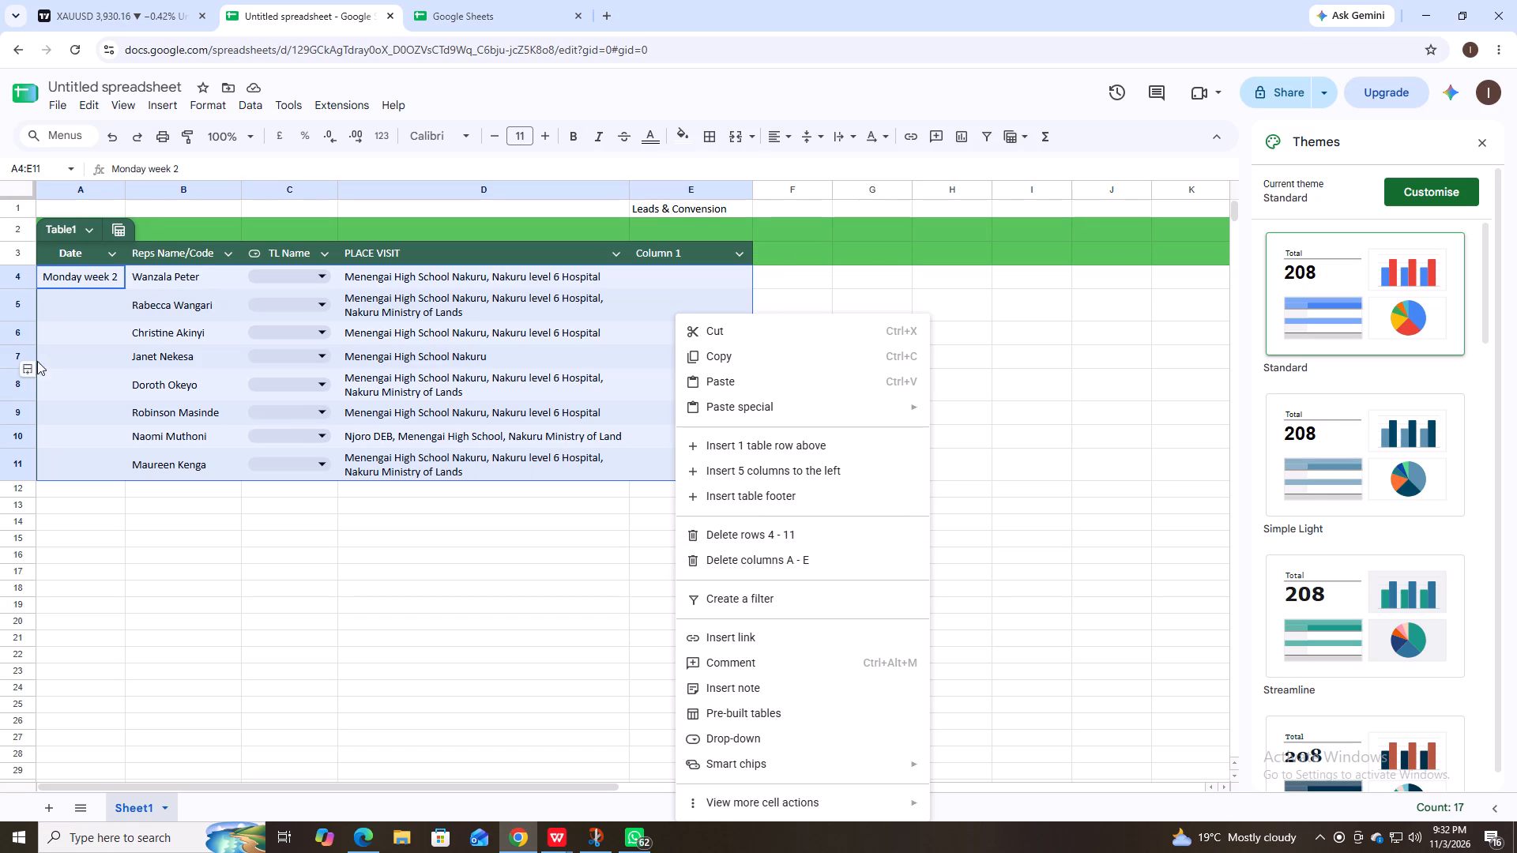
click(93, 231)
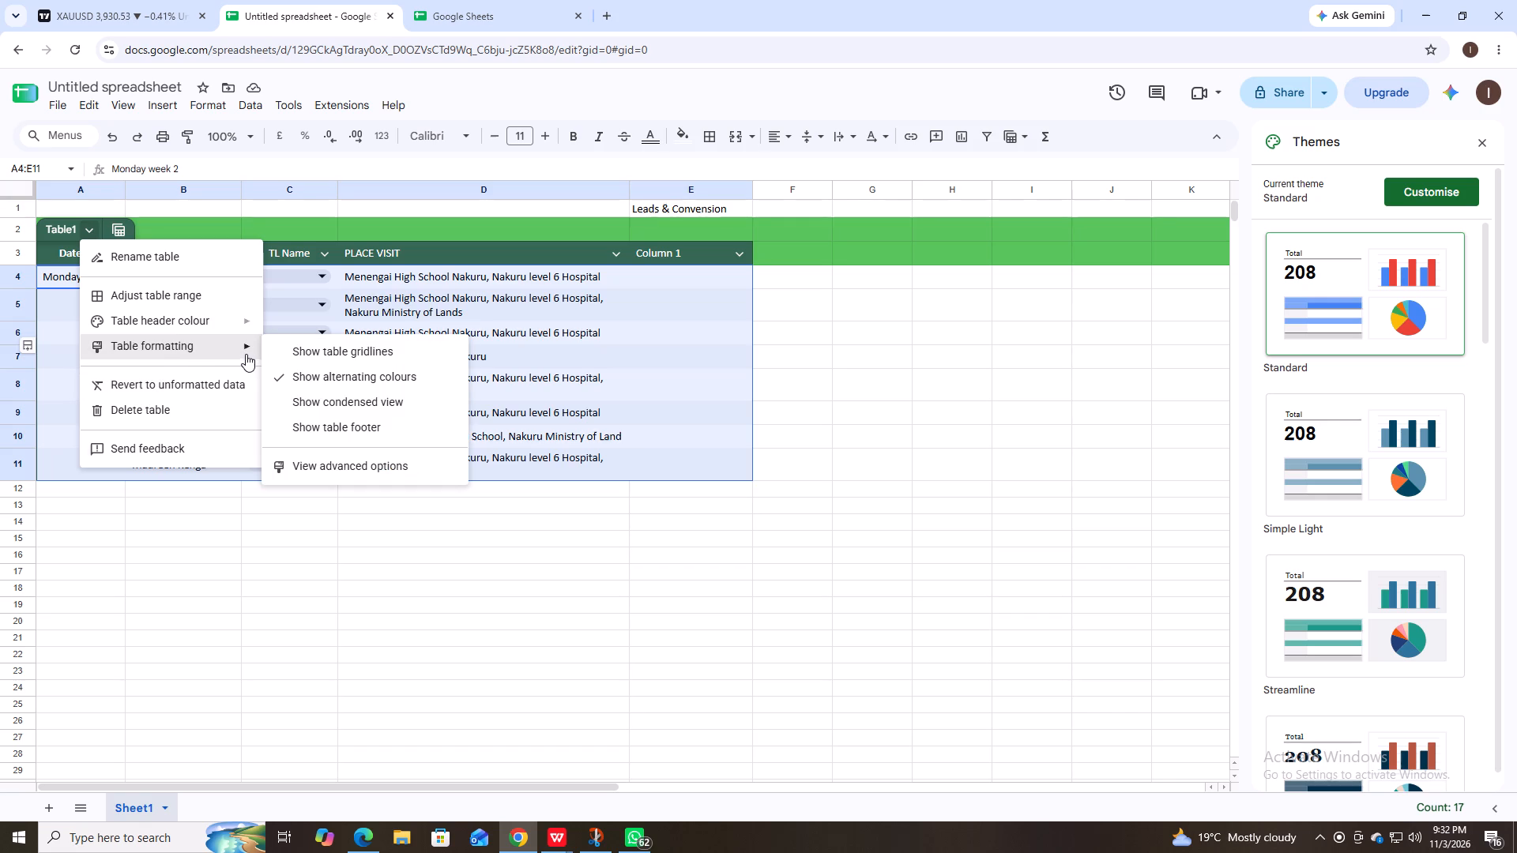
click(326, 357)
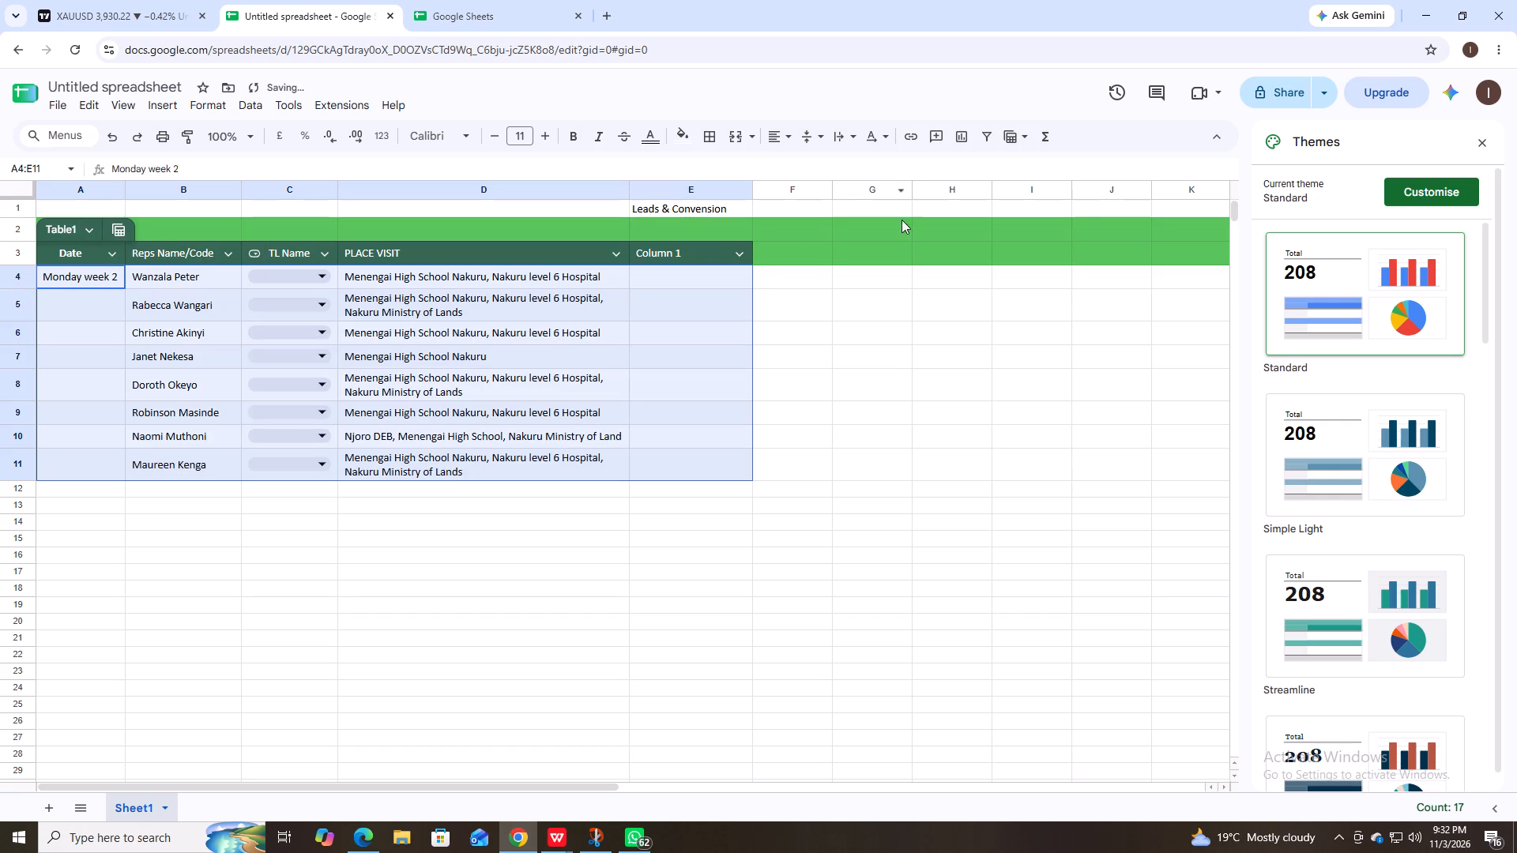
click(813, 279)
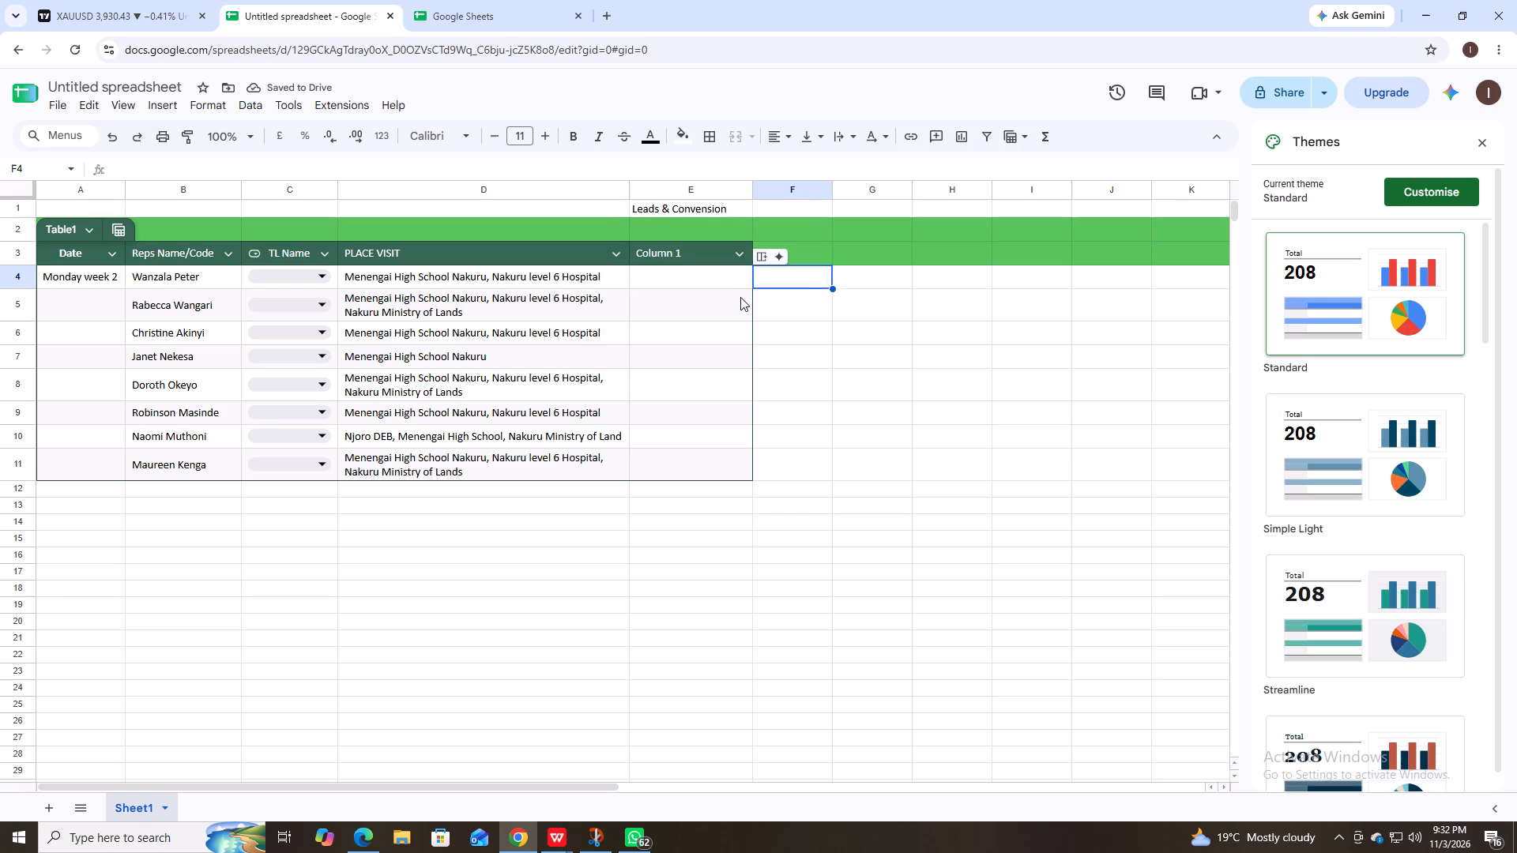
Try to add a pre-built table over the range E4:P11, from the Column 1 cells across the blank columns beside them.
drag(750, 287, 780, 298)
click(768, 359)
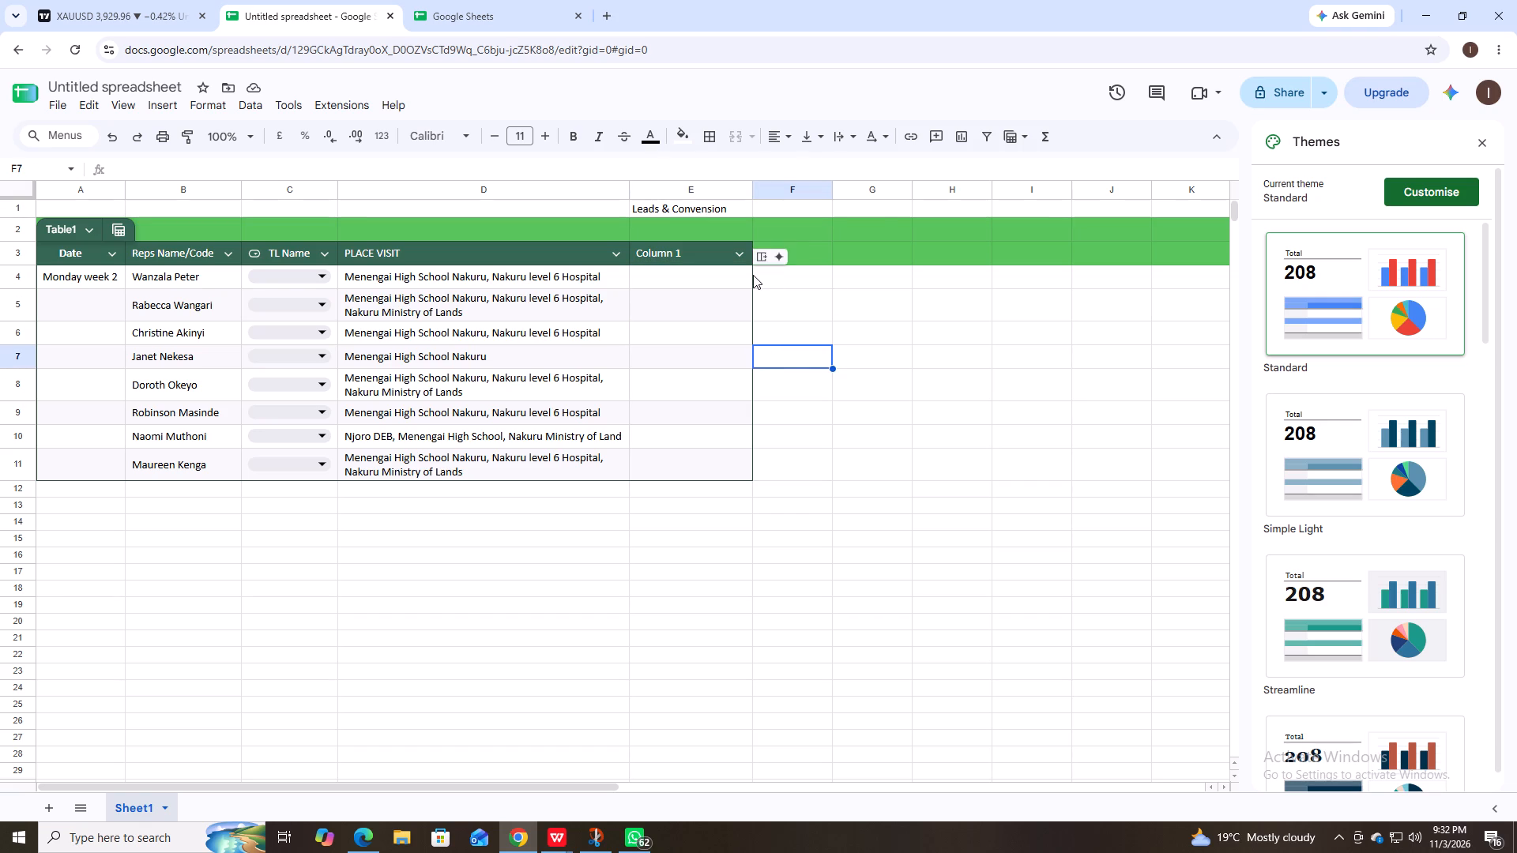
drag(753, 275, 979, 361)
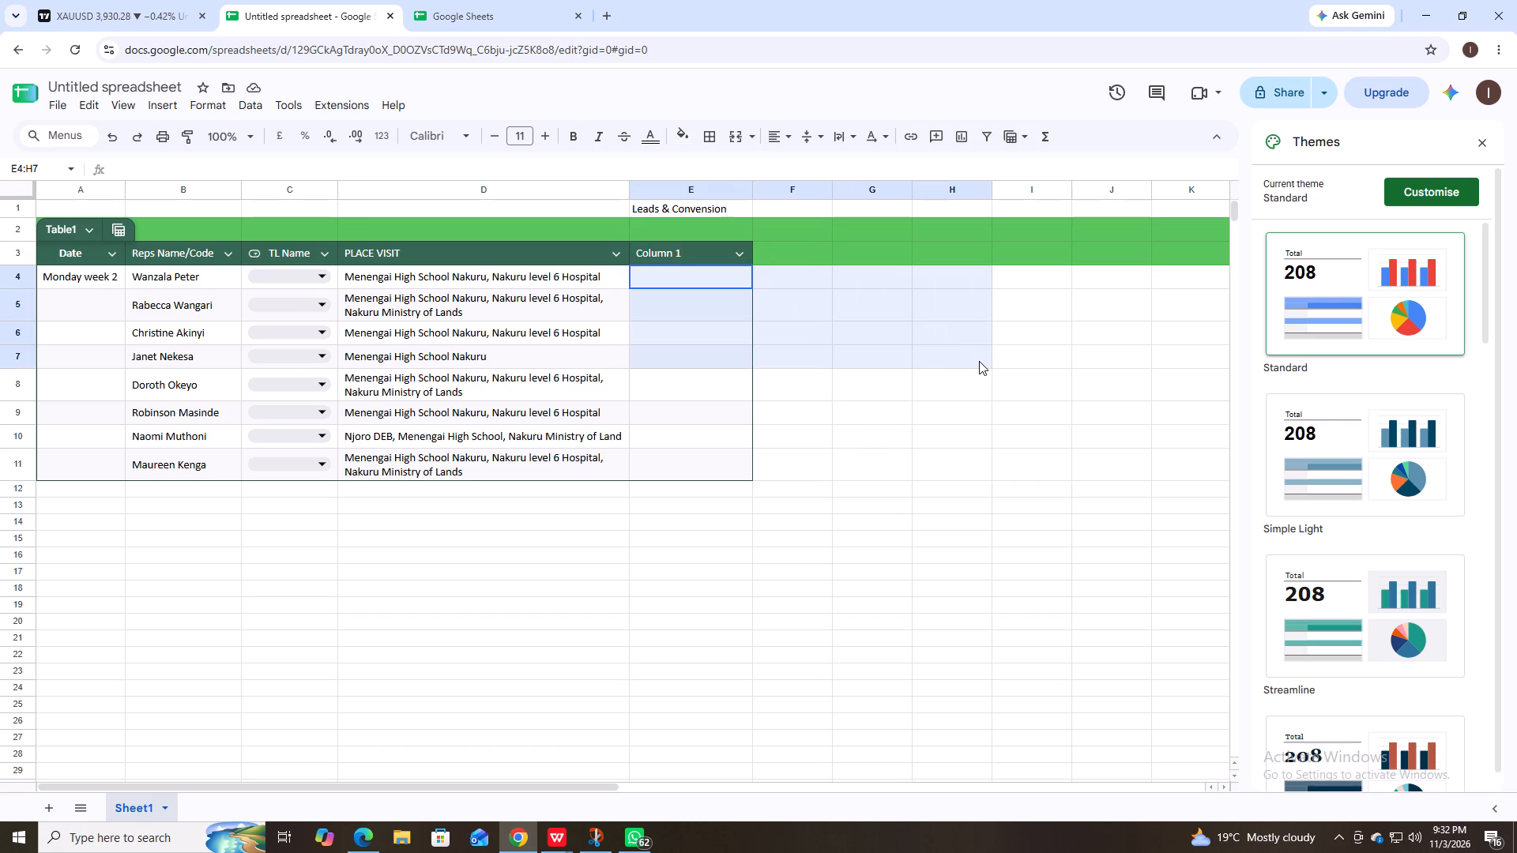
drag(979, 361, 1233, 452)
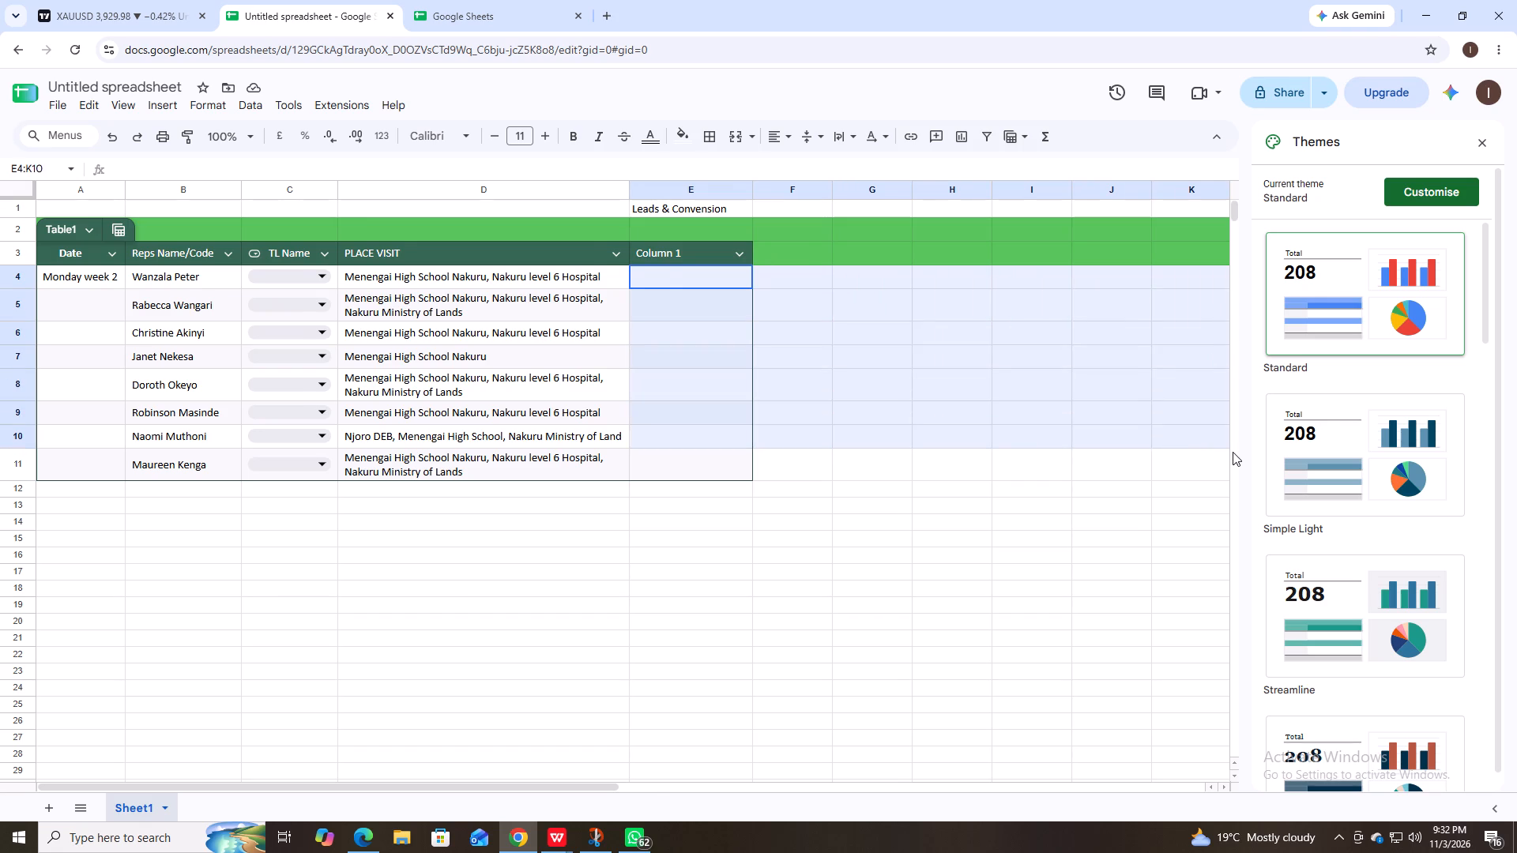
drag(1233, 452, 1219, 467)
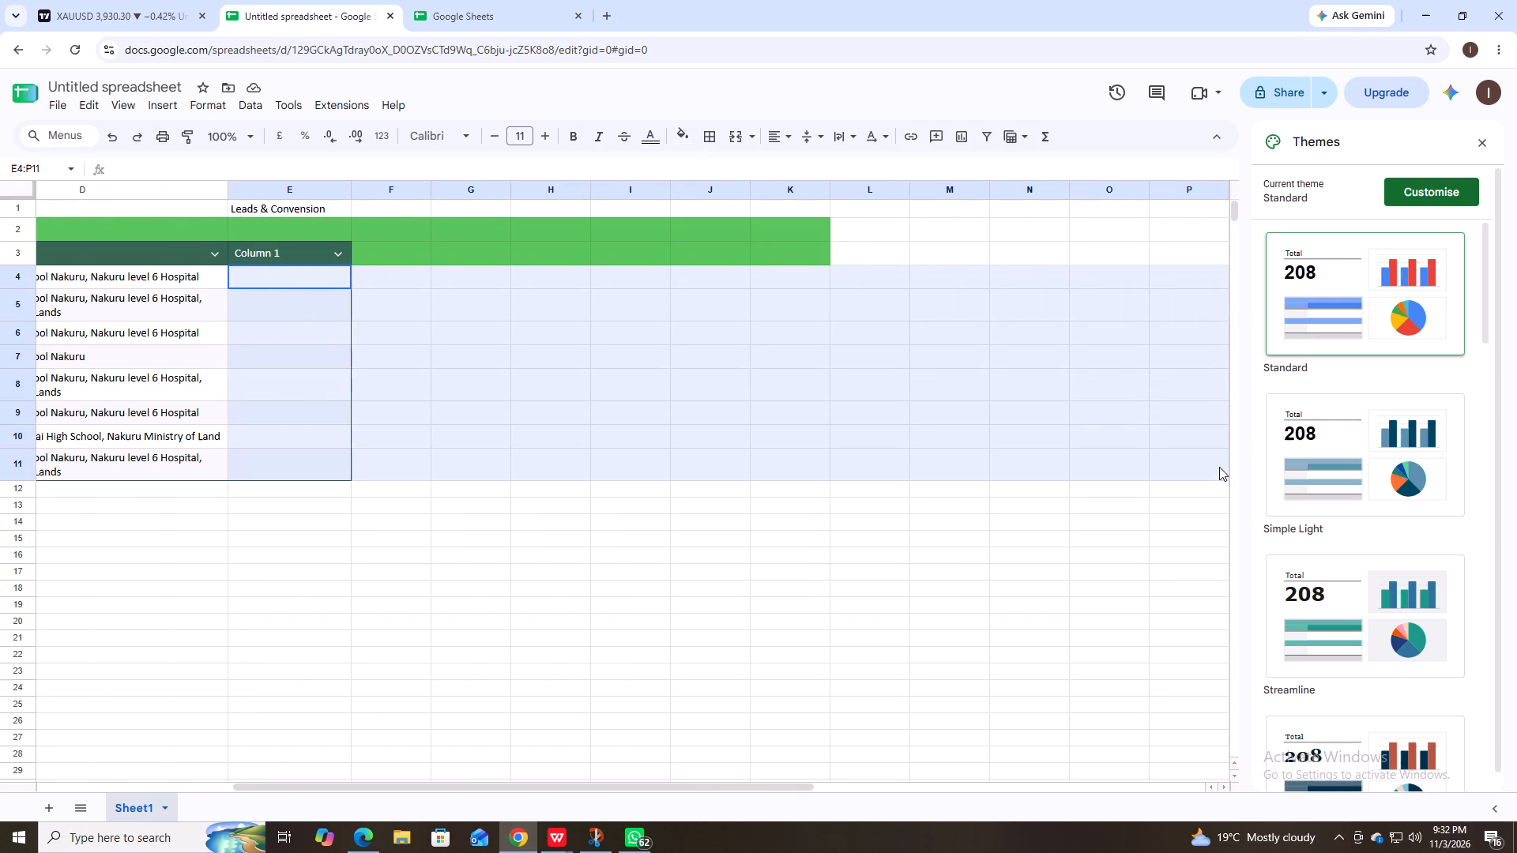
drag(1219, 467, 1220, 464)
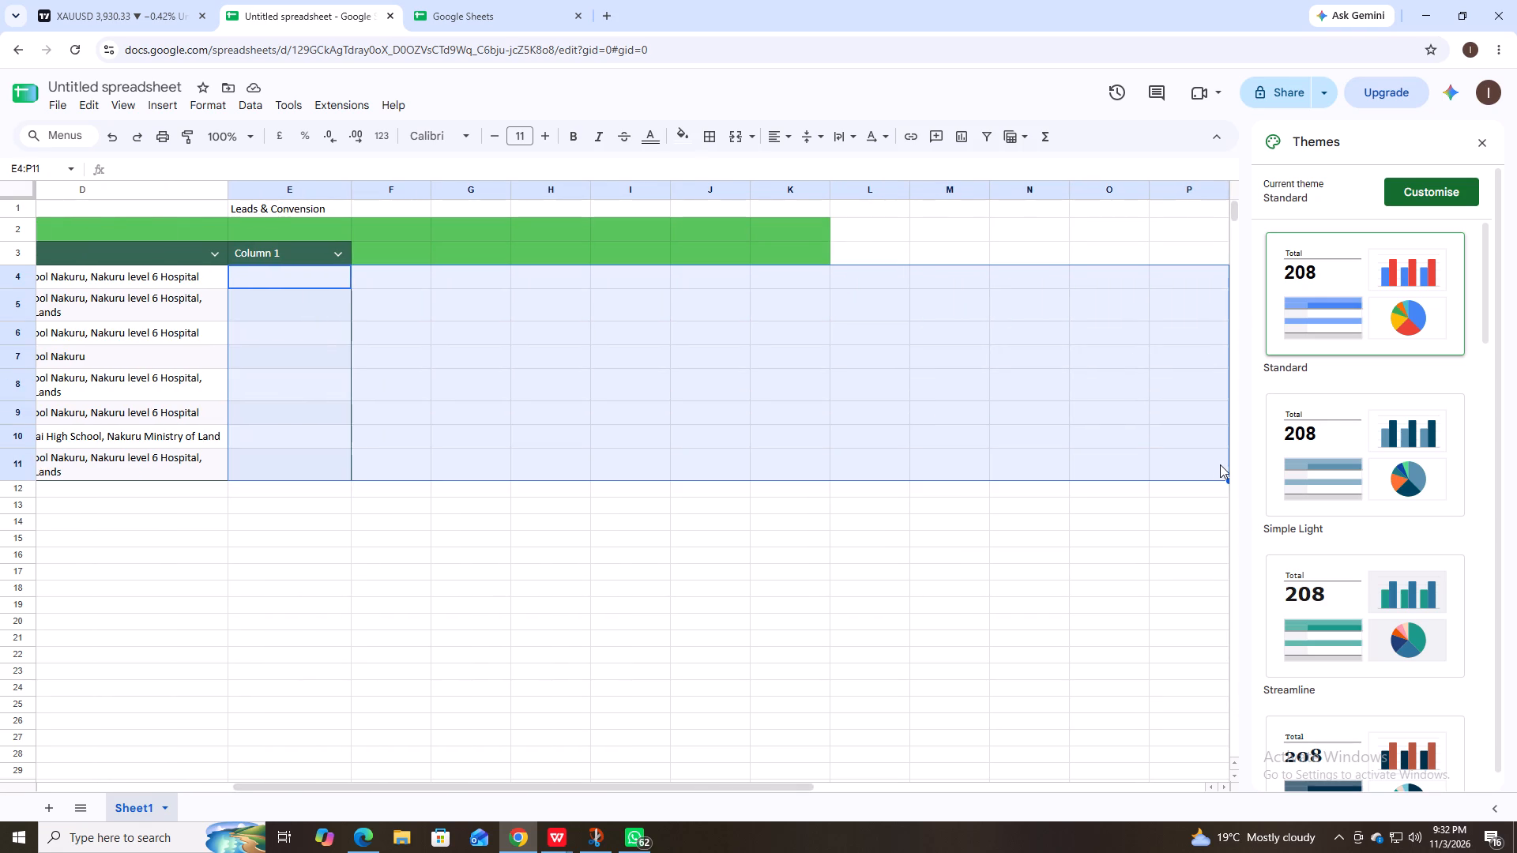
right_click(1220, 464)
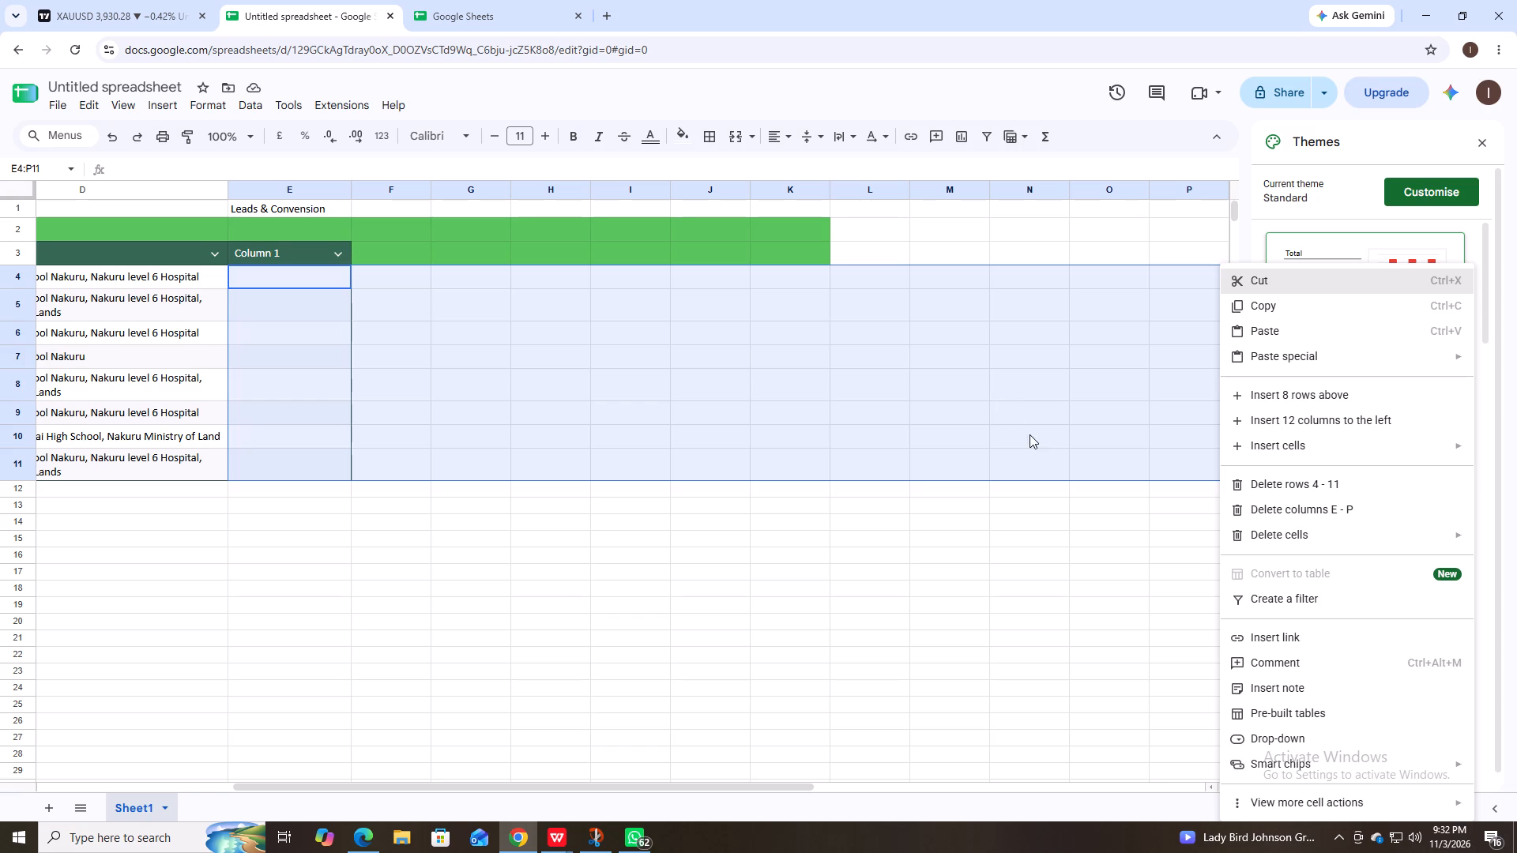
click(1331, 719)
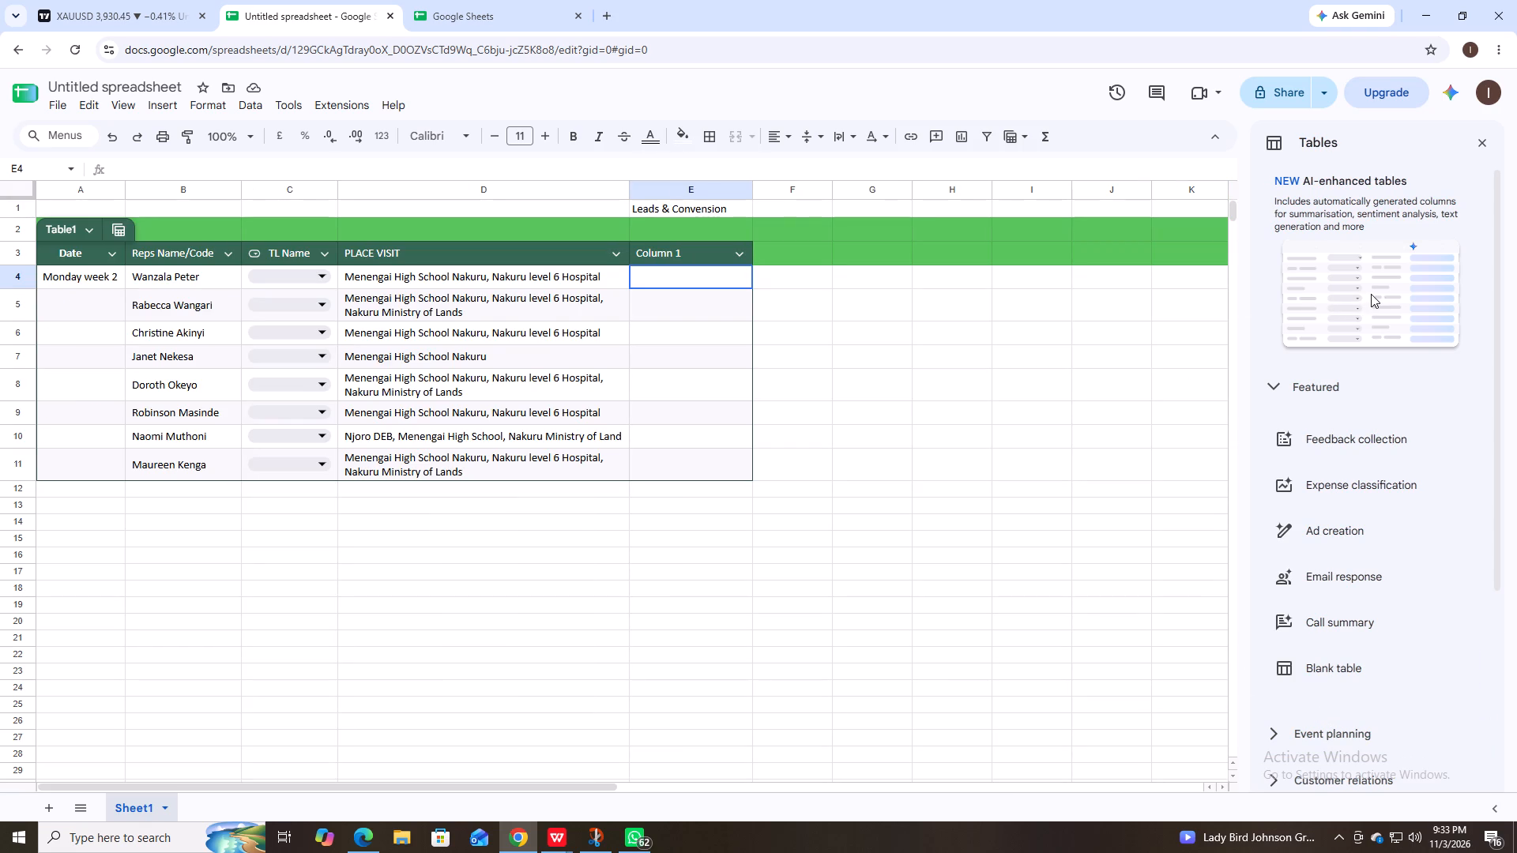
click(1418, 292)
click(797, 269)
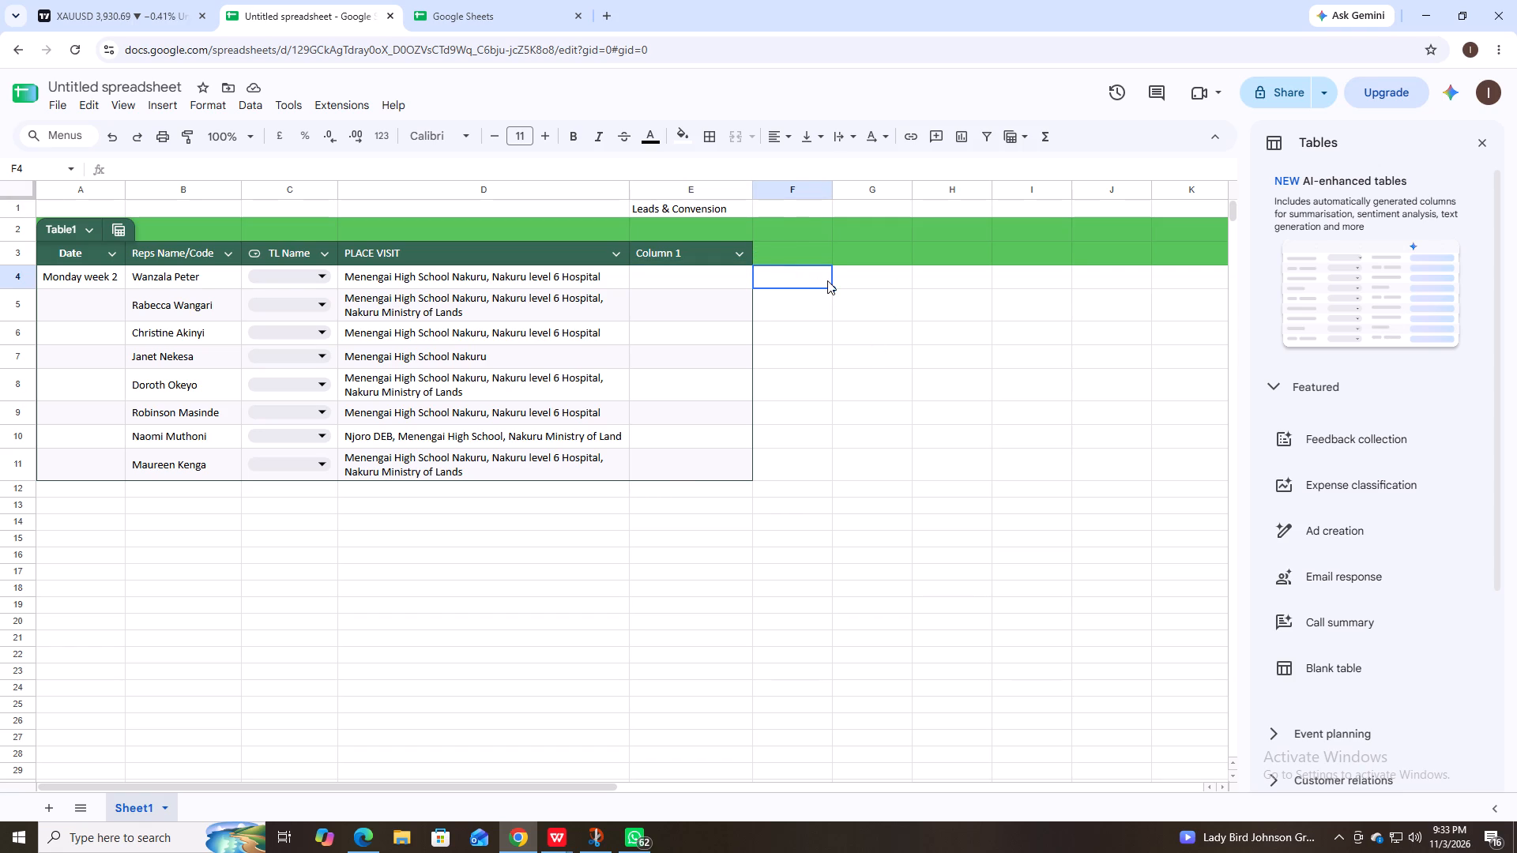